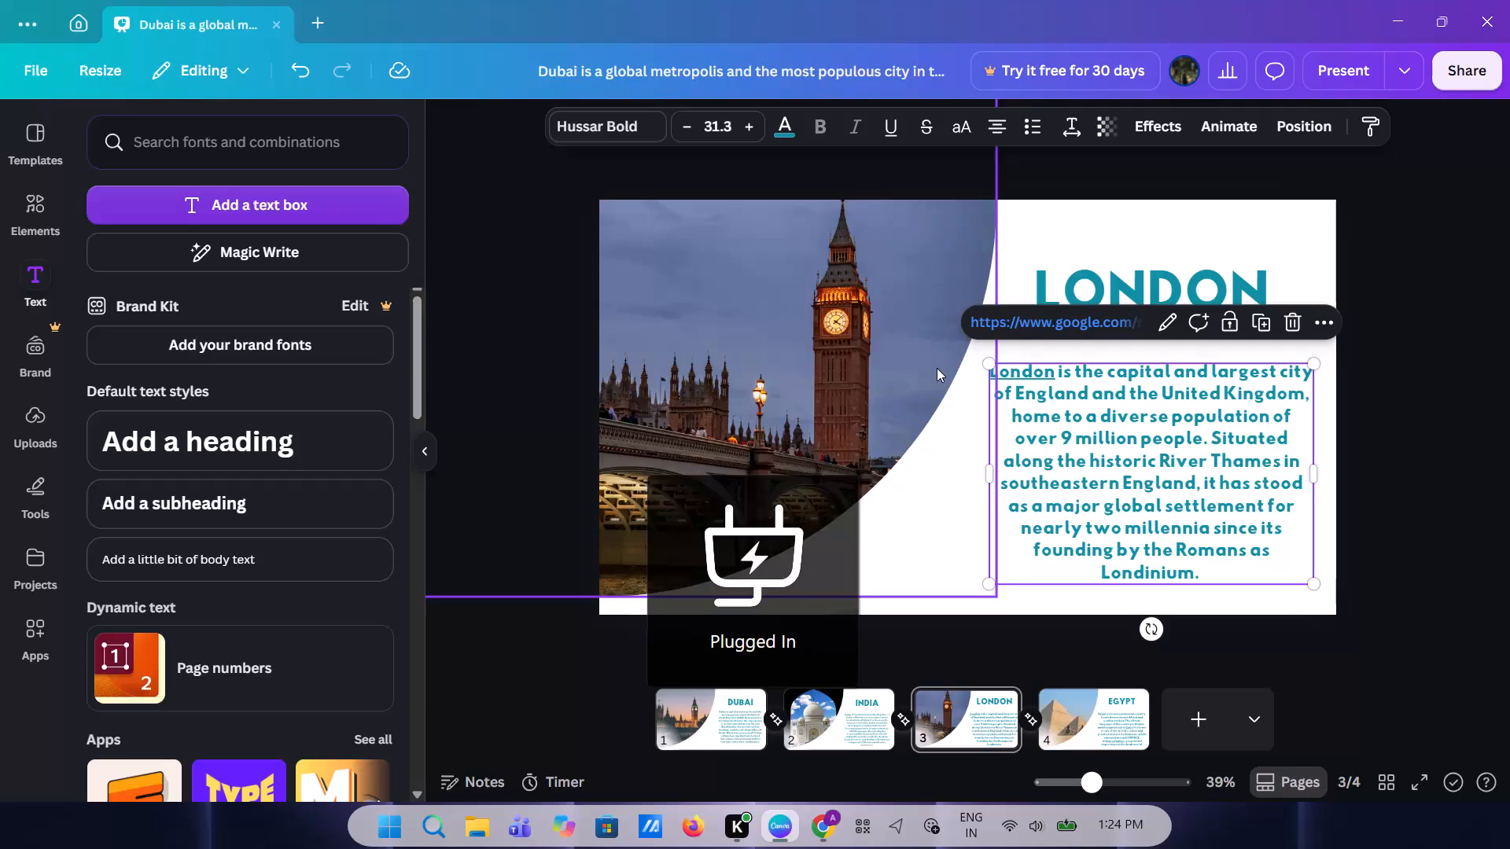
Close the open Dubai presentation design.
left_click(268, 27)
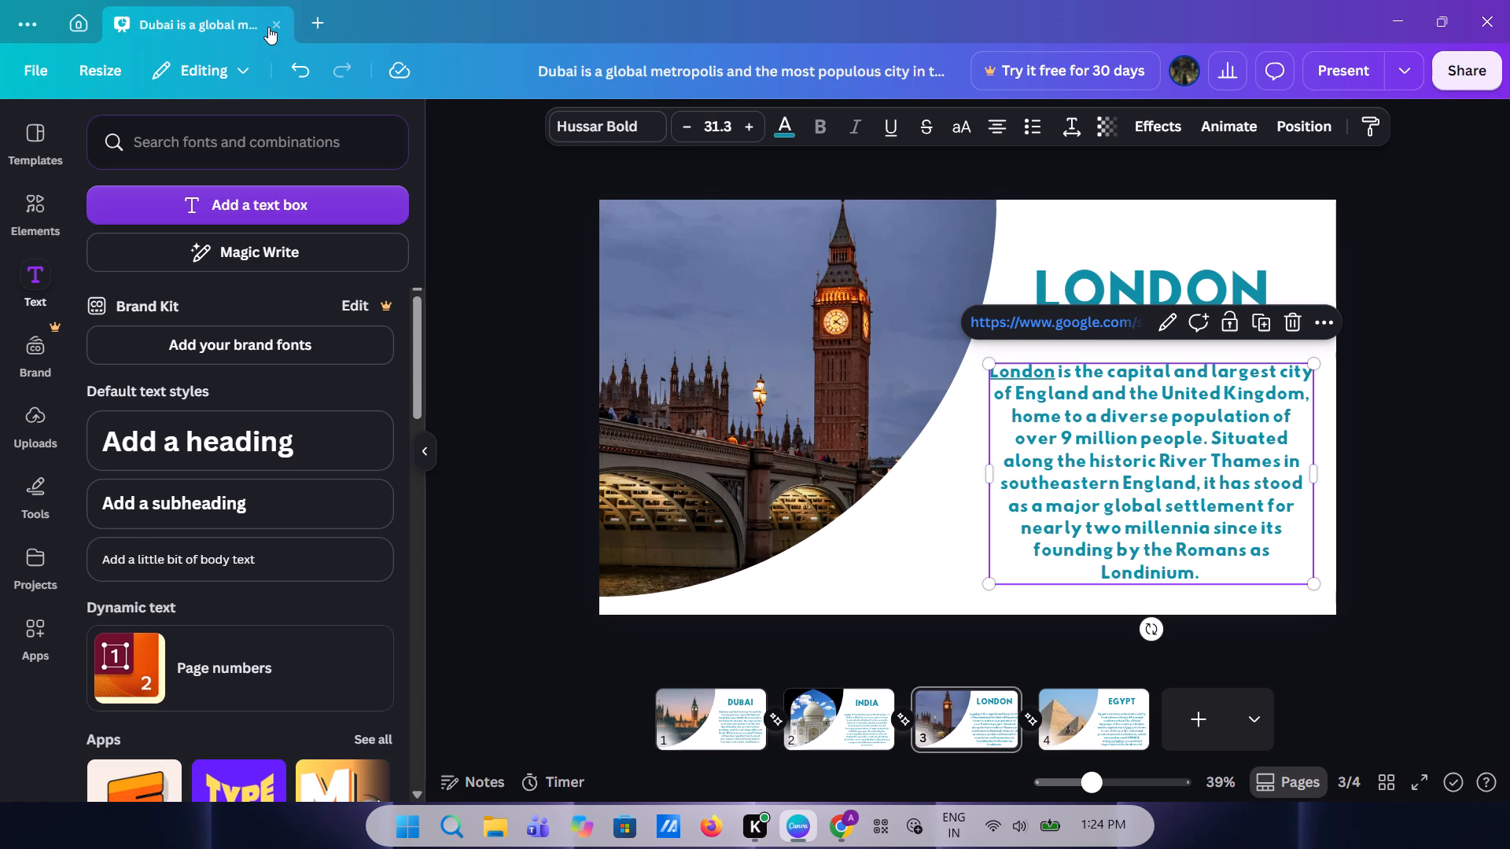
left_click(273, 23)
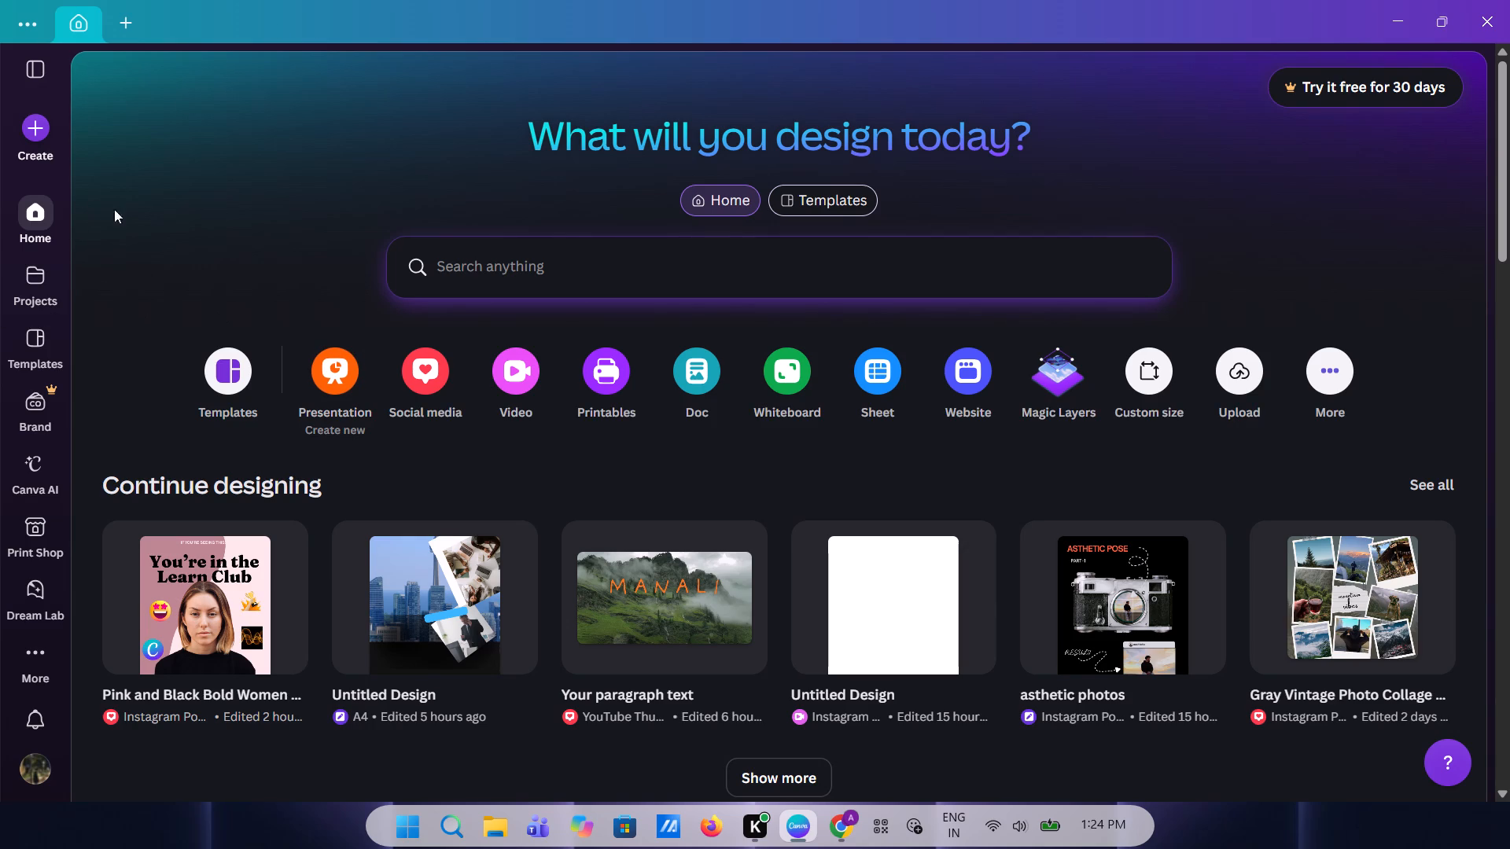
Create a new blank Document (A4, Portrait) design.
left_click(42, 141)
left_click(28, 134)
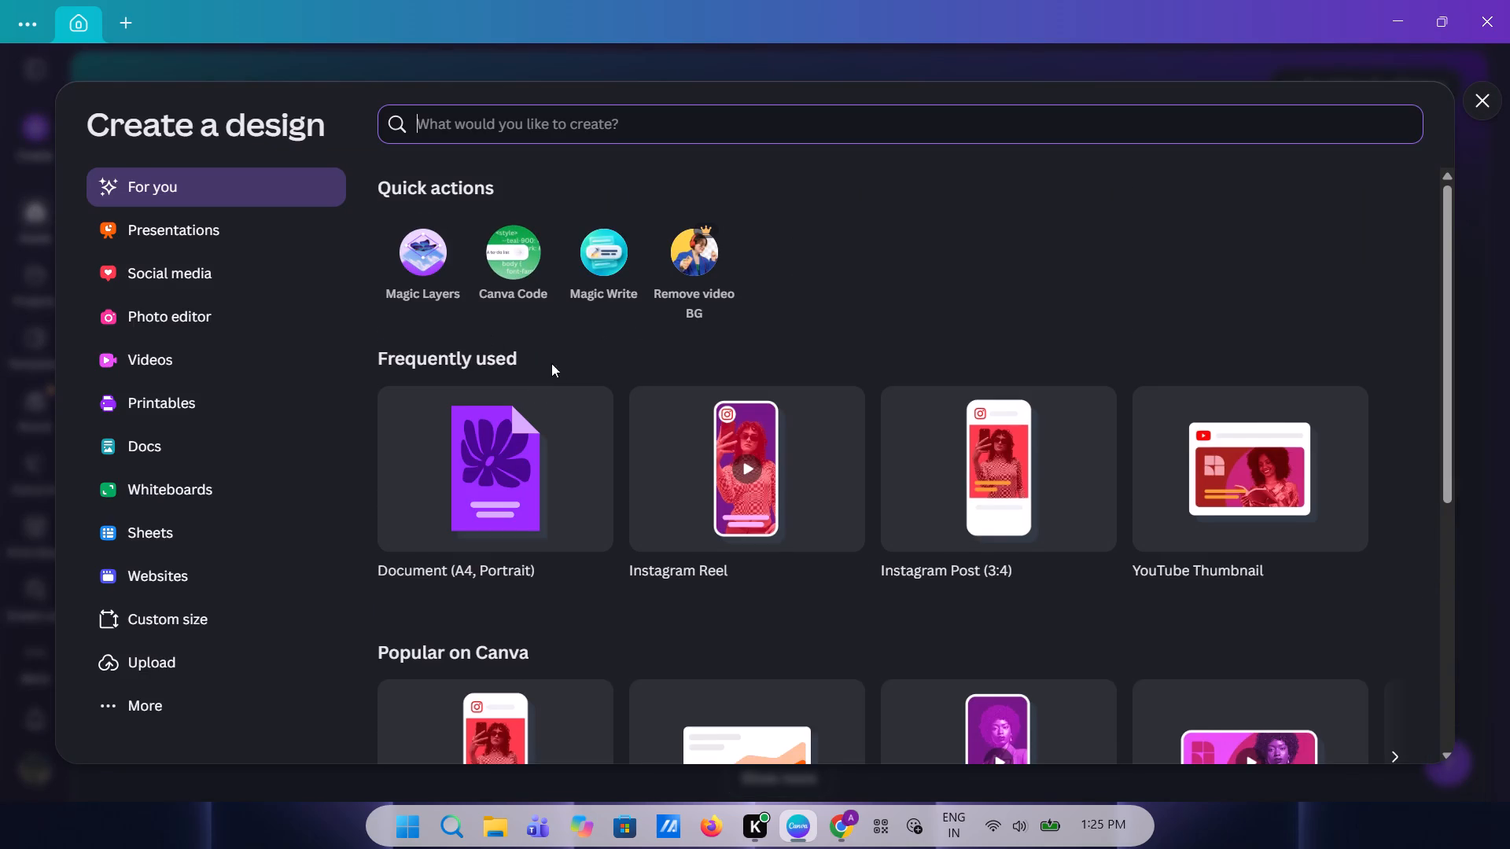
left_click(535, 458)
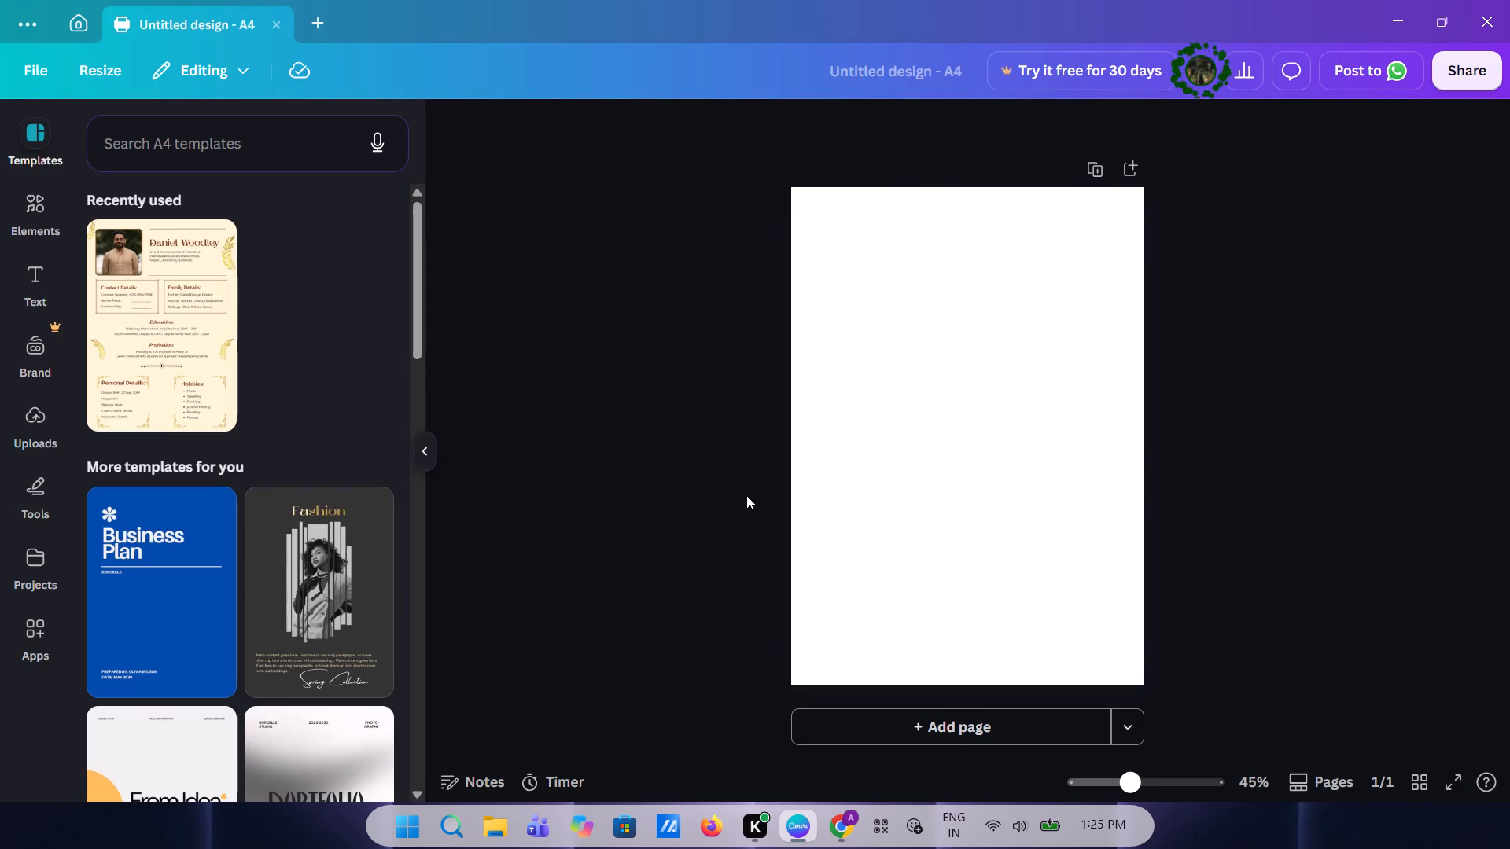
Set the page background to the custom solid dark green #1D2E26.
left_click(807, 395)
left_click(866, 421)
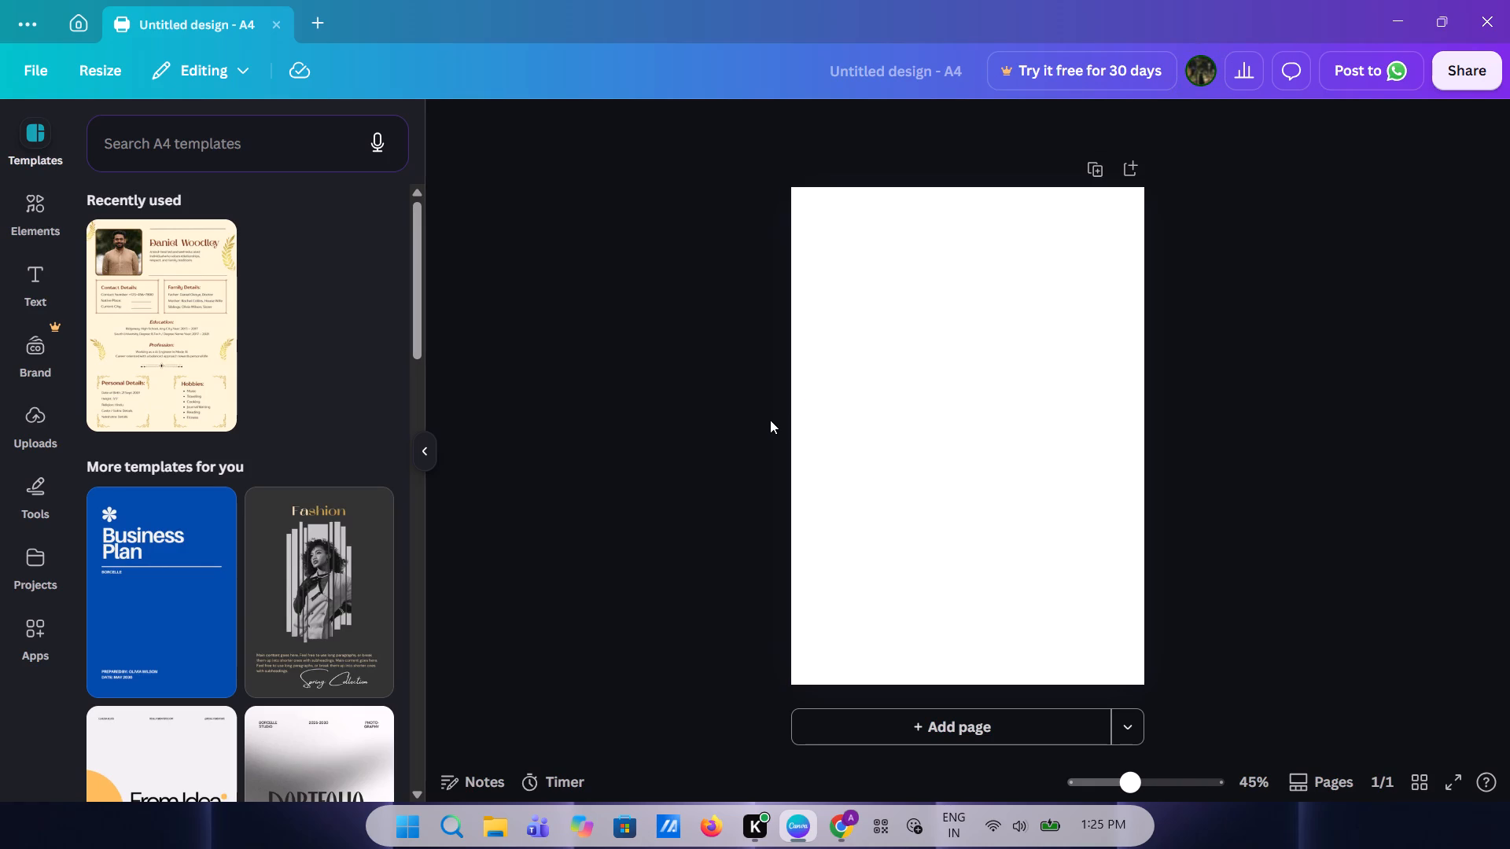
left_click(834, 421)
left_click(972, 135)
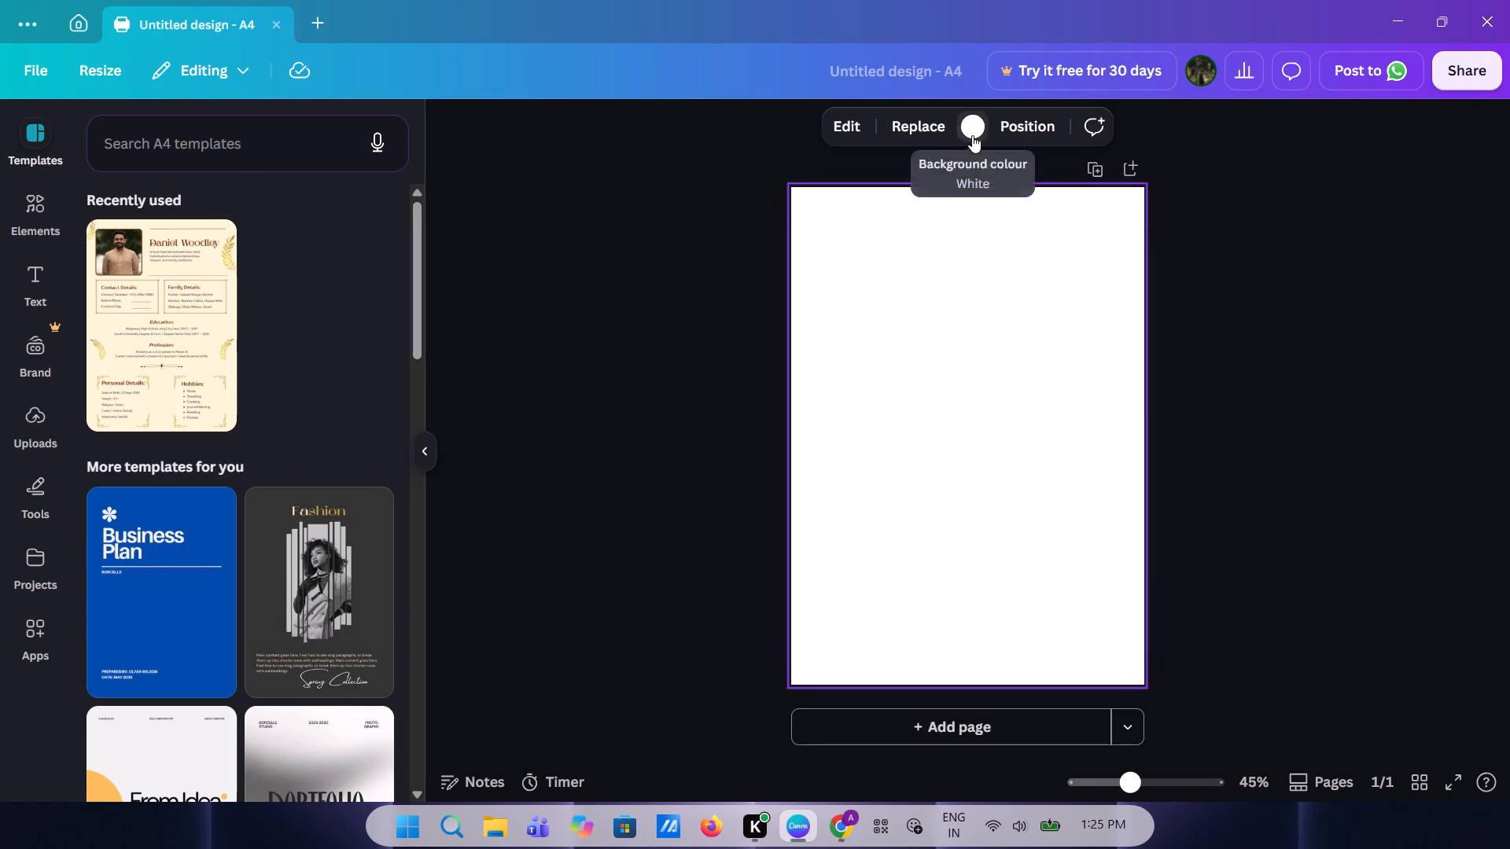
scroll(183, 651, "down", 3)
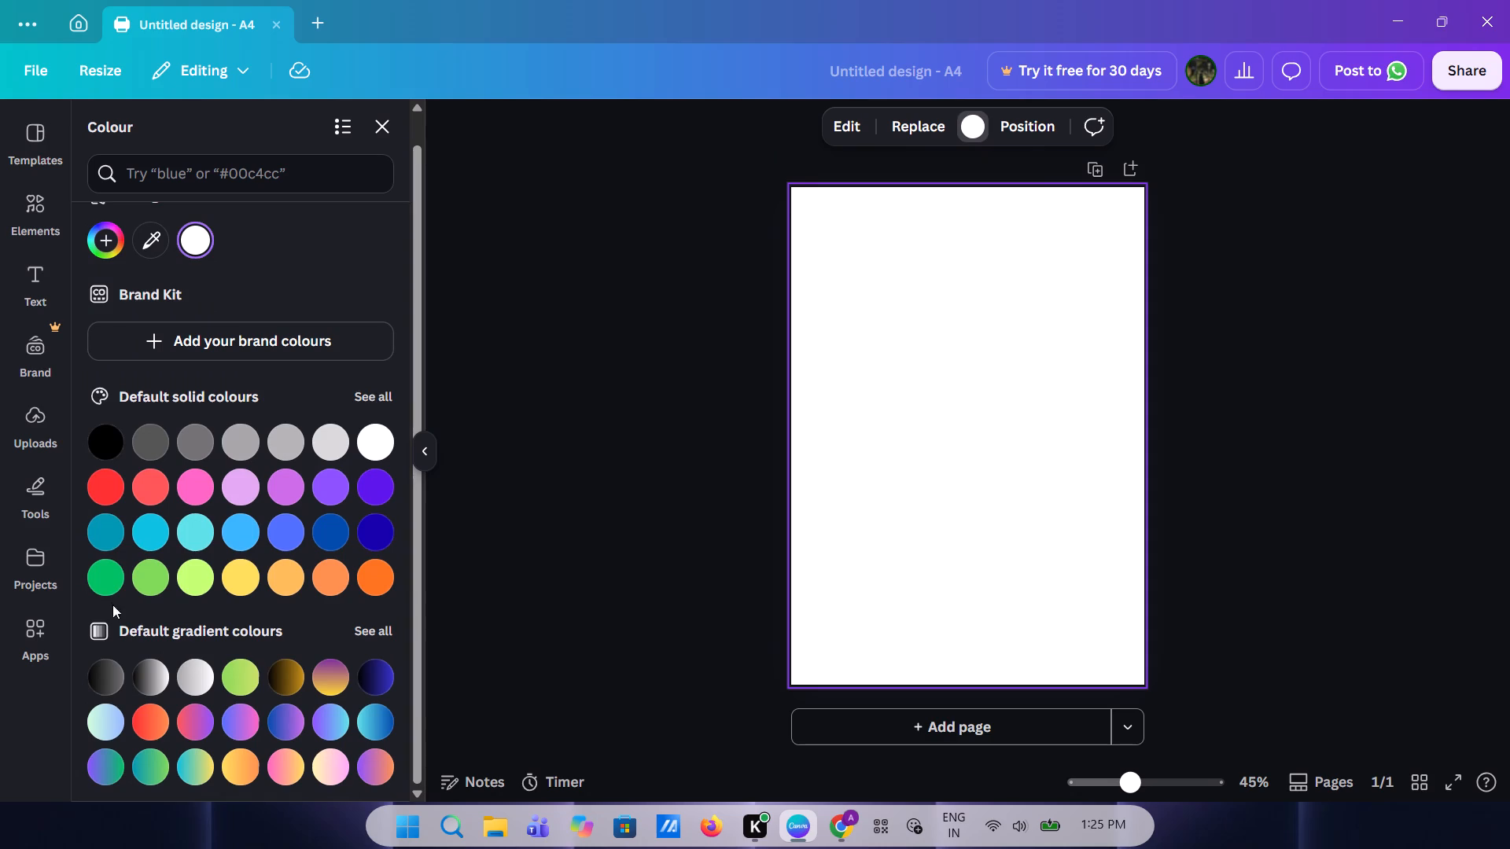
left_click(109, 565)
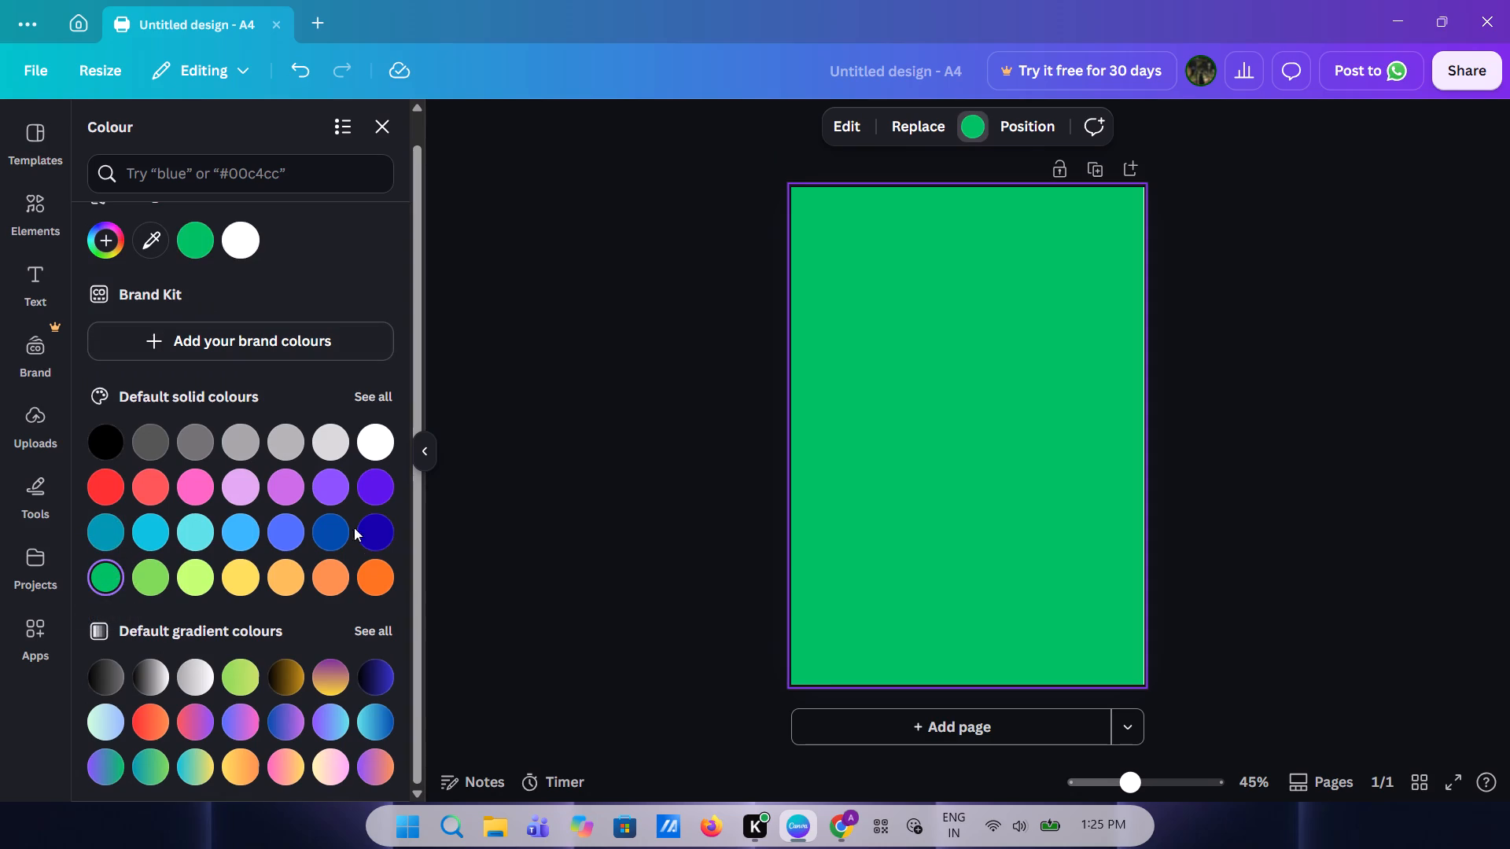
left_click(103, 227)
left_click_drag(385, 353, 283, 399)
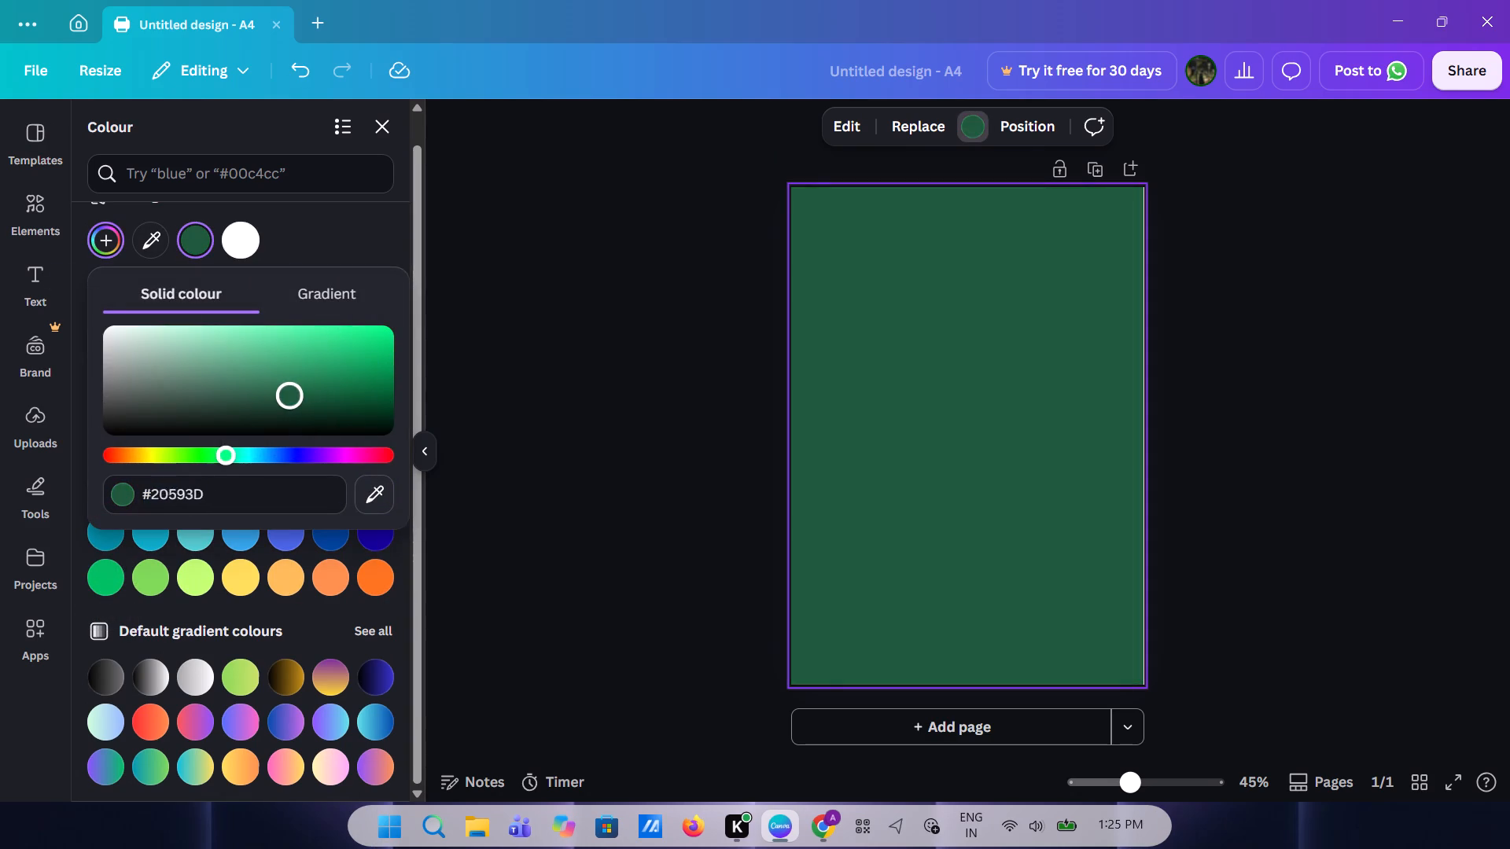
left_click_drag(283, 399, 212, 416)
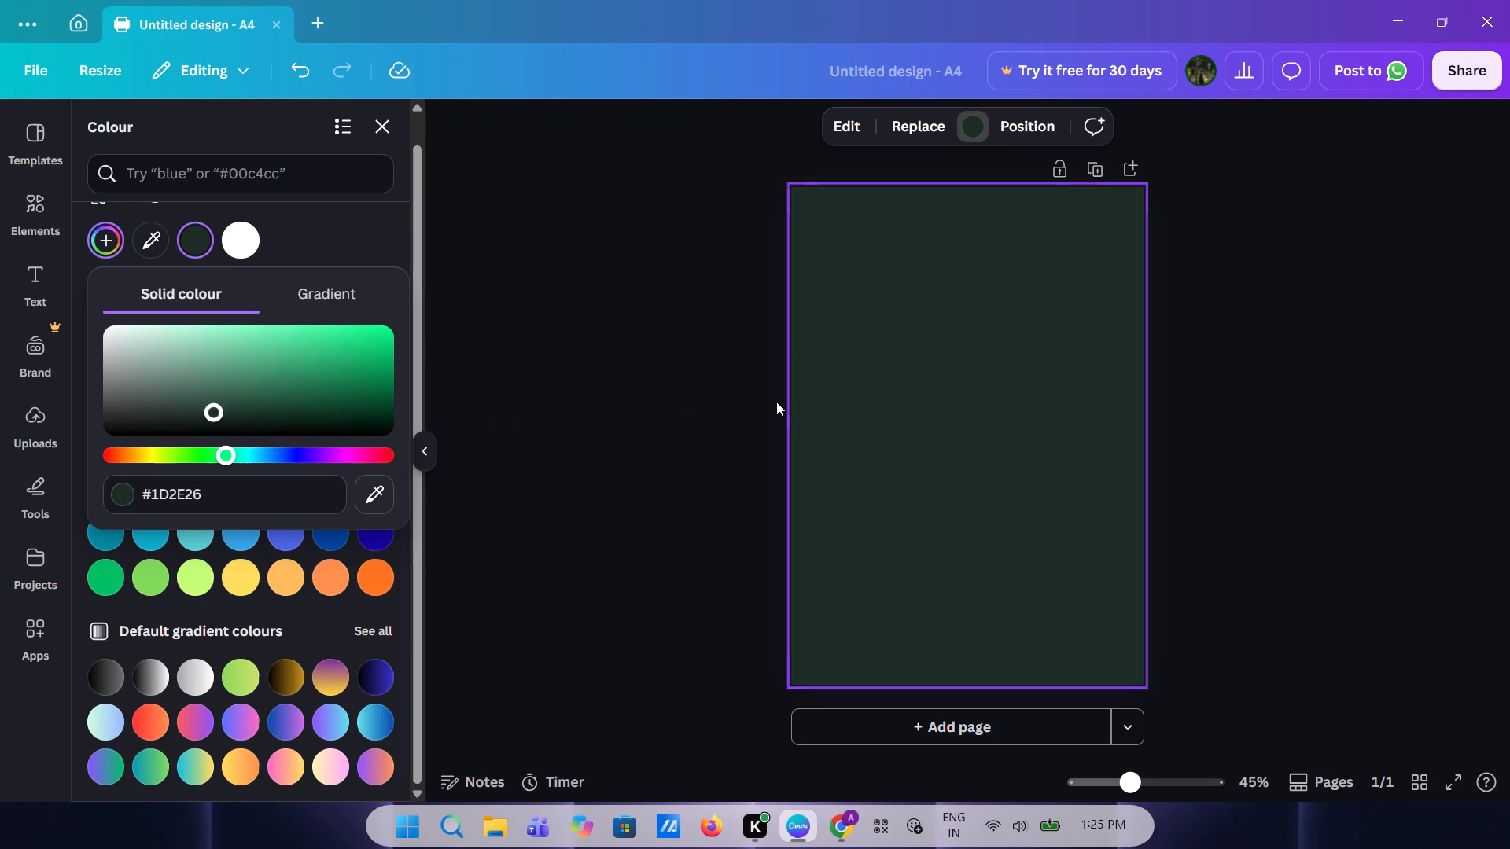
left_click(671, 379)
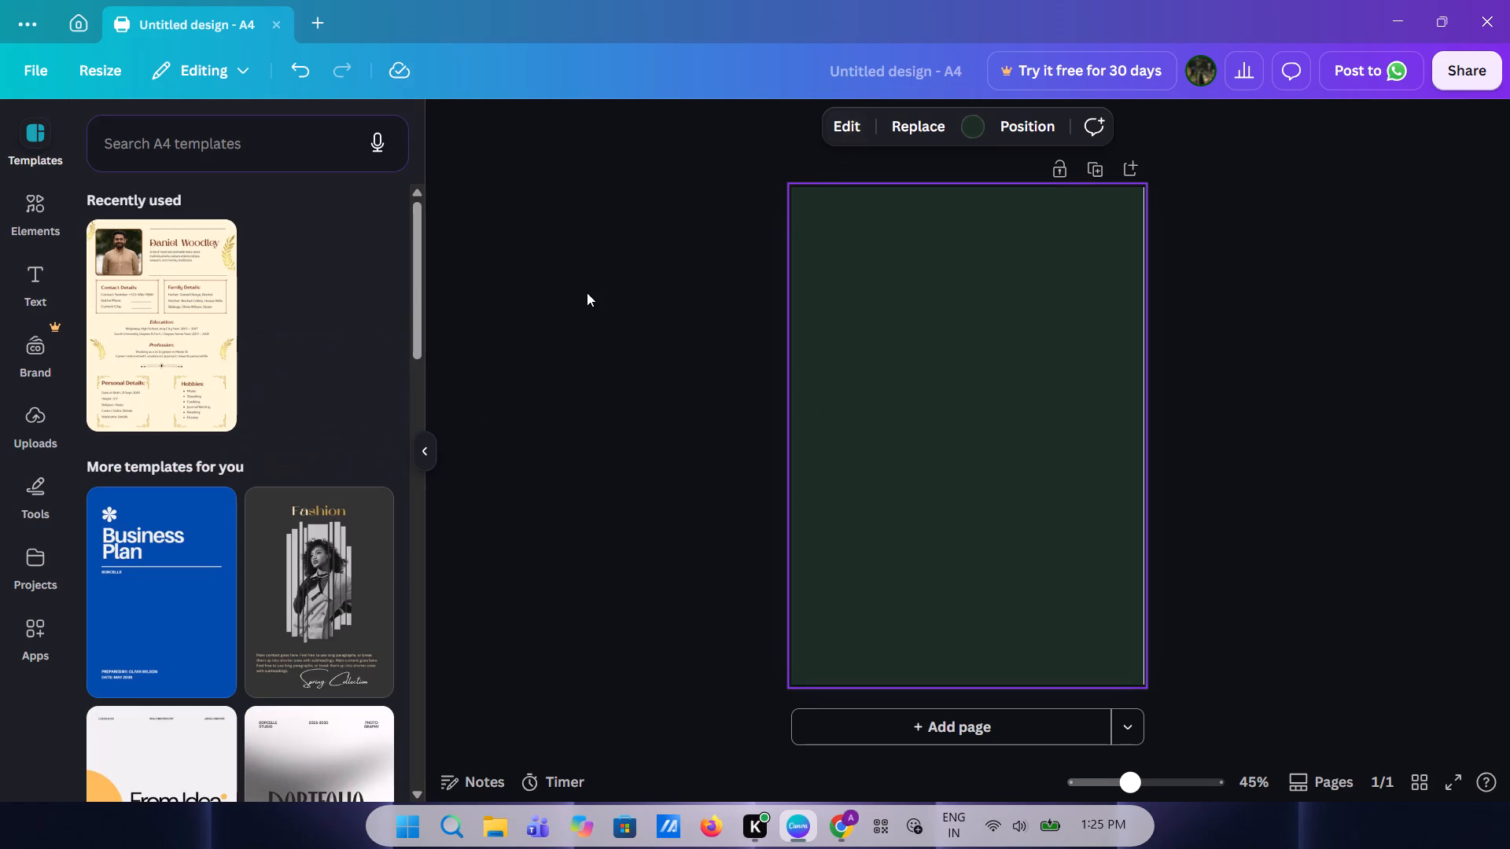
Search the elements for "irregular shape" and add the red wavy blob graphic to the page.
left_click(28, 222)
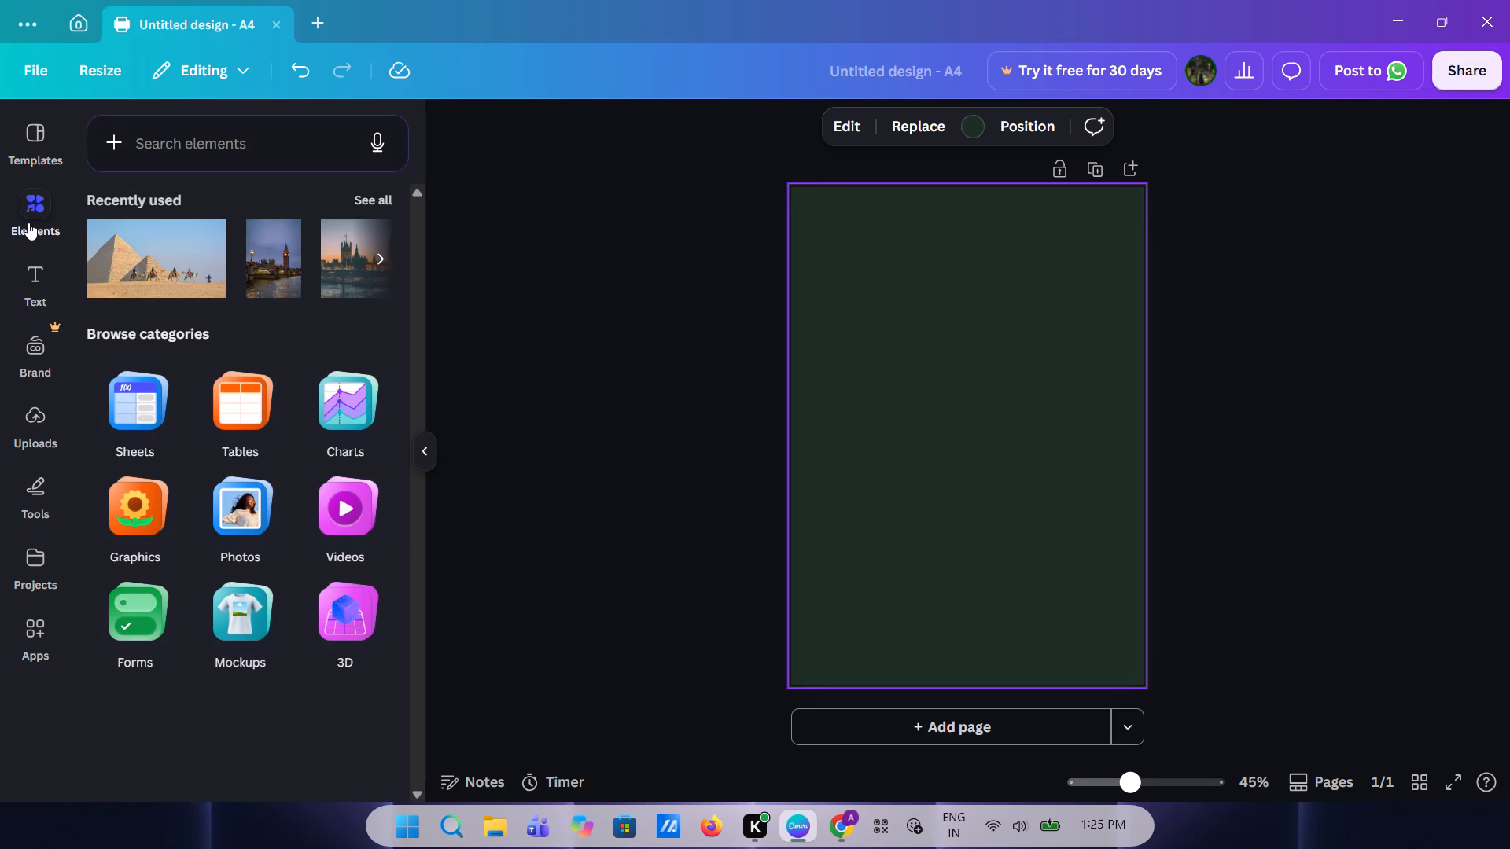
left_click(186, 165)
left_click(193, 159)
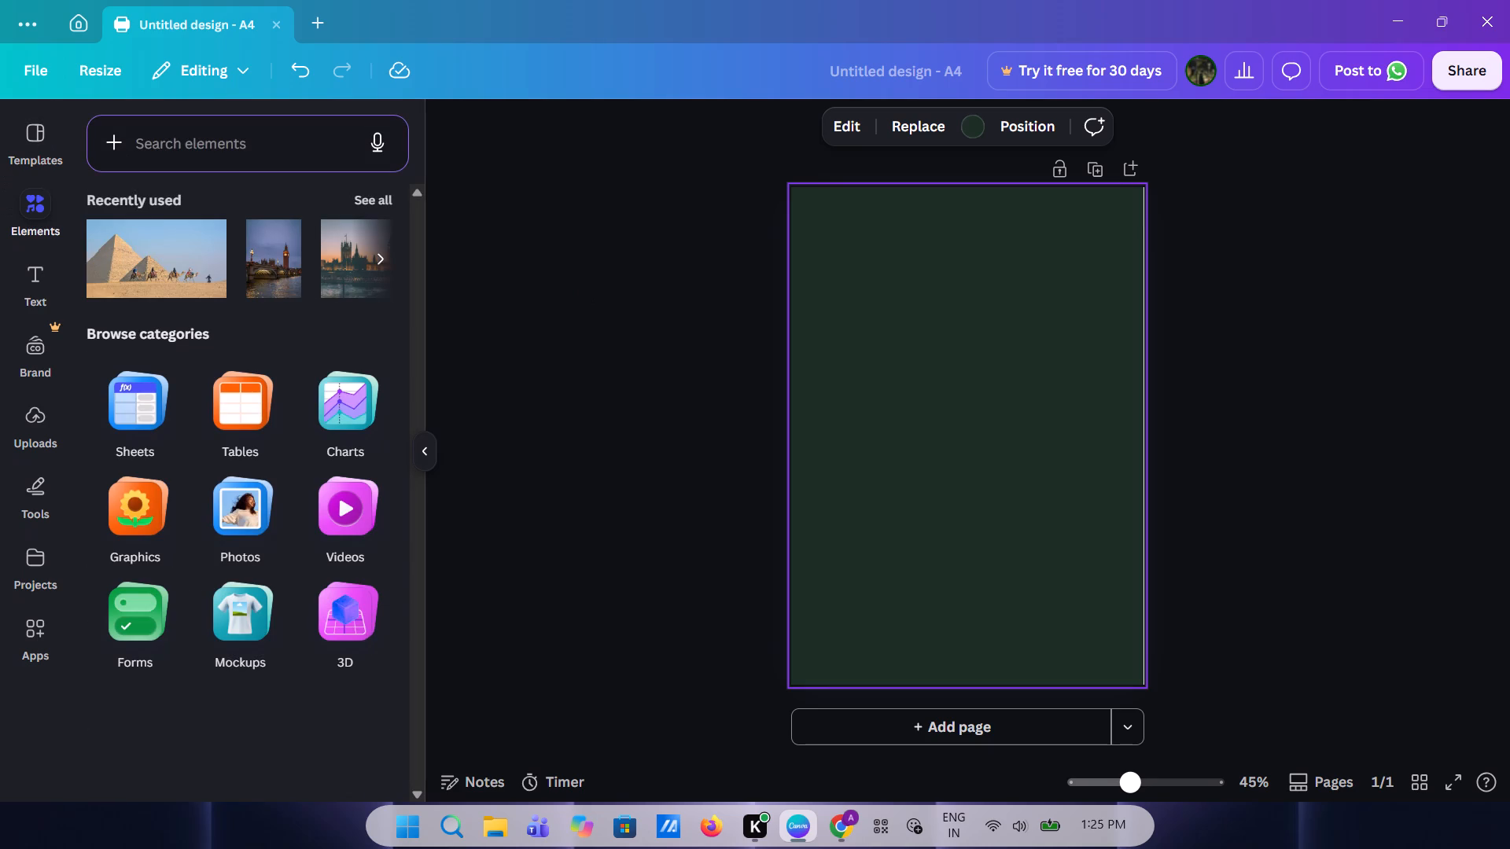
left_click(204, 153)
type("irr")
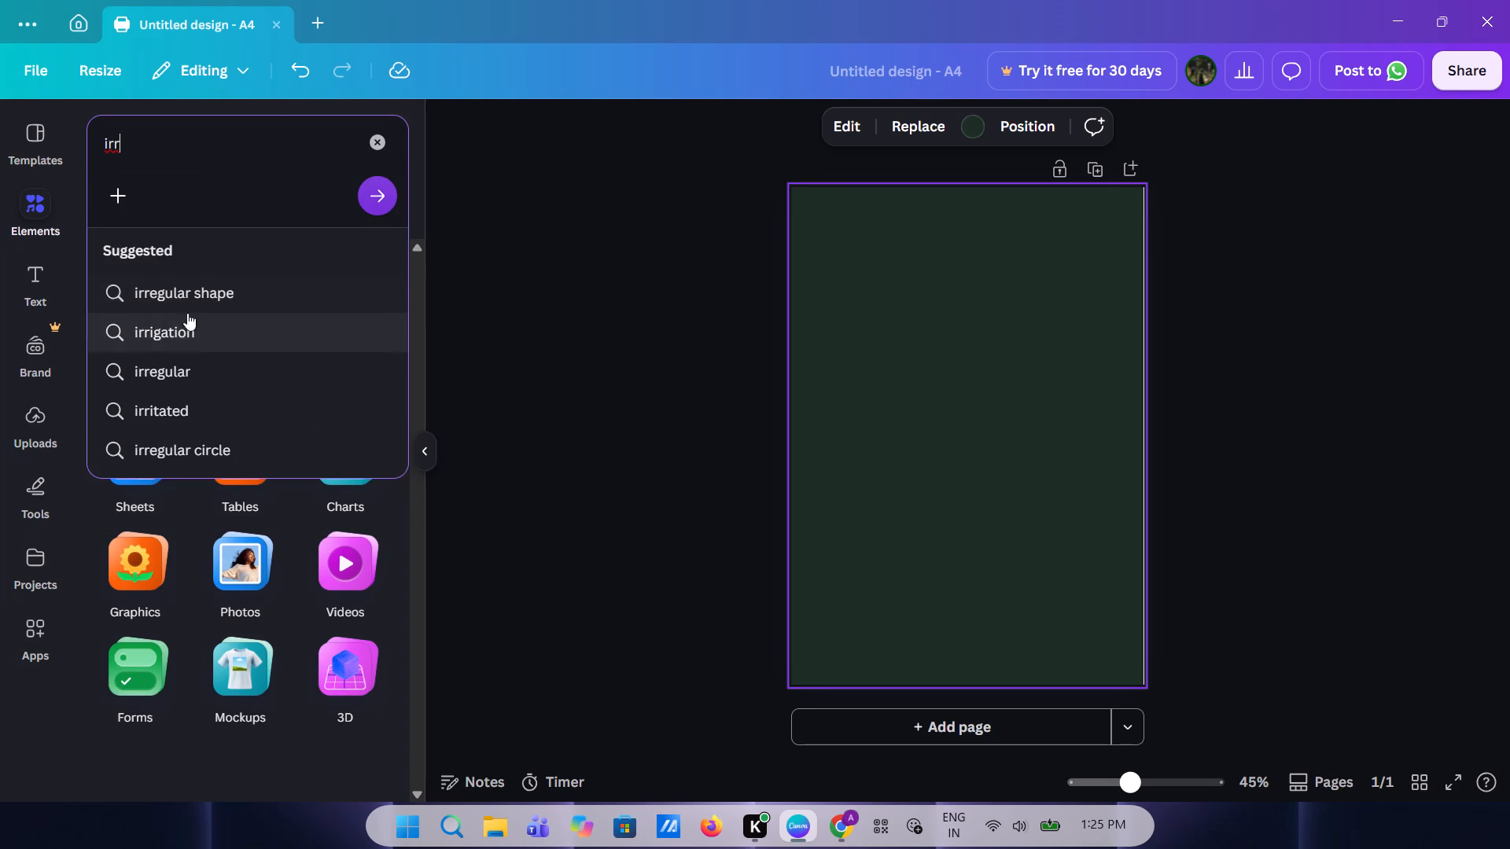
left_click(205, 298)
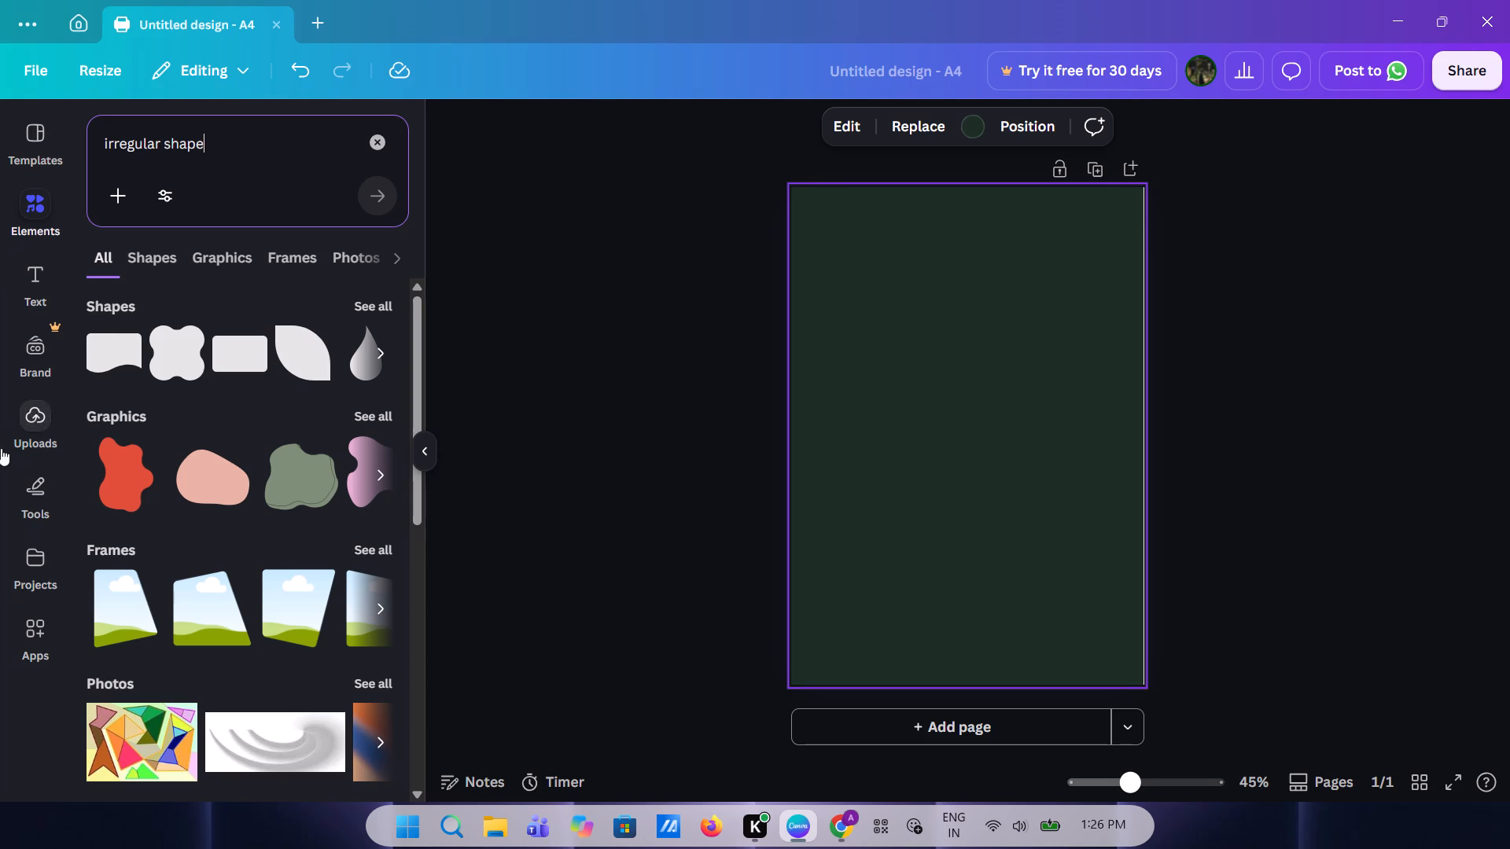
left_click(123, 492)
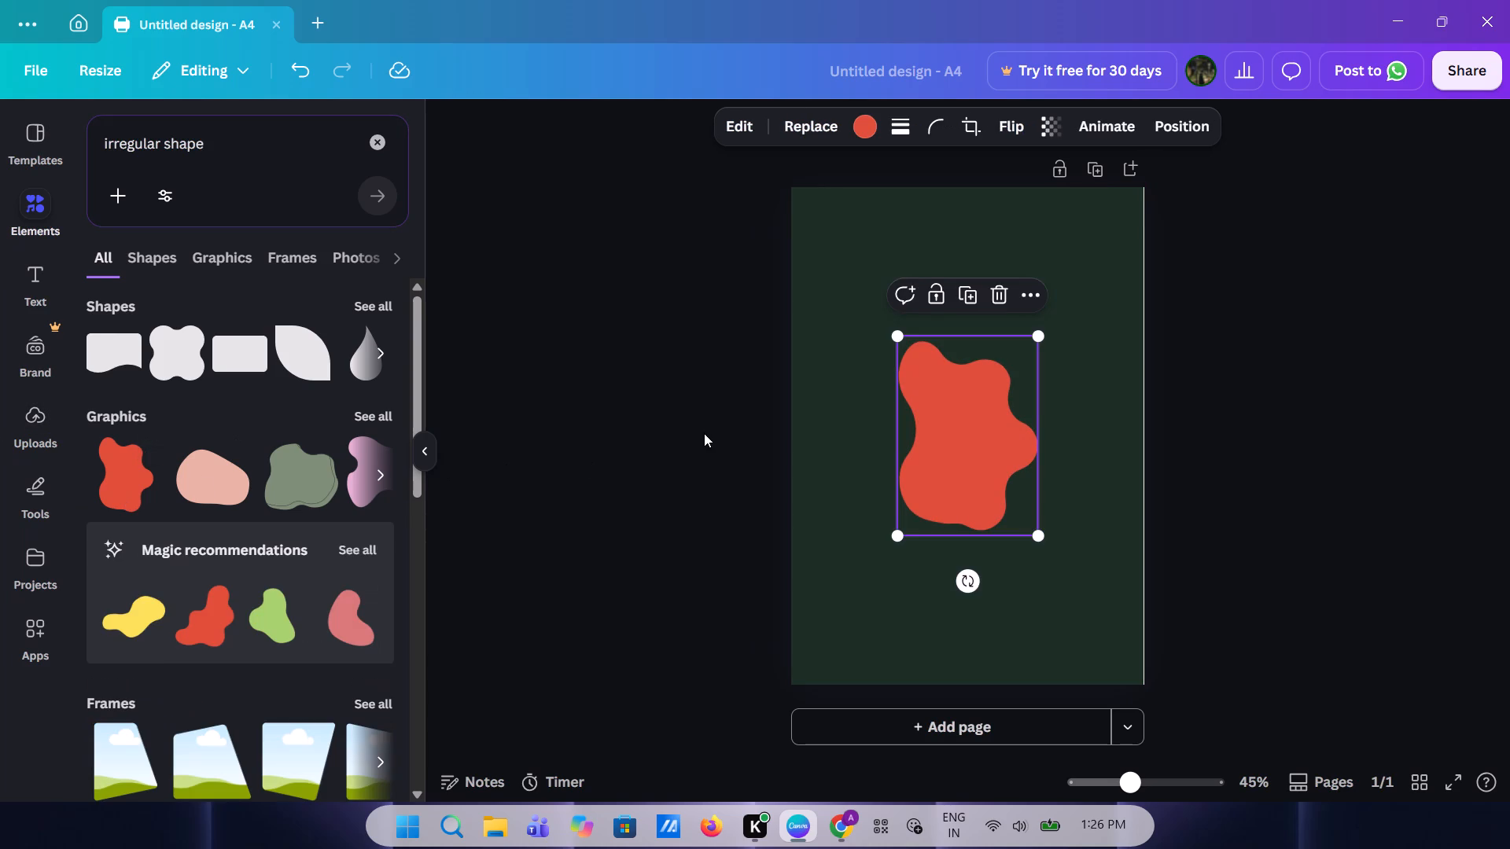
Recolour the blob graphic to solid white.
left_click(856, 137)
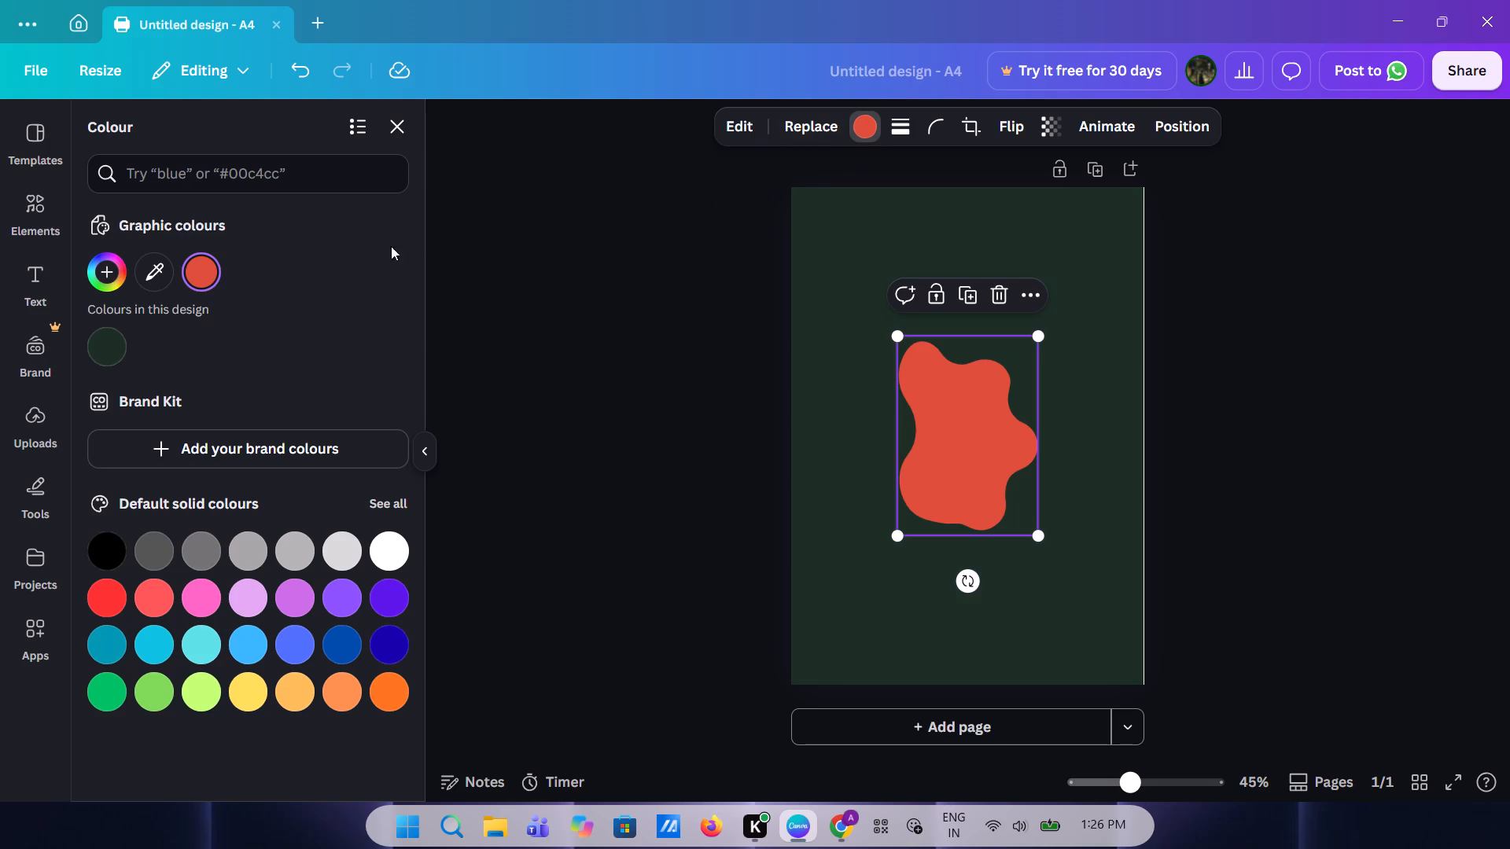
left_click(409, 544)
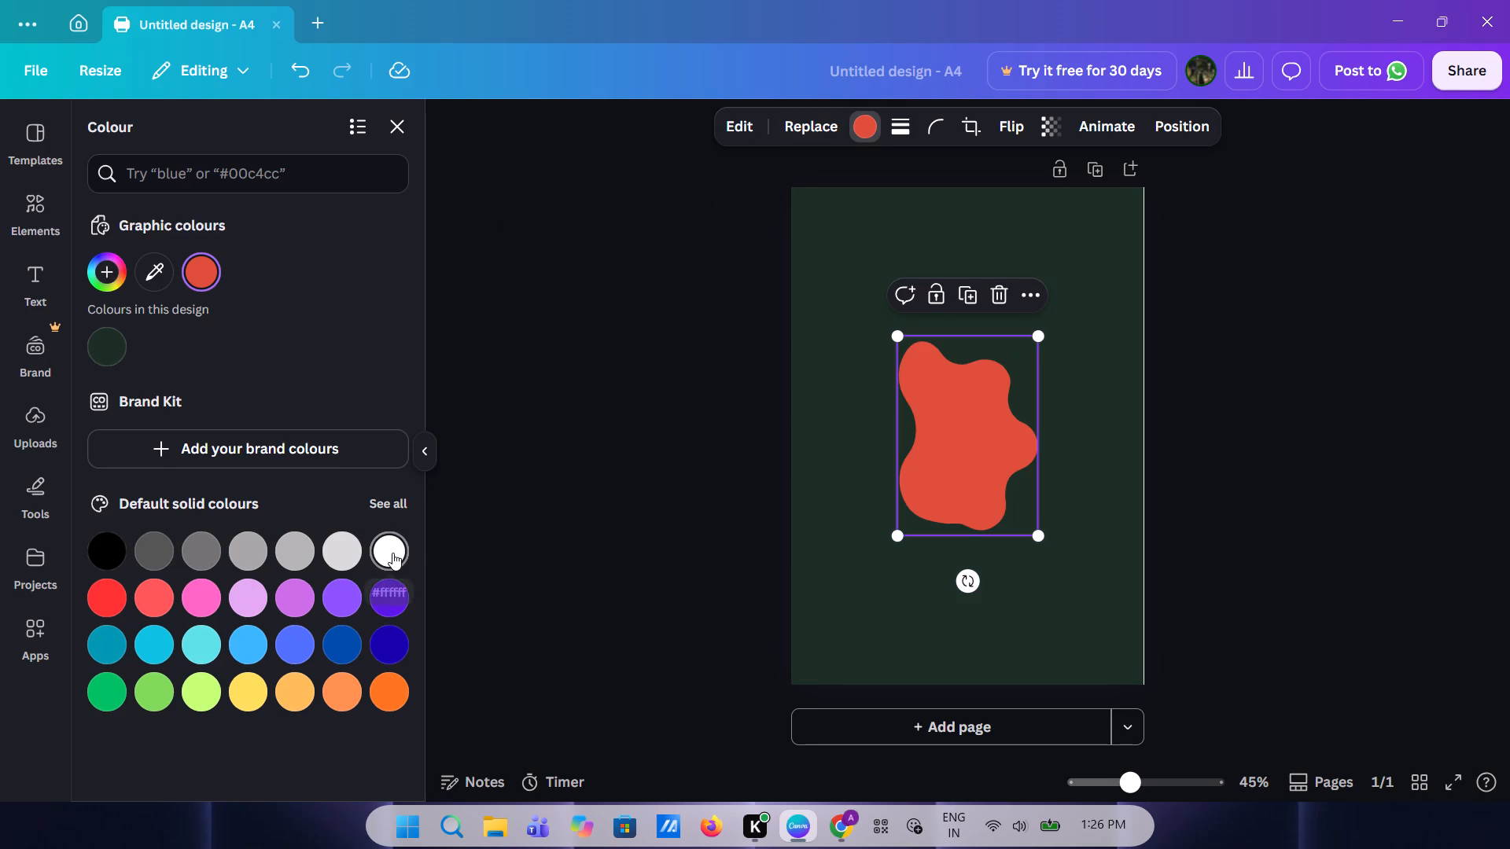
left_click(392, 553)
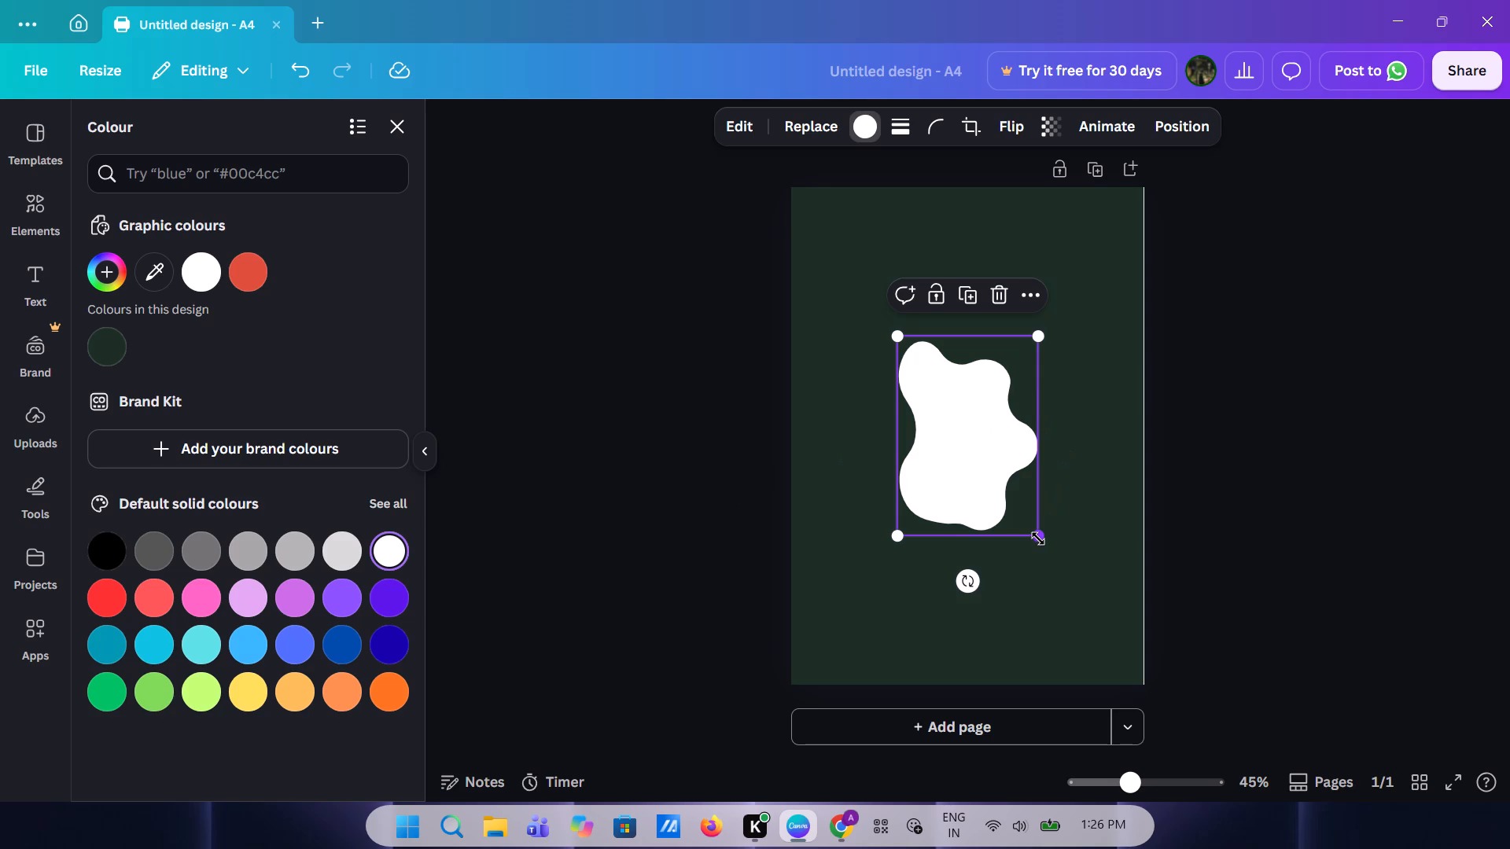
Enlarge the white blob to about page size and place it running off the page's left and bottom edges, leaving green along the top and right.
left_click_drag(963, 459, 830, 324)
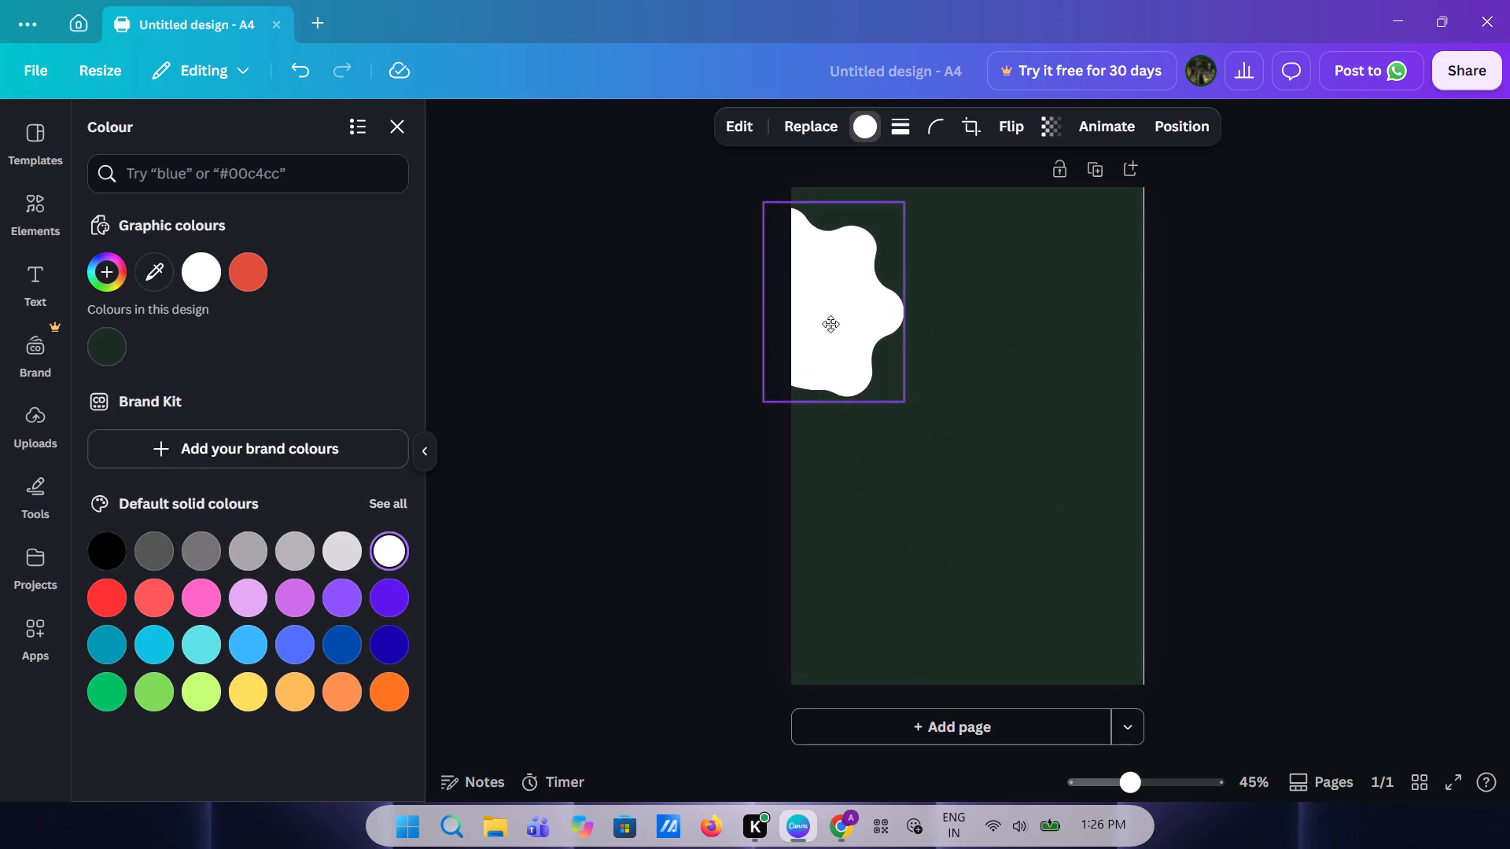
left_click_drag(830, 324, 830, 320)
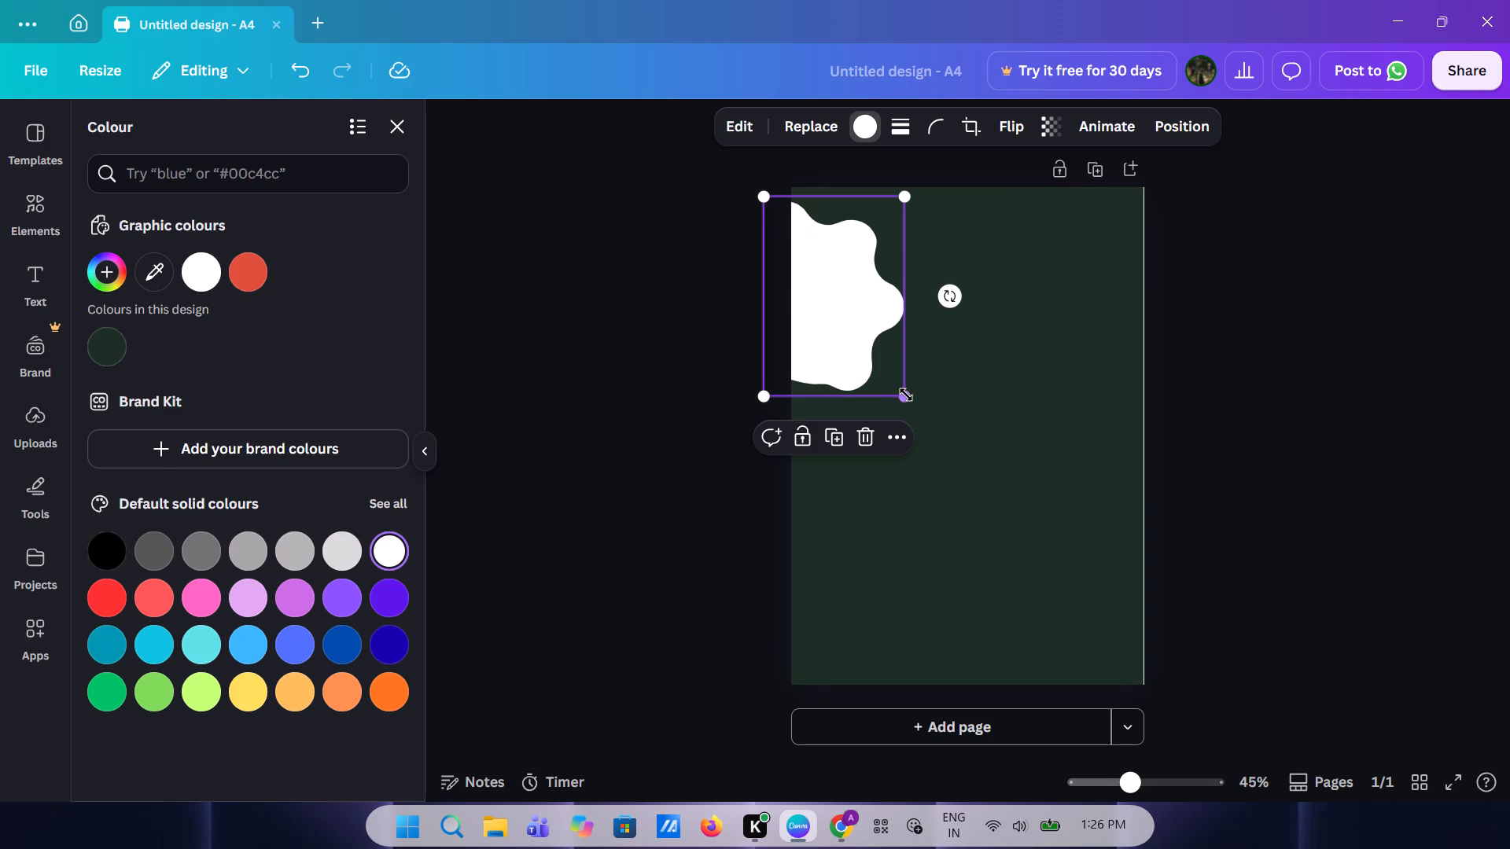
left_click_drag(904, 400, 1032, 749)
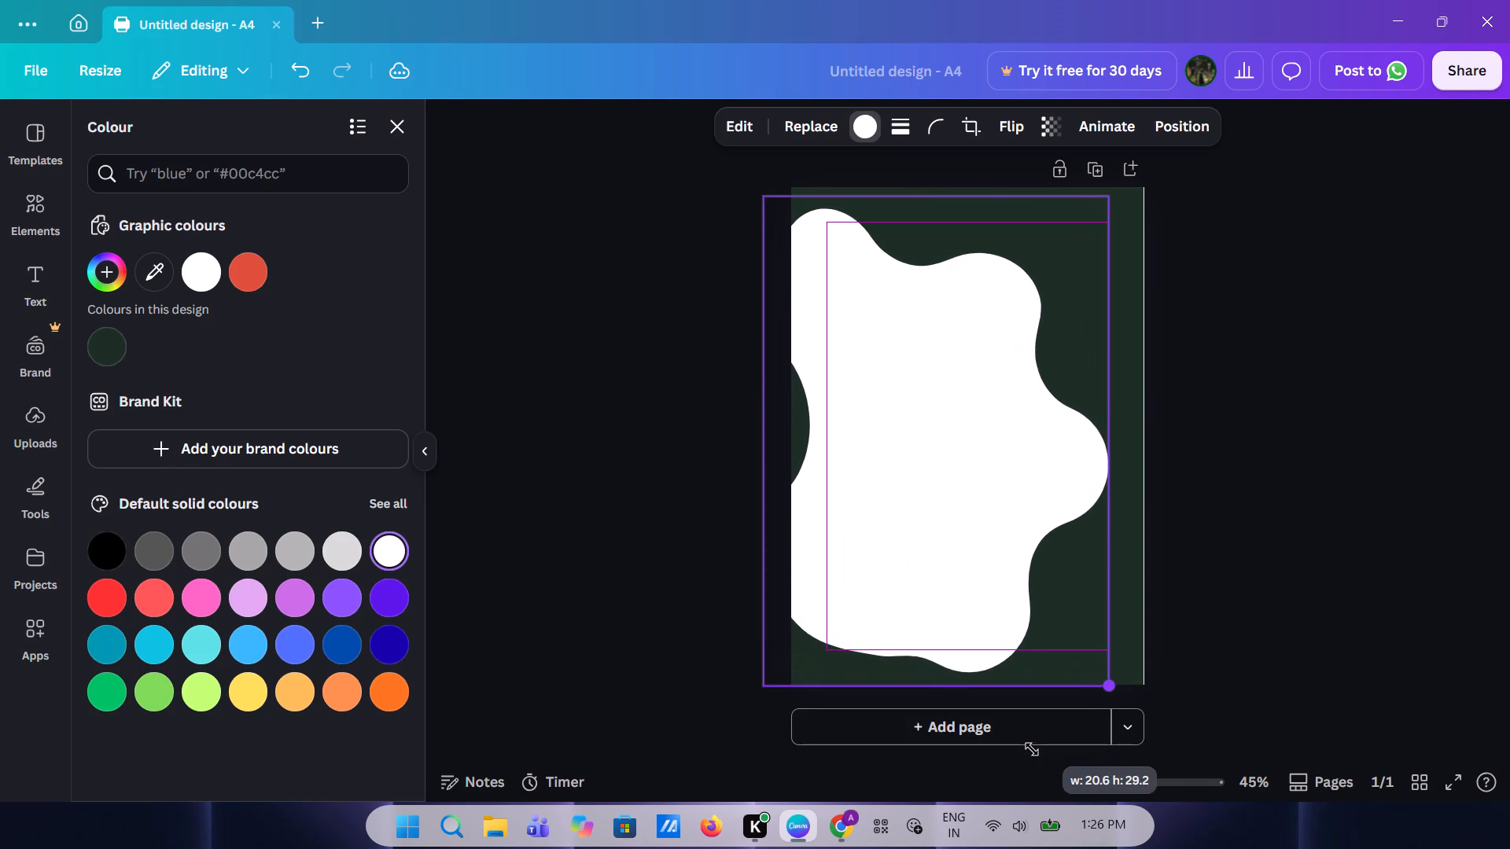
left_click_drag(1032, 749, 1044, 749)
left_click_drag(902, 535, 855, 523)
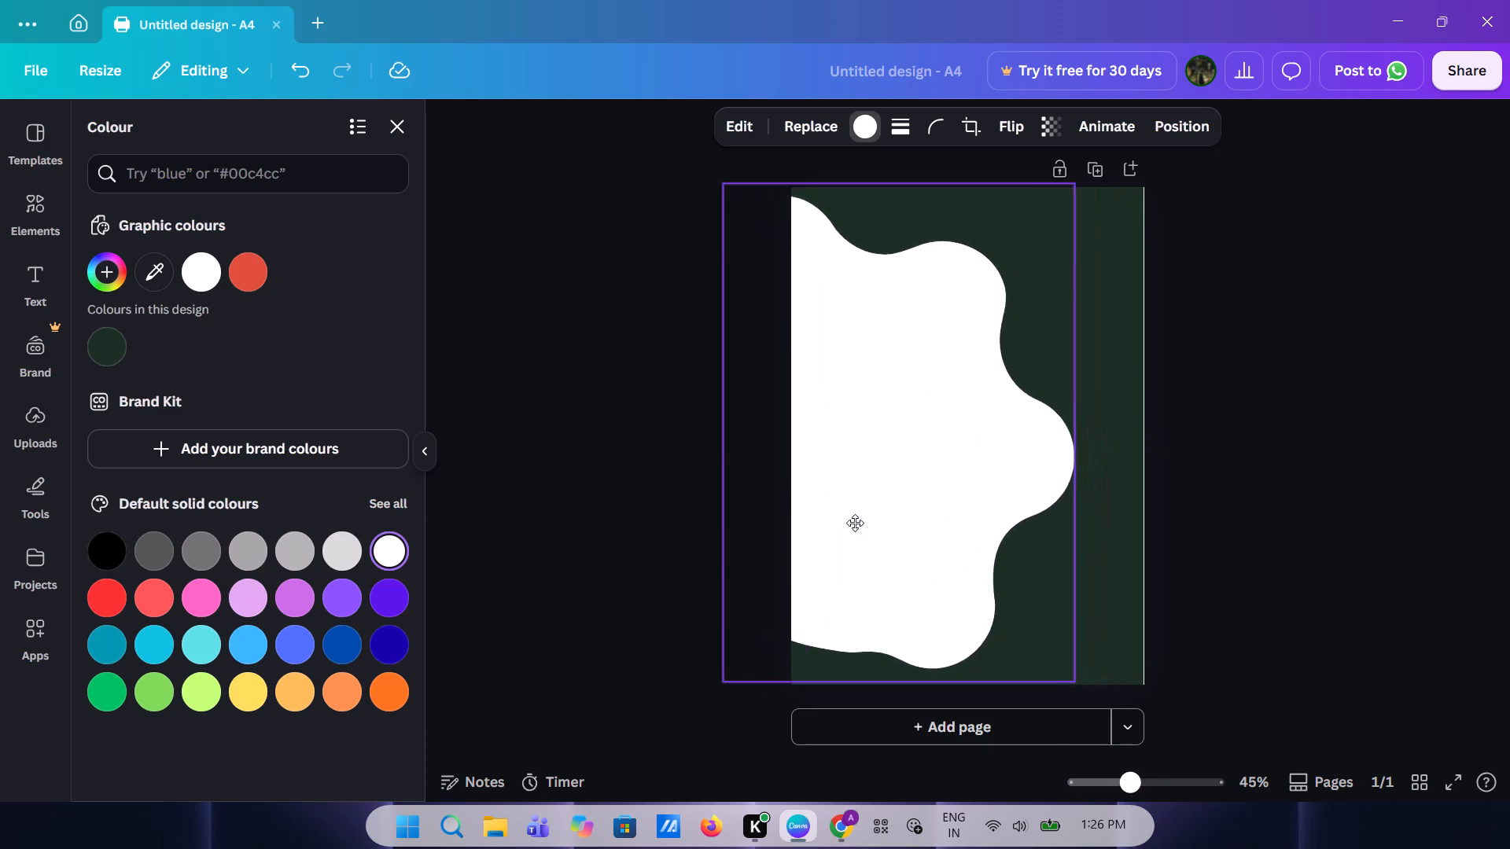
left_click_drag(855, 523, 843, 557)
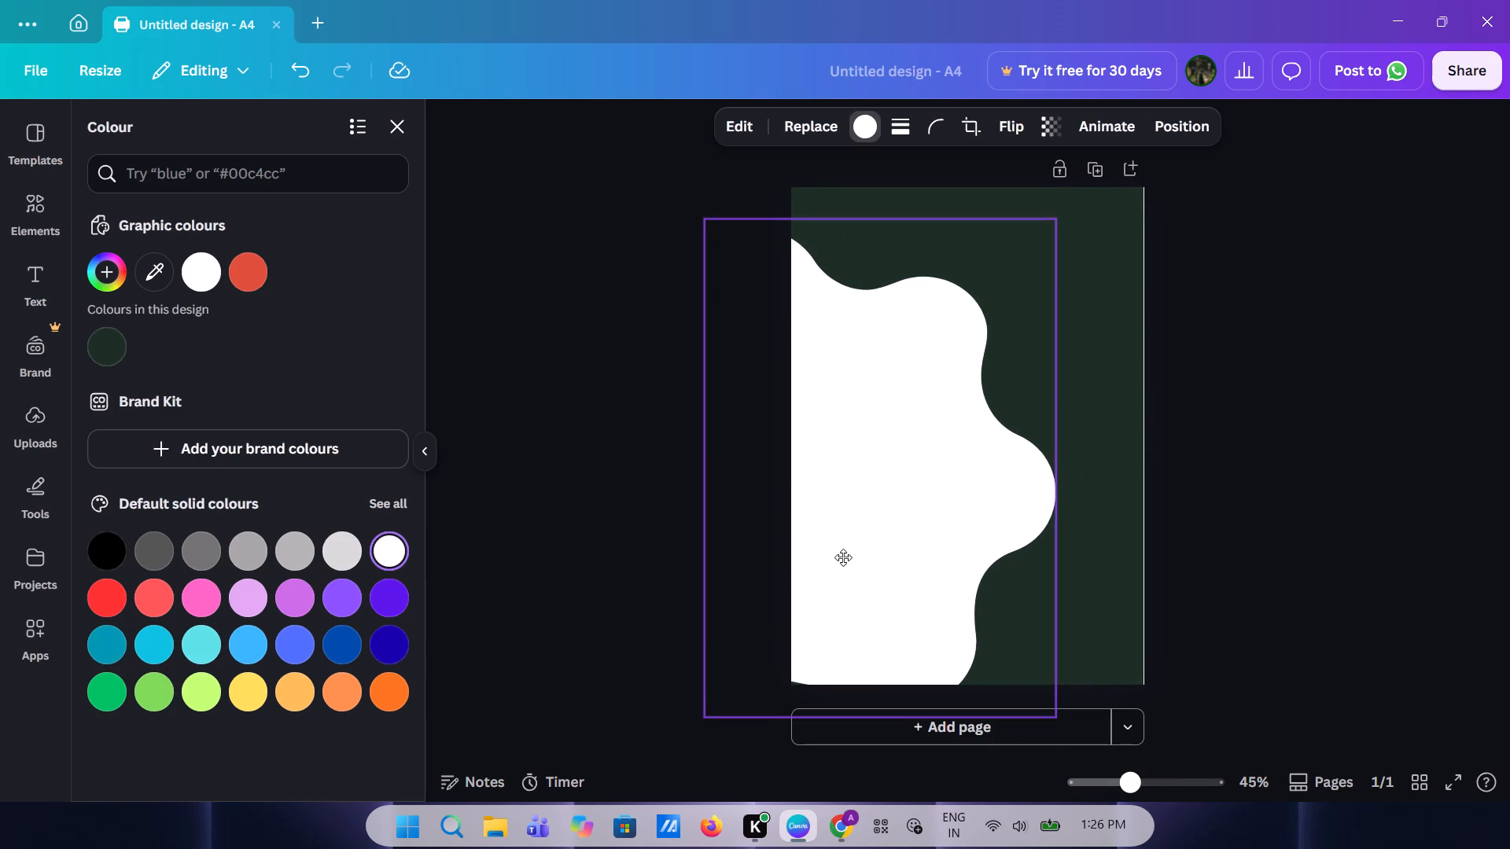
left_click_drag(843, 557, 842, 553)
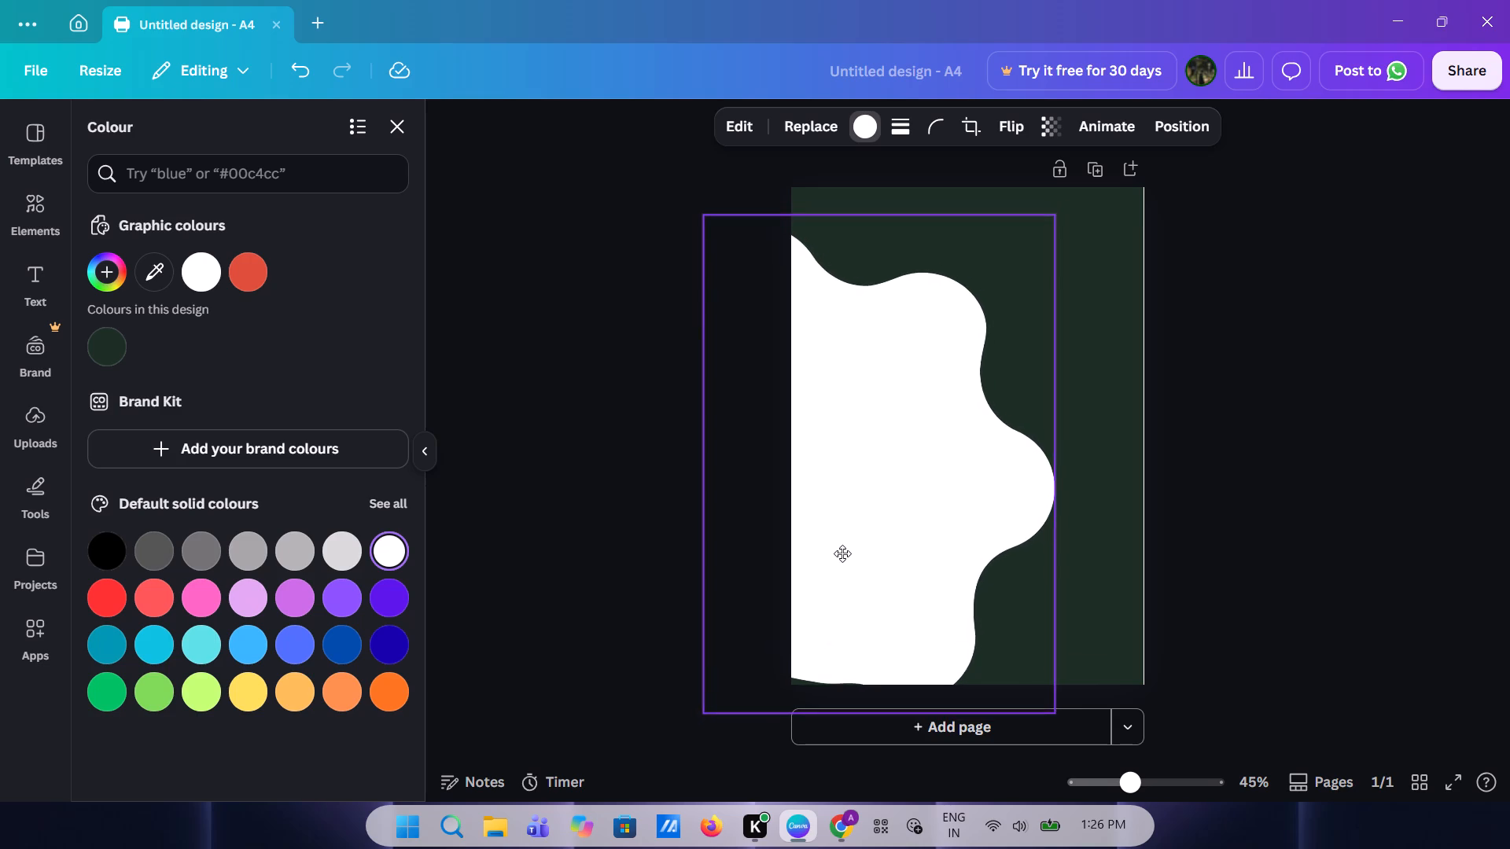
left_click_drag(842, 553, 838, 559)
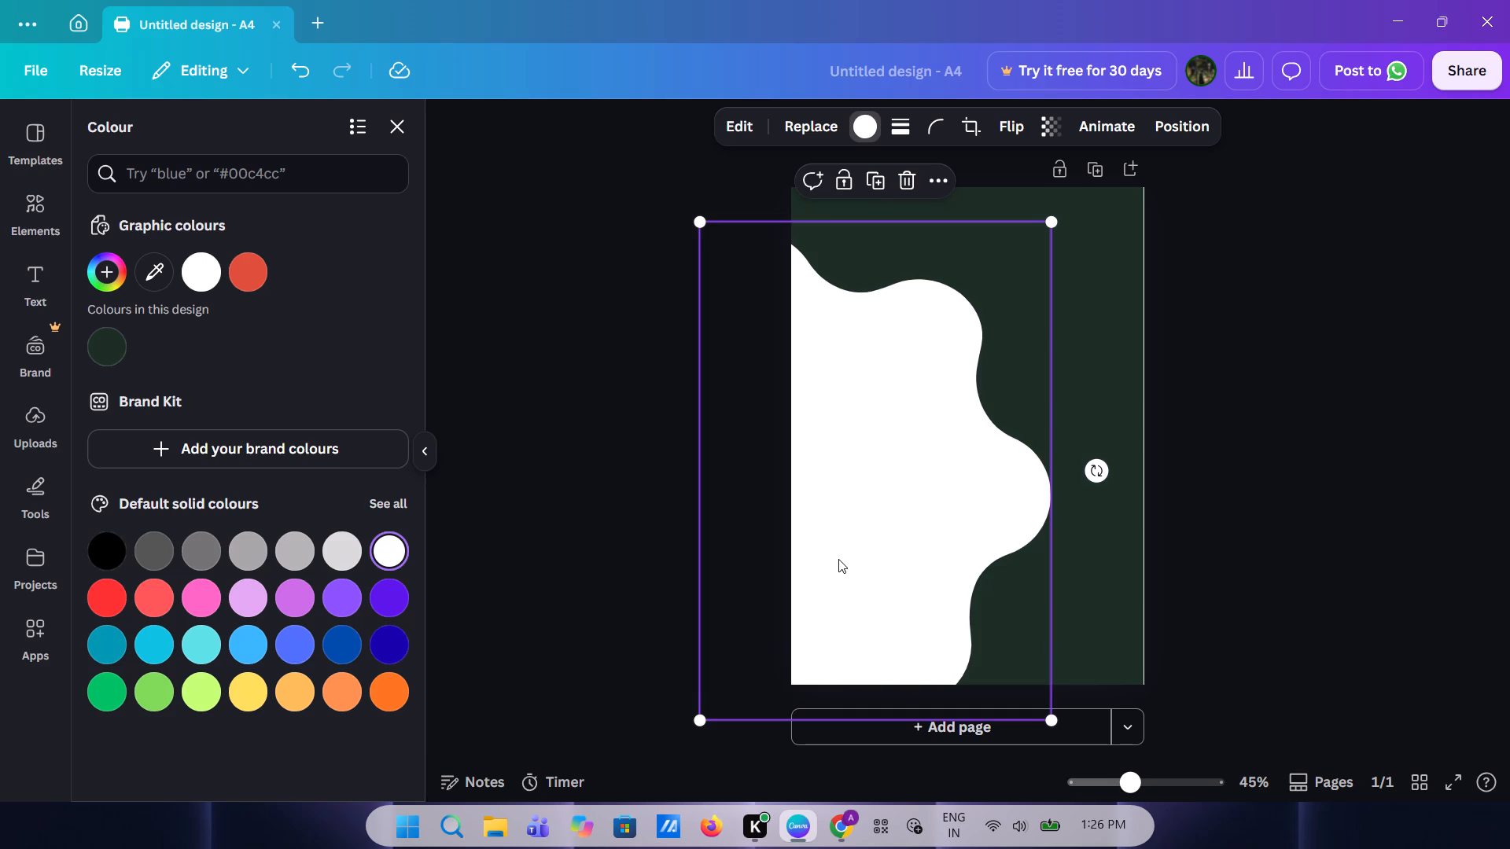
left_click(838, 559)
left_click(1051, 561)
left_click(1090, 572)
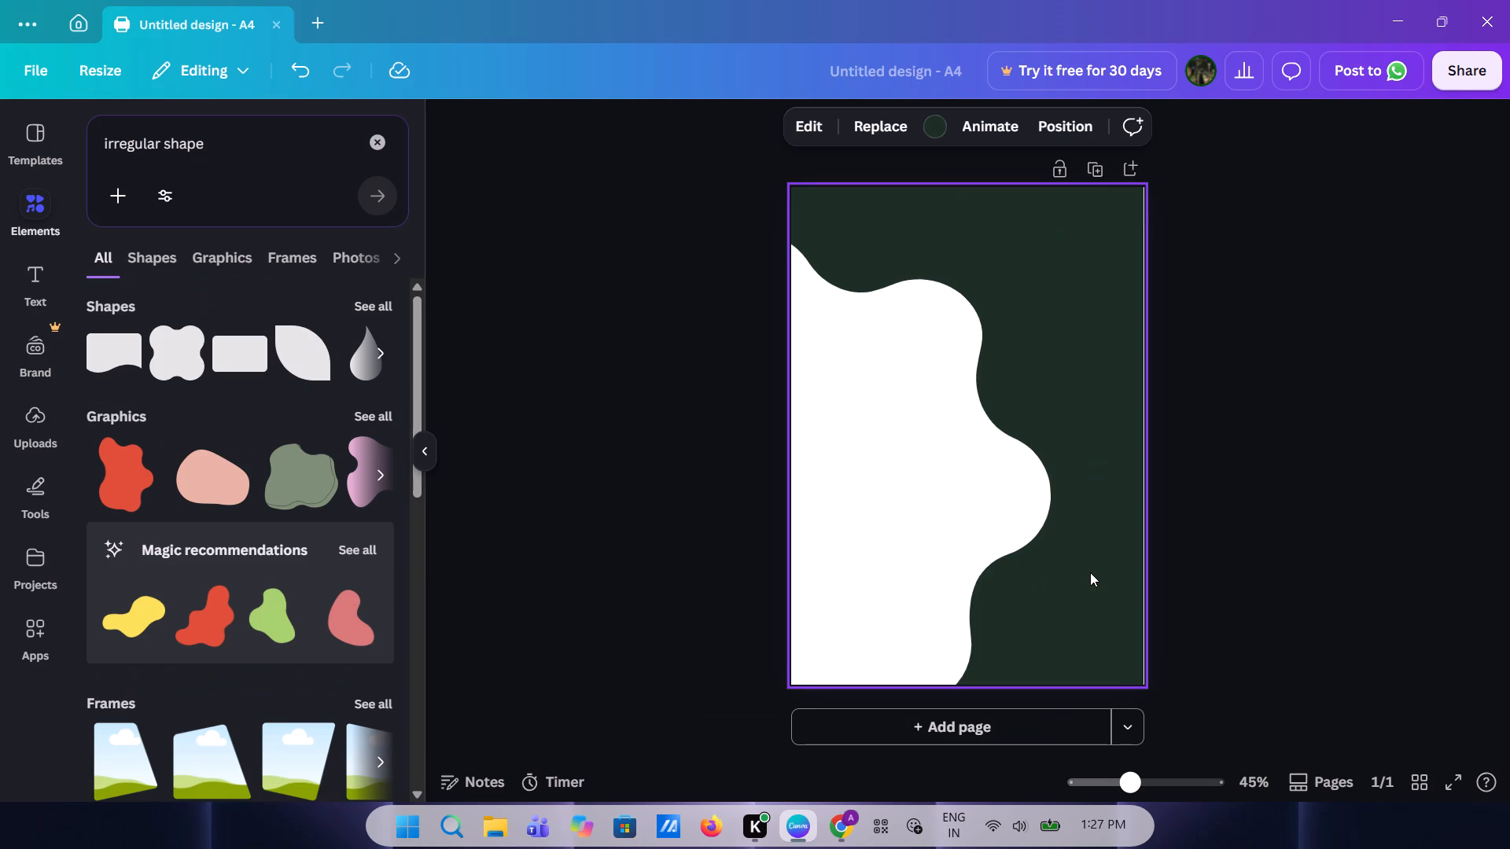
Switch to Chrome and go back from the India search results to the Google start page.
left_click(842, 834)
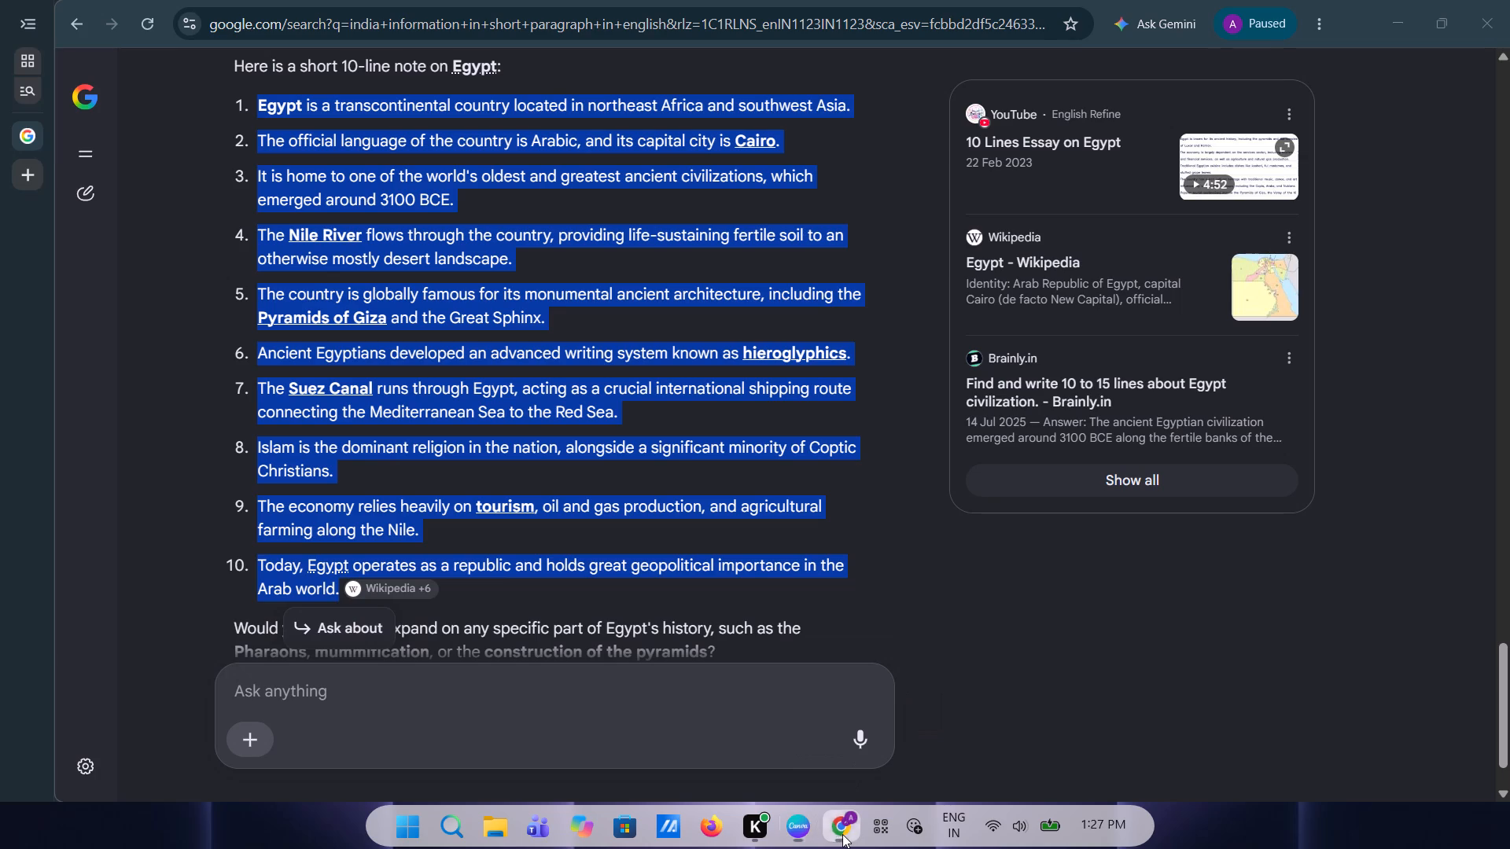
scroll(403, 213, "up", 6)
scroll(395, 145, "up", 7)
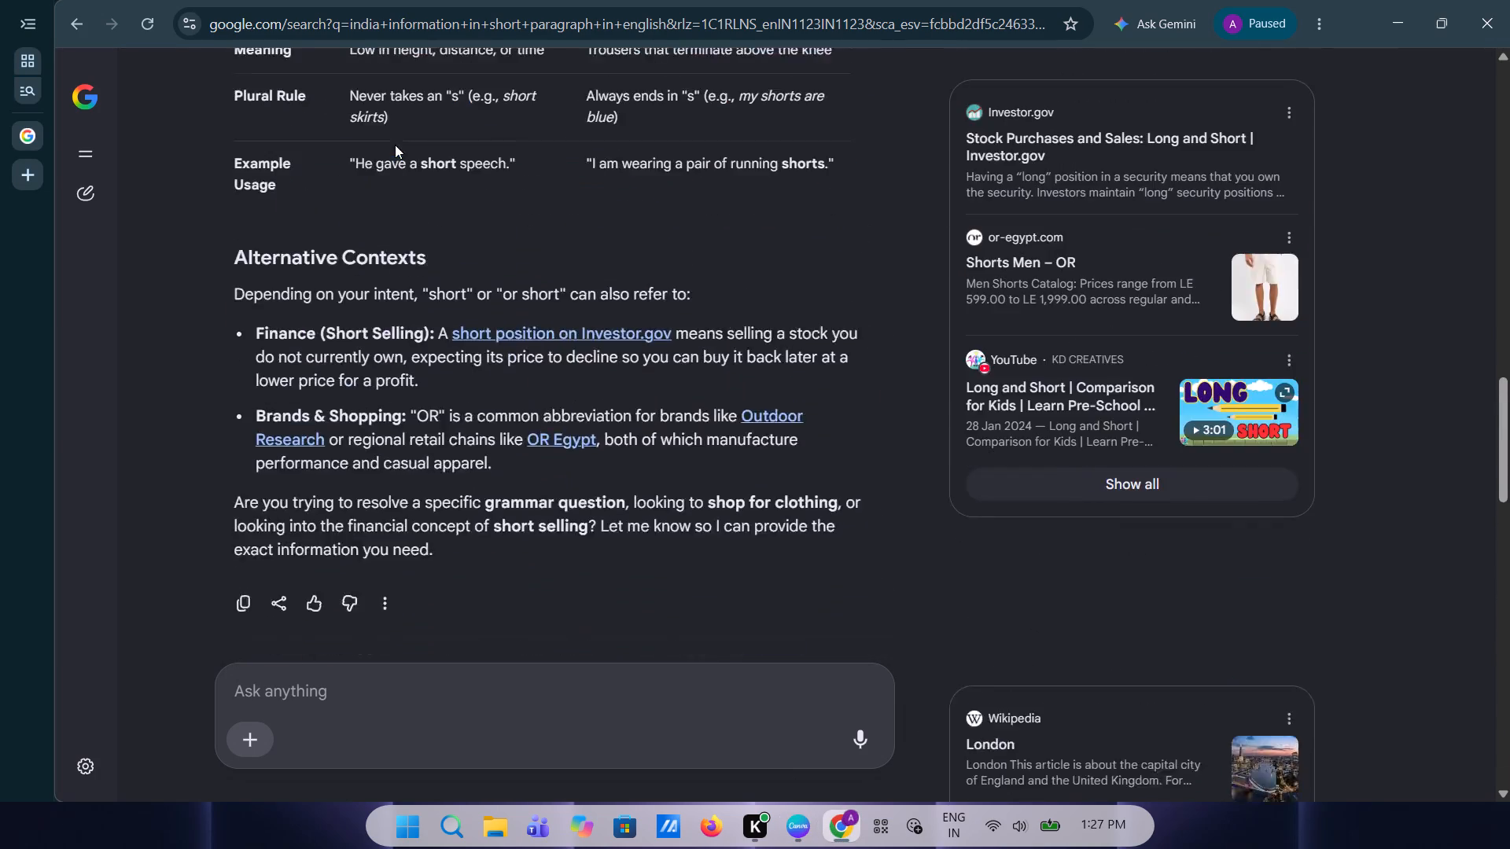
scroll(395, 145, "up", 10)
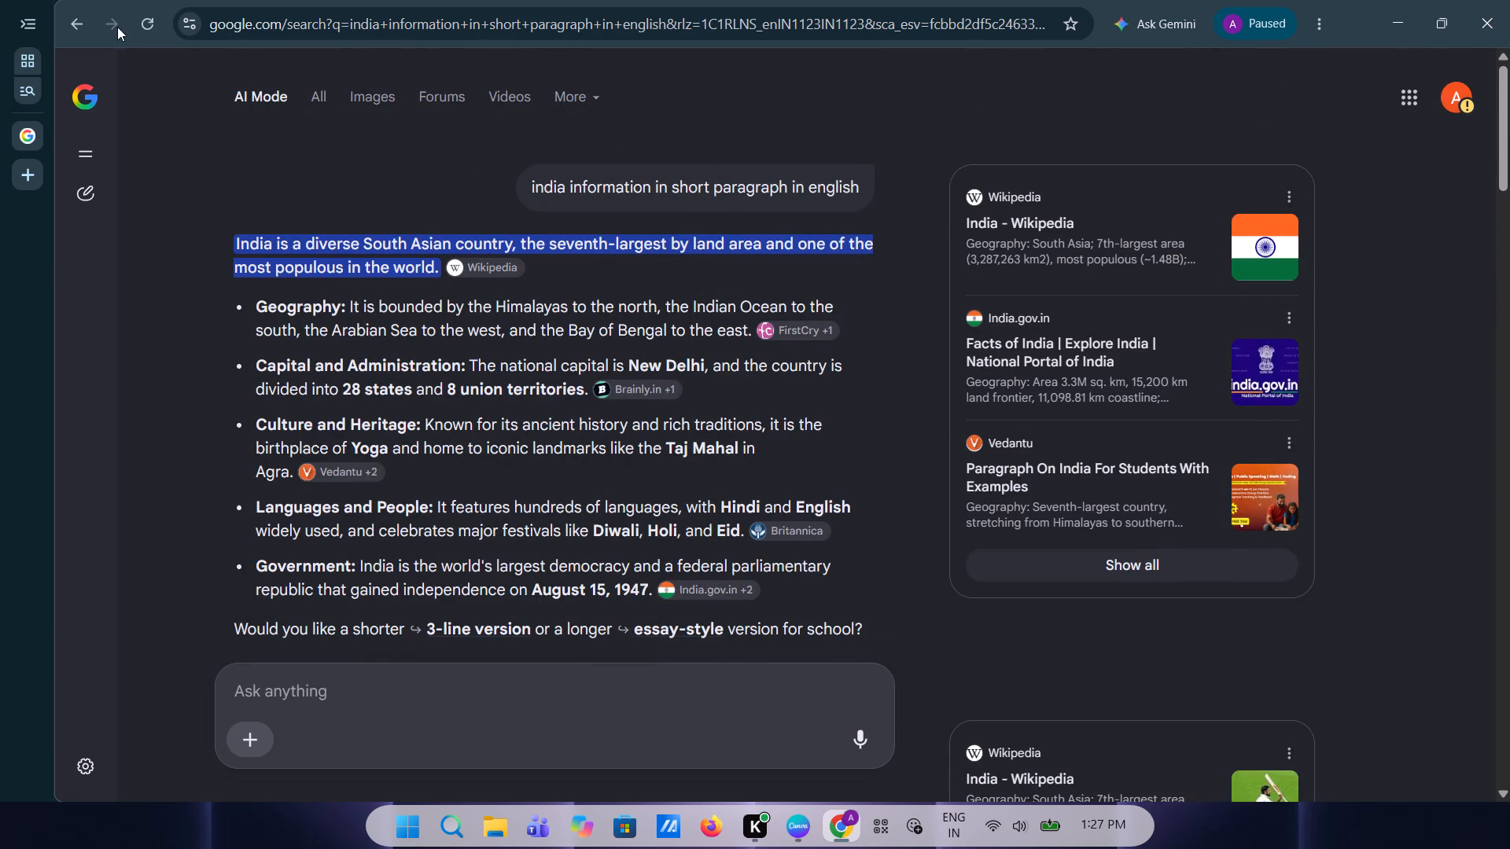
left_click(82, 30)
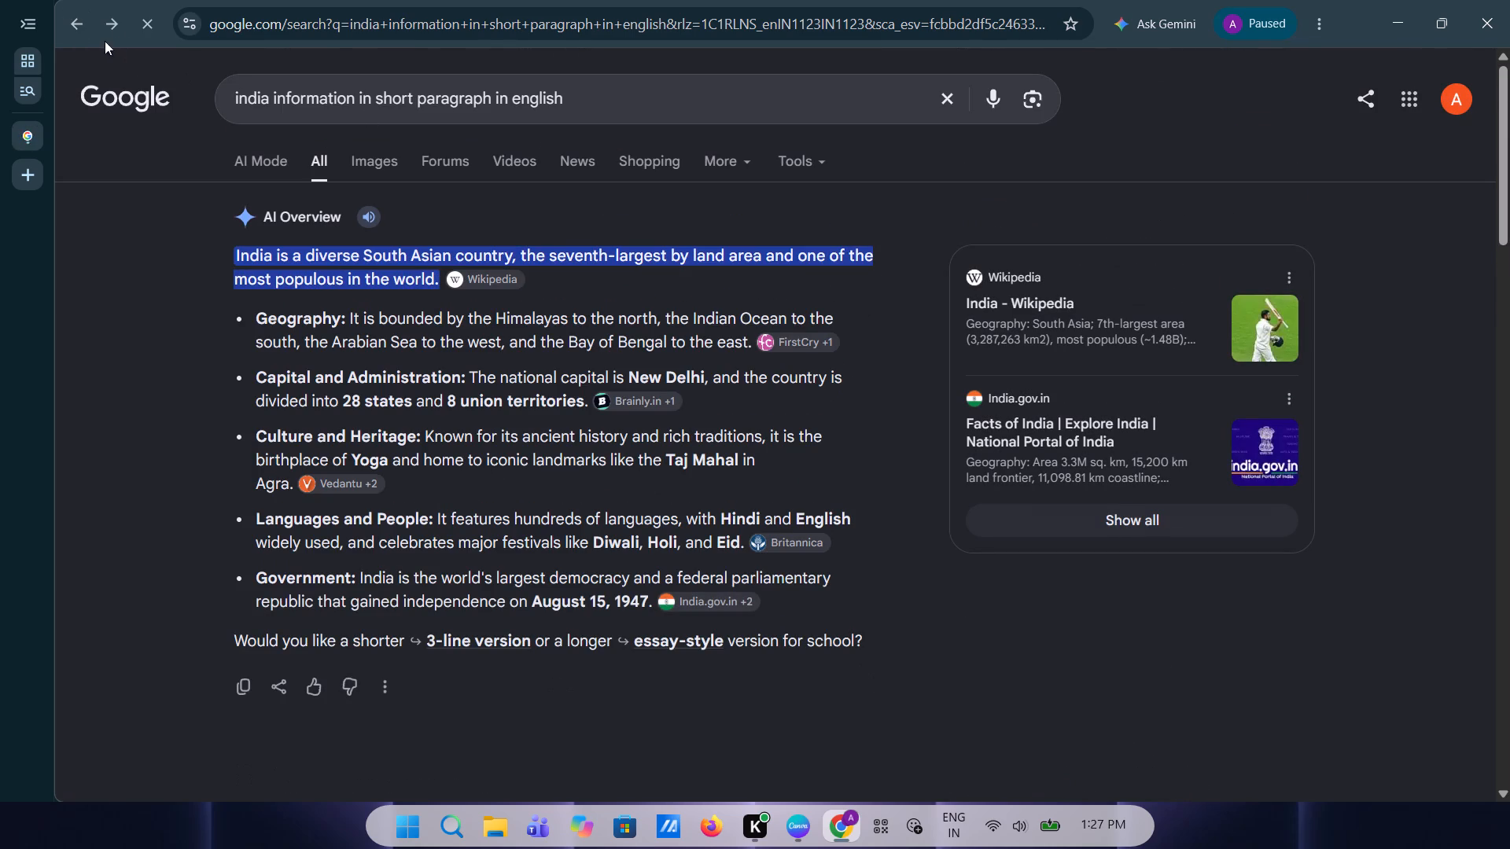
left_click(79, 33)
left_click(79, 33)
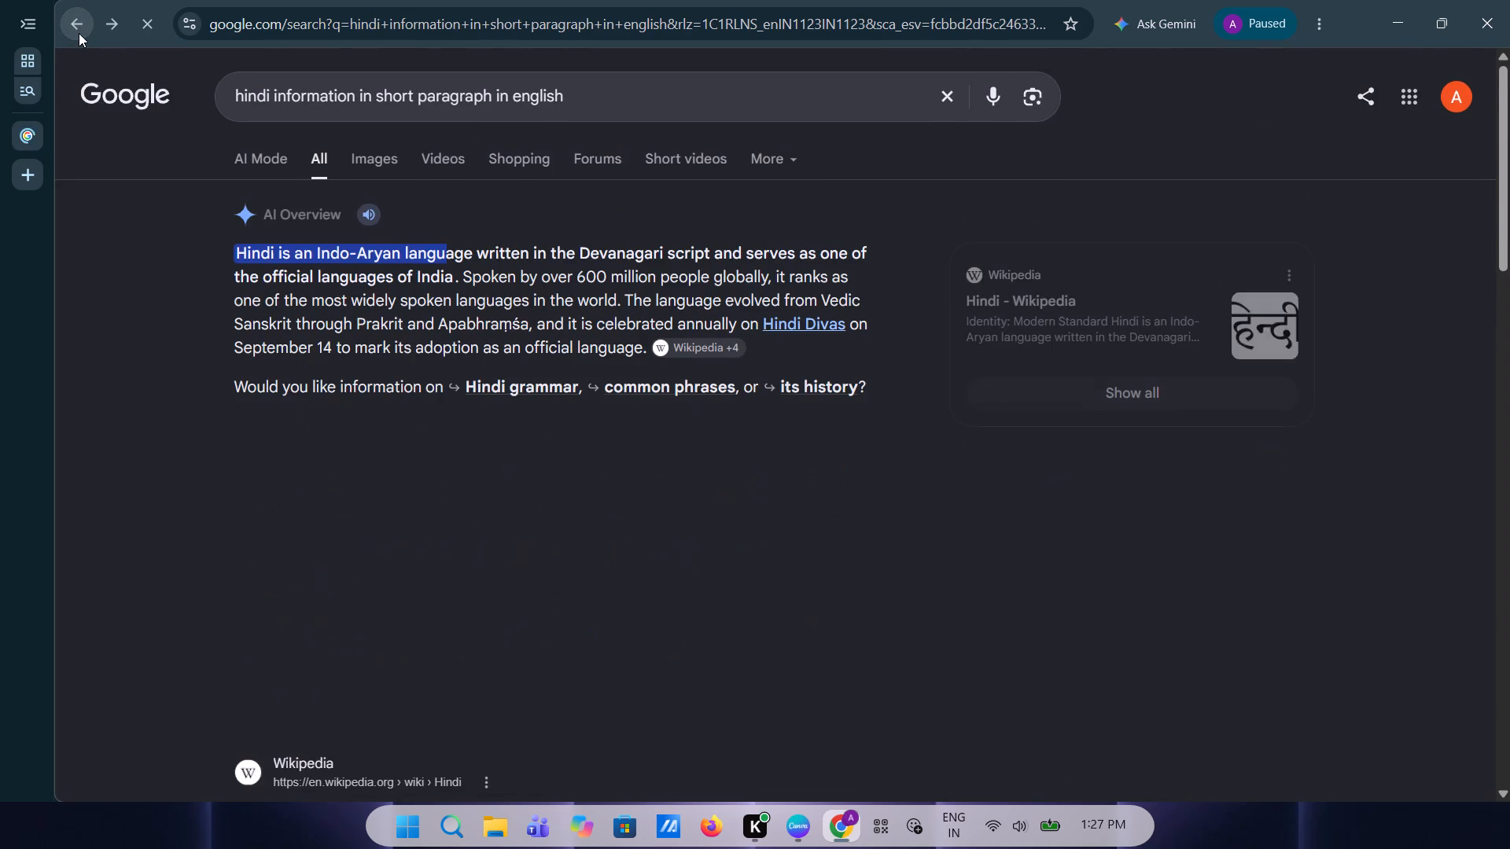
double_click(79, 33)
triple_click(79, 33)
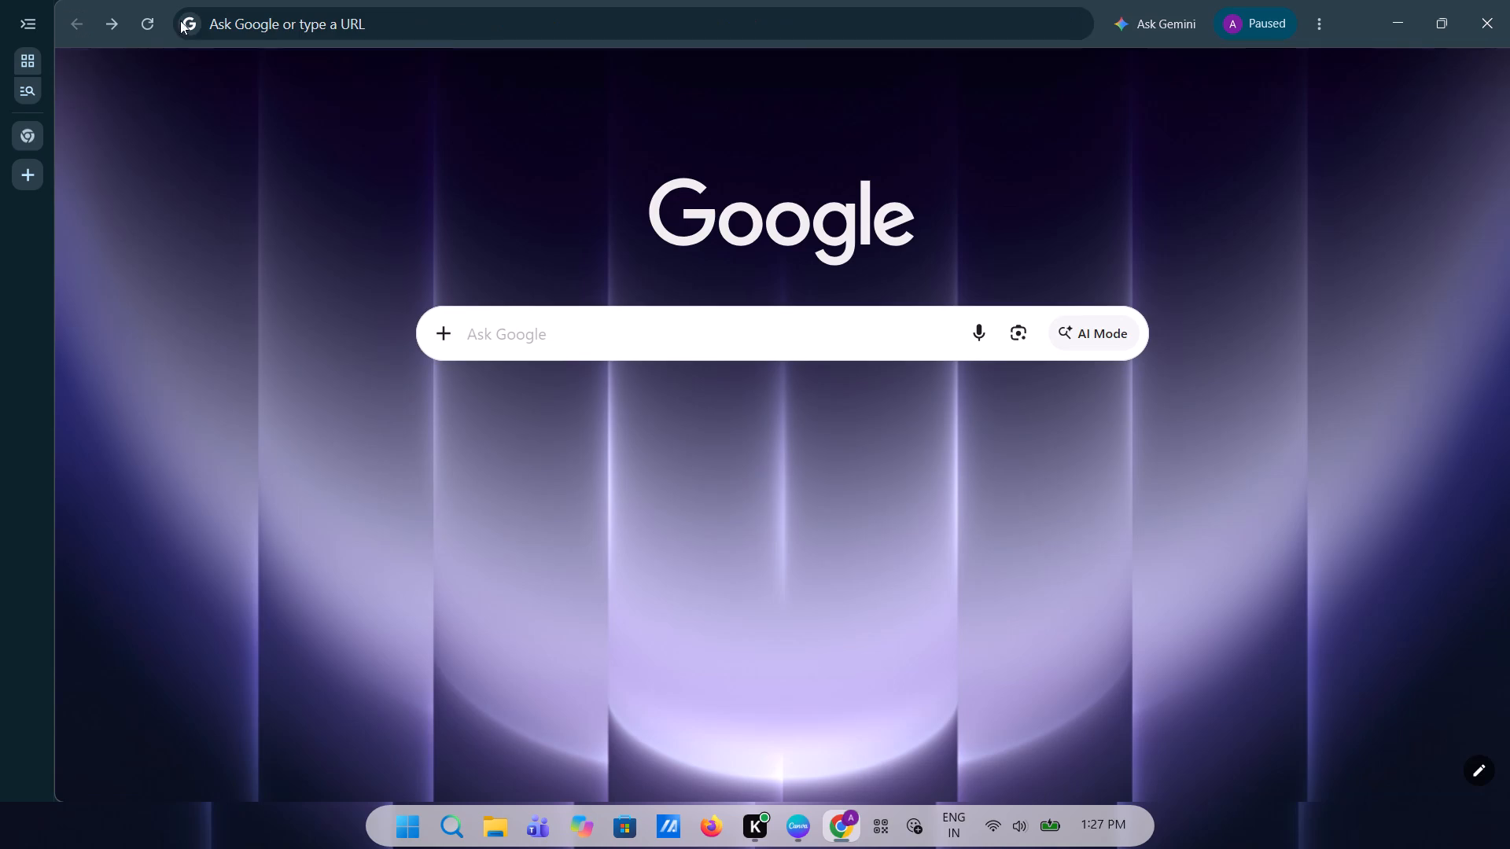
Search Google for "luna can photo", correcting the misspelled query, and show the image results.
left_click(557, 348)
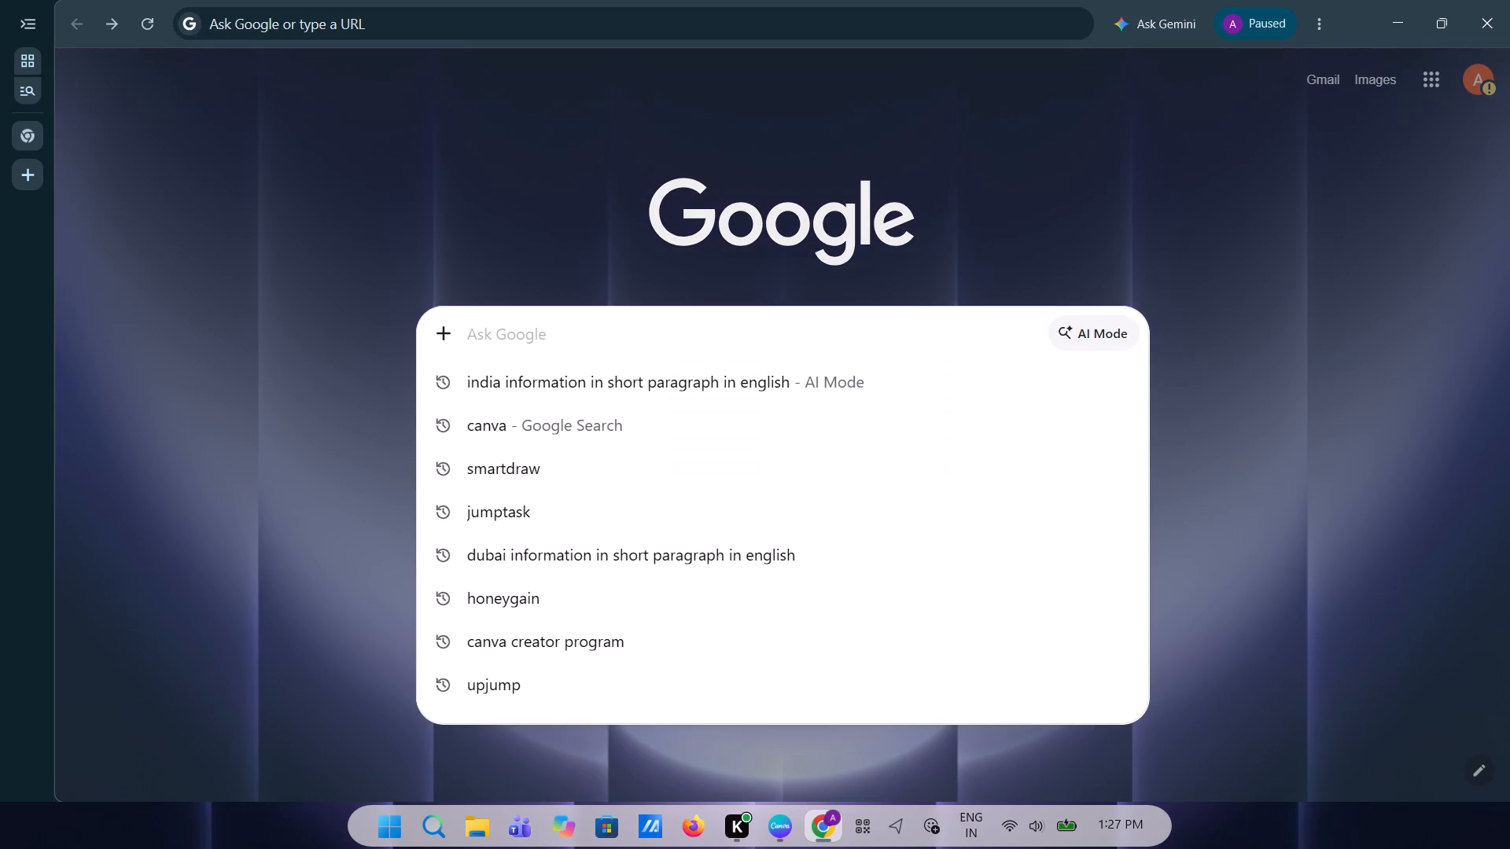
type("luna")
key("space")
type("can phto")
key("Return")
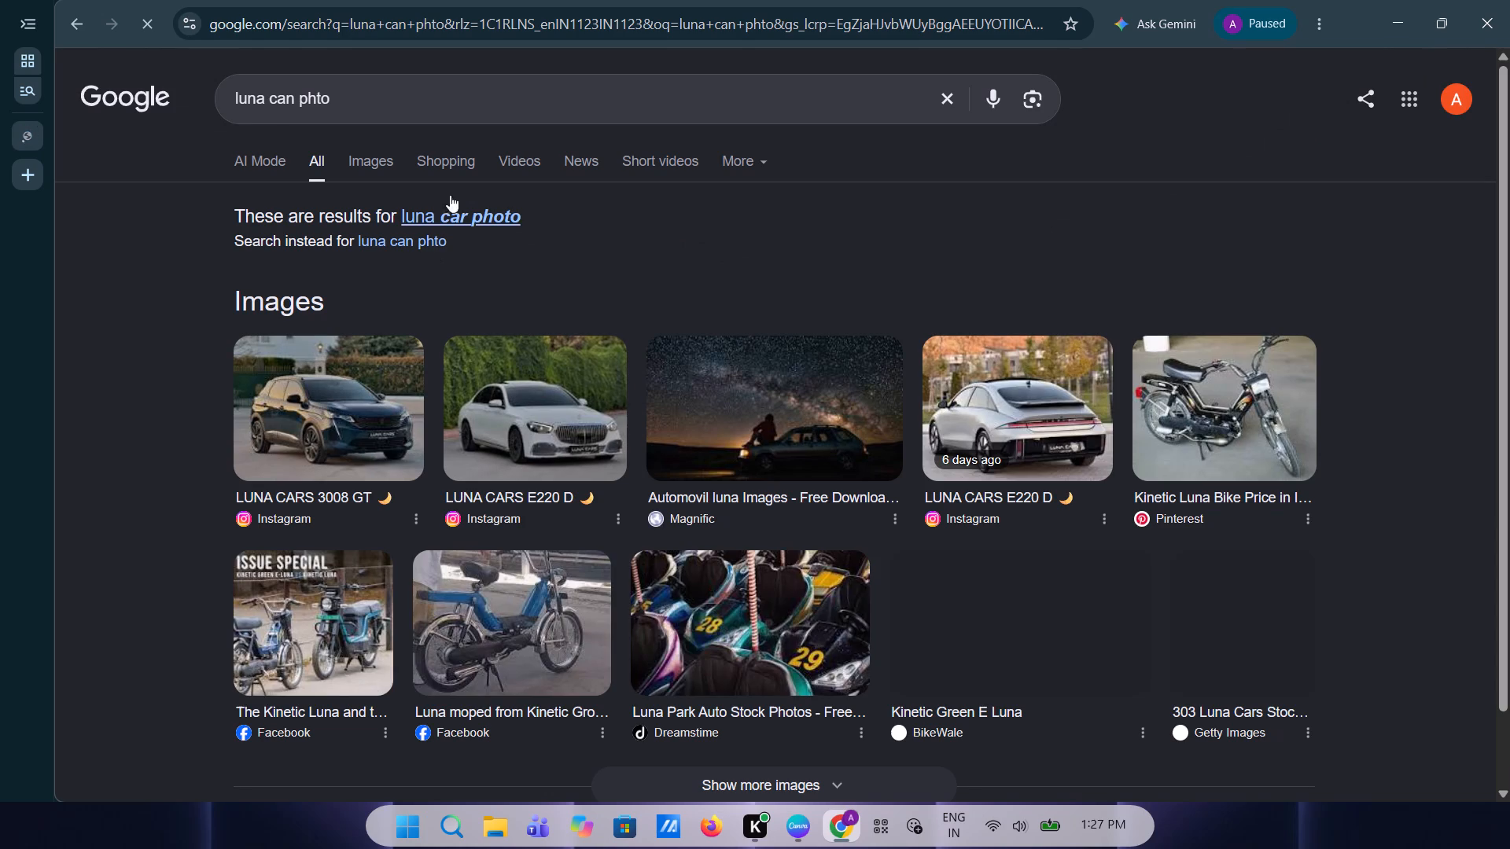
left_click(454, 225)
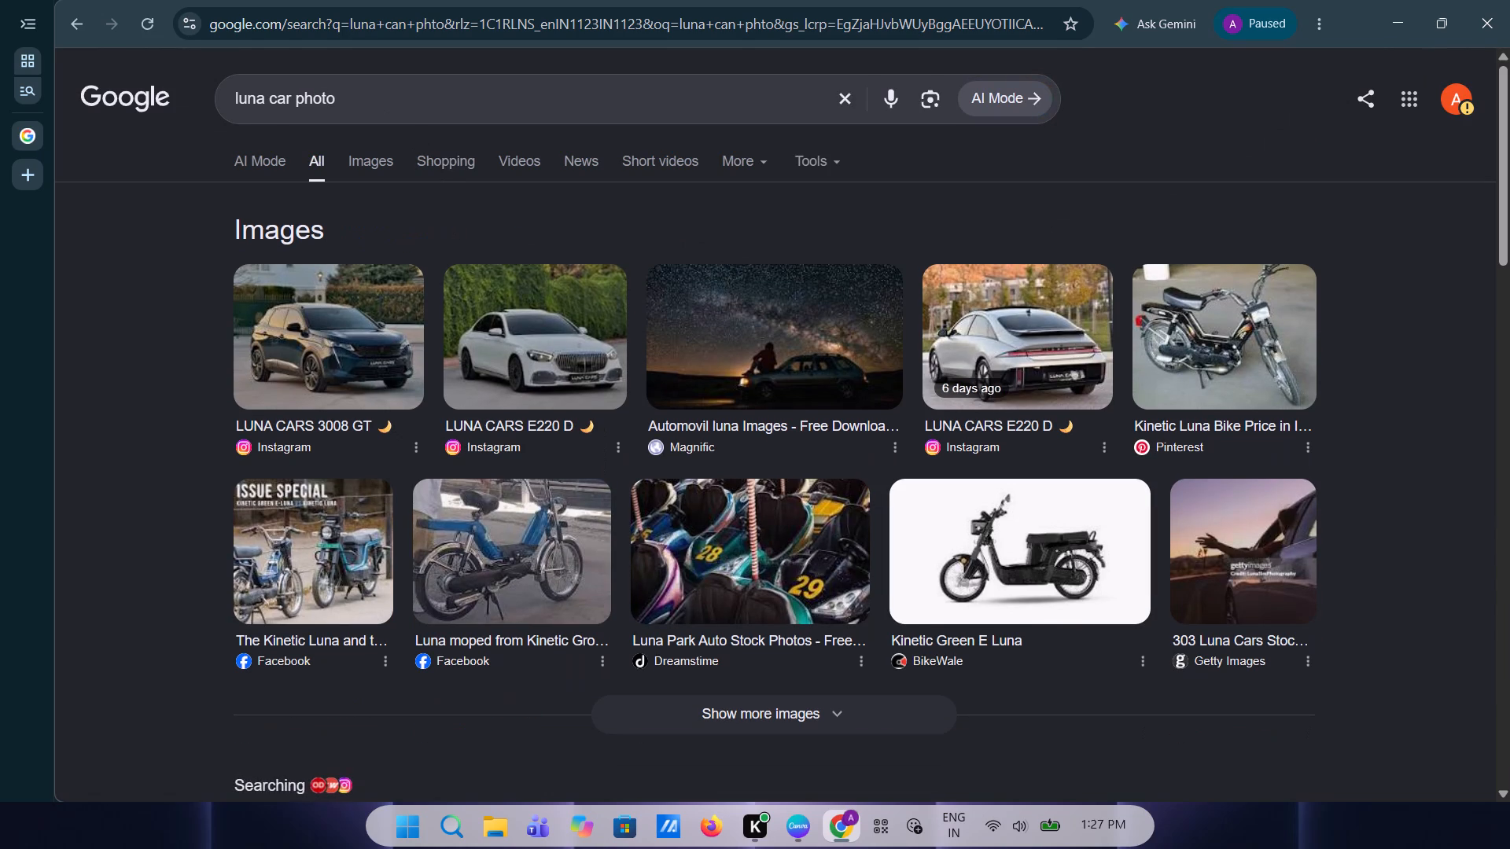
left_click(286, 100)
left_click(290, 100)
key("BackSpace")
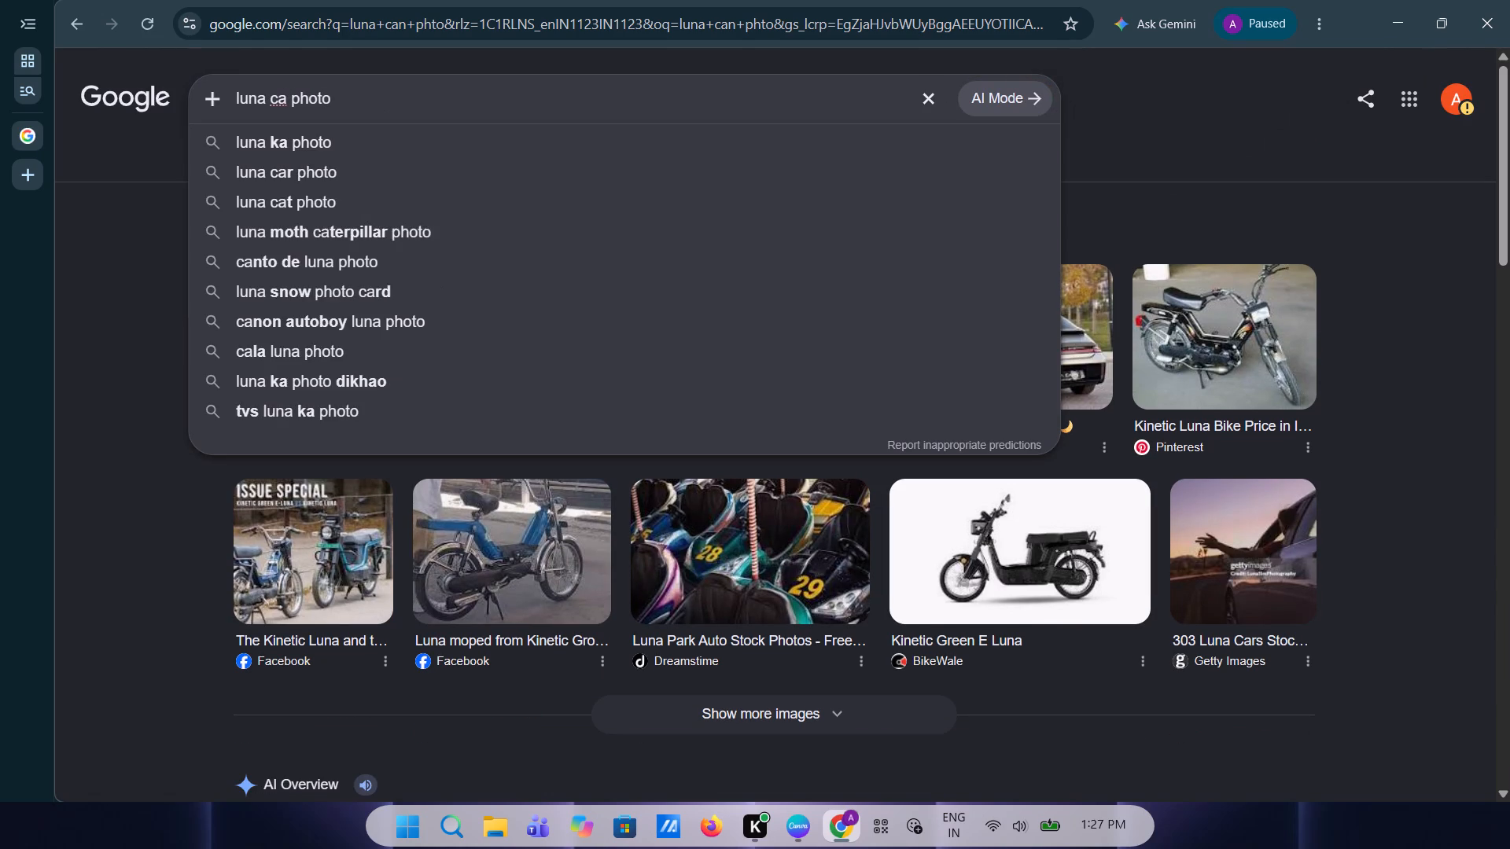
key("n")
key("Return")
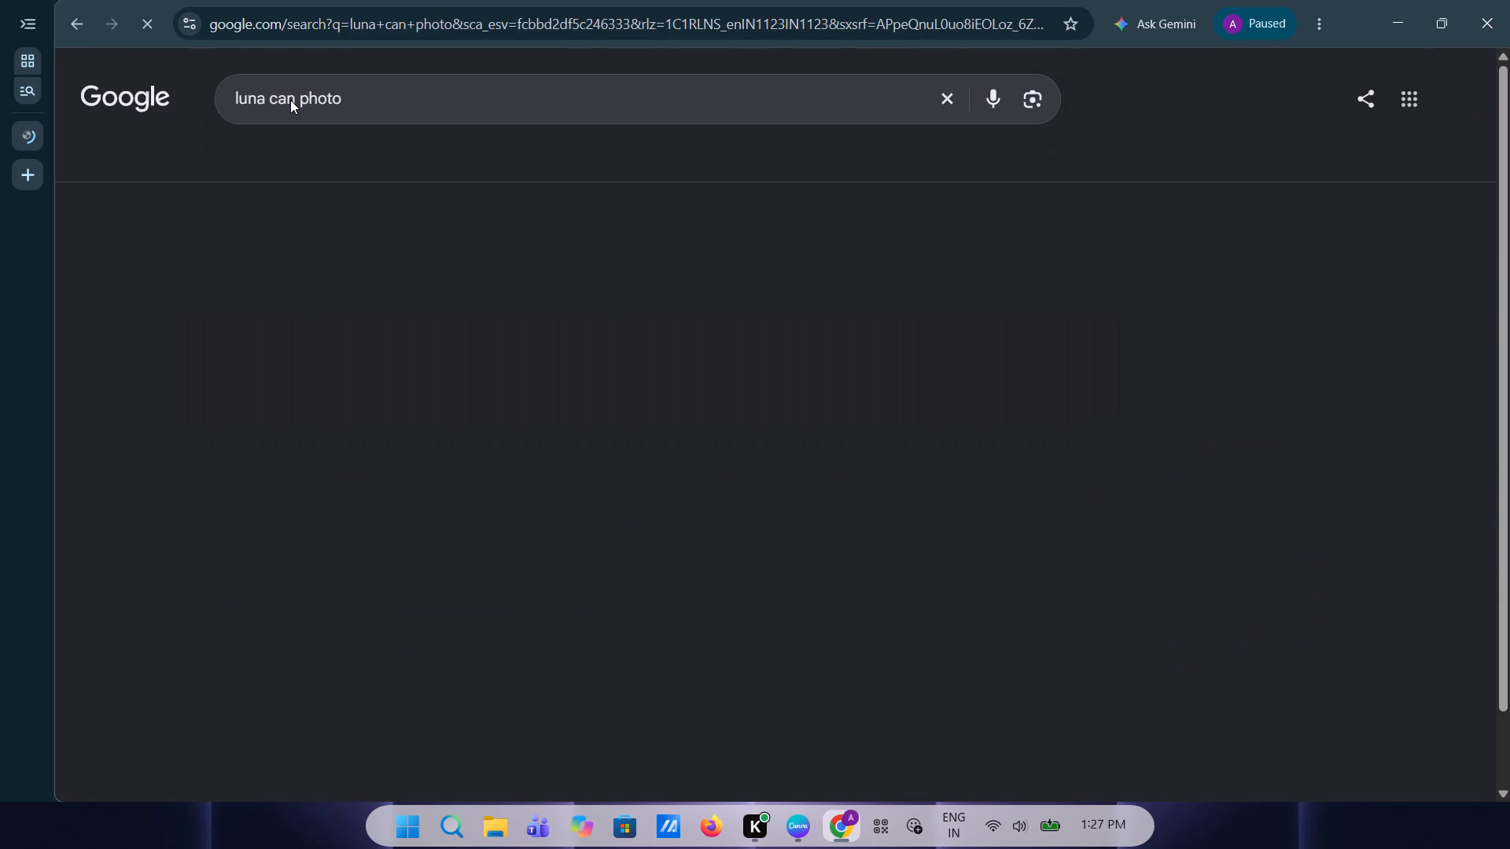
left_click(378, 164)
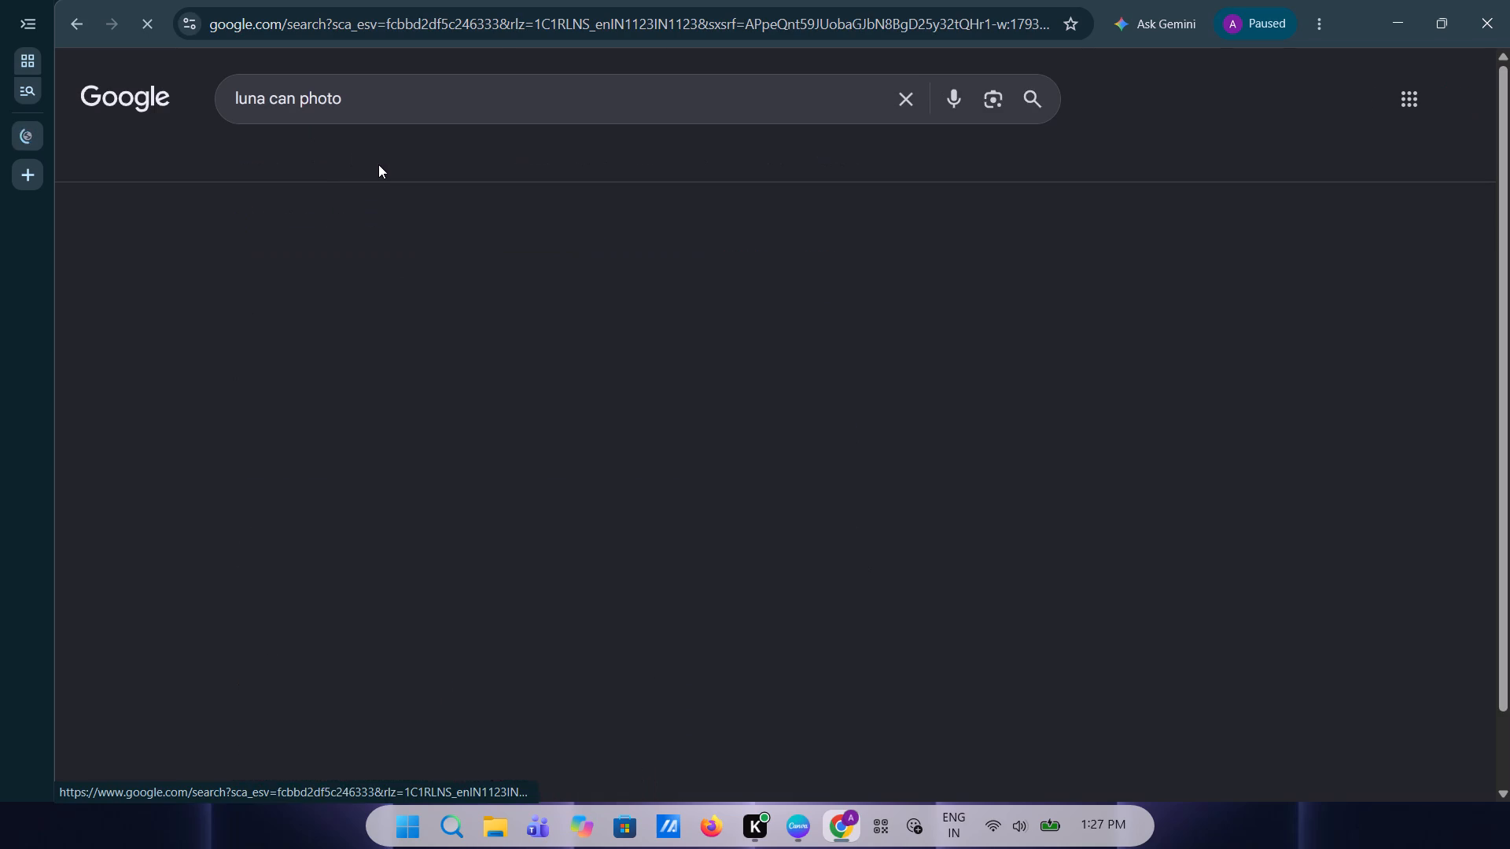
Browse the "luna can photo" image results for a suitable drink can picture.
scroll(153, 417, "down", 1)
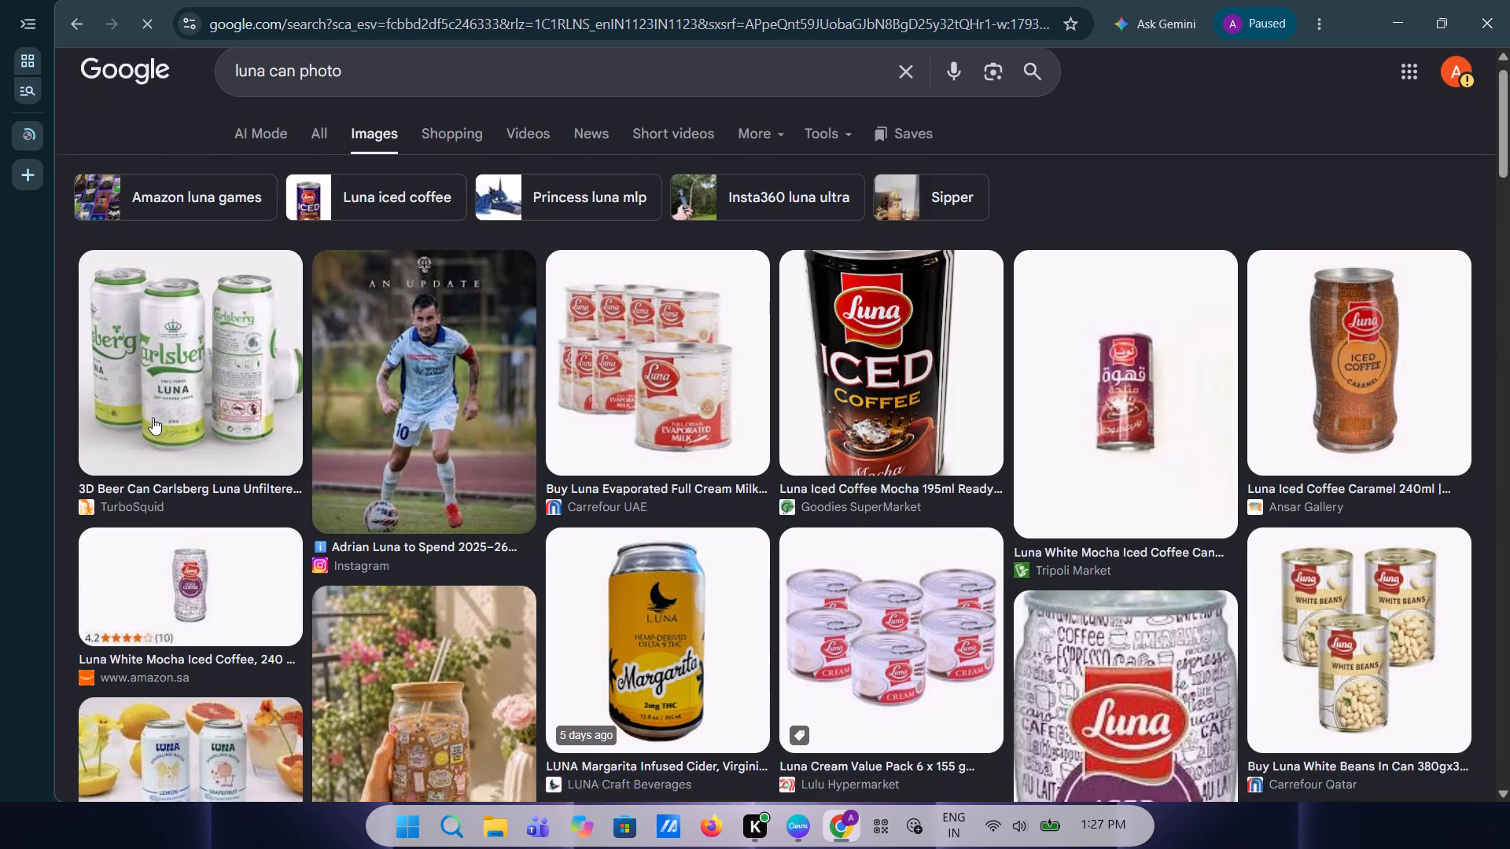
scroll(153, 417, "down", 6)
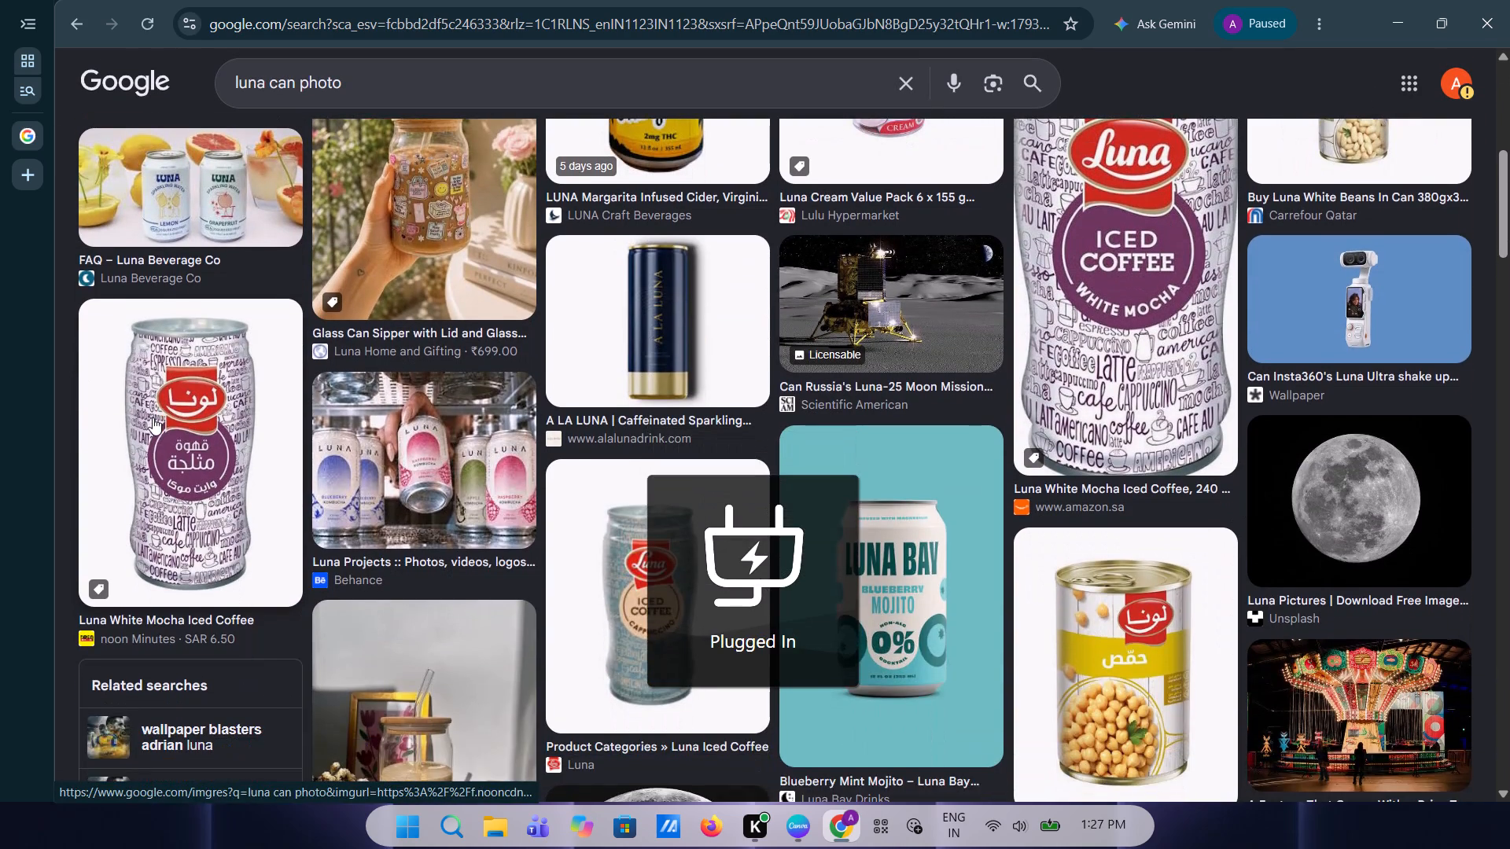
scroll(302, 470, "down", 3)
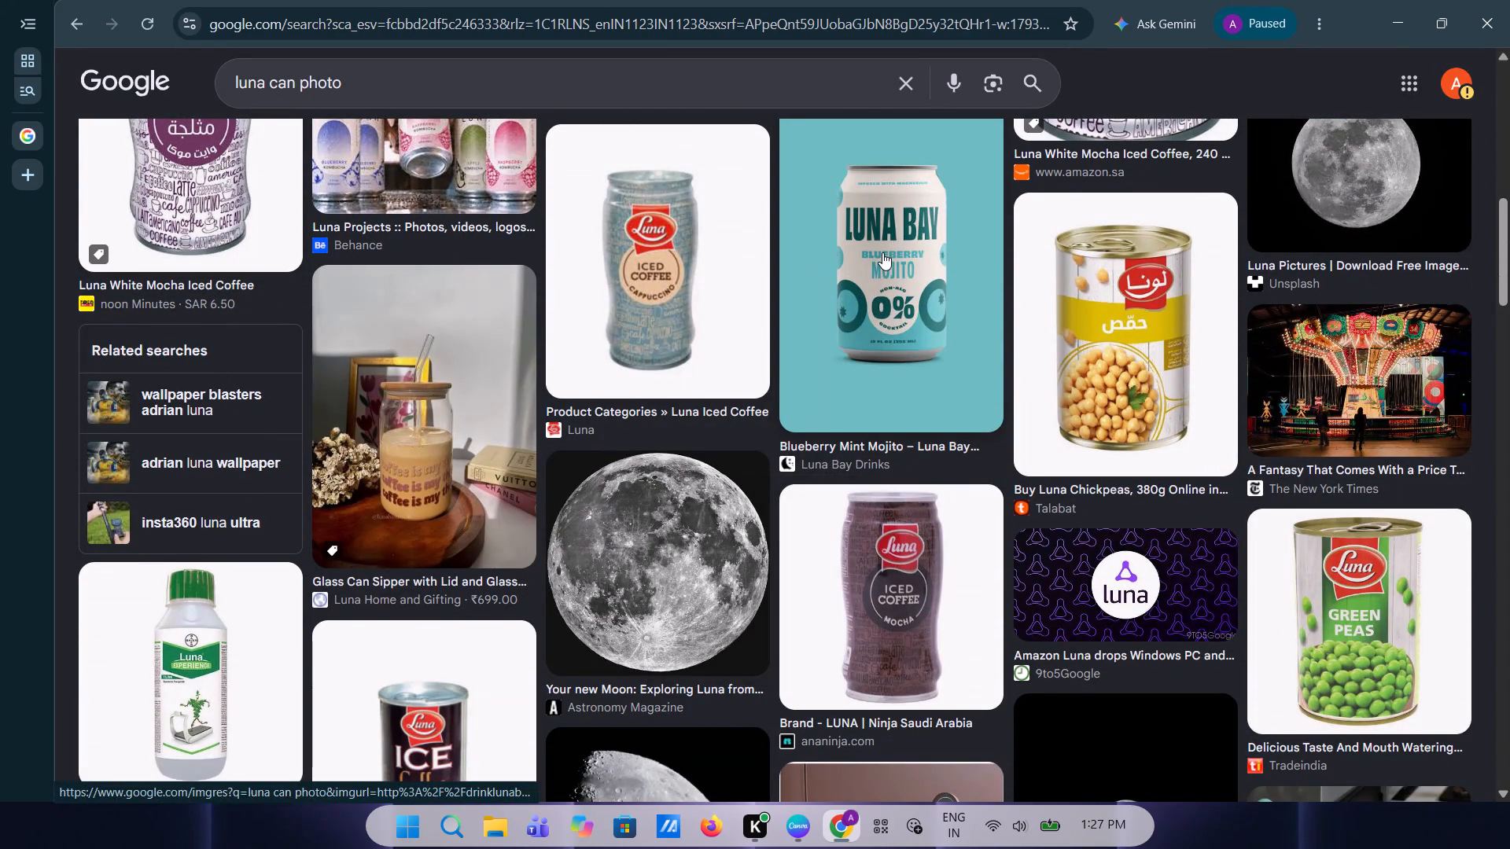
scroll(777, 362, "down", 7)
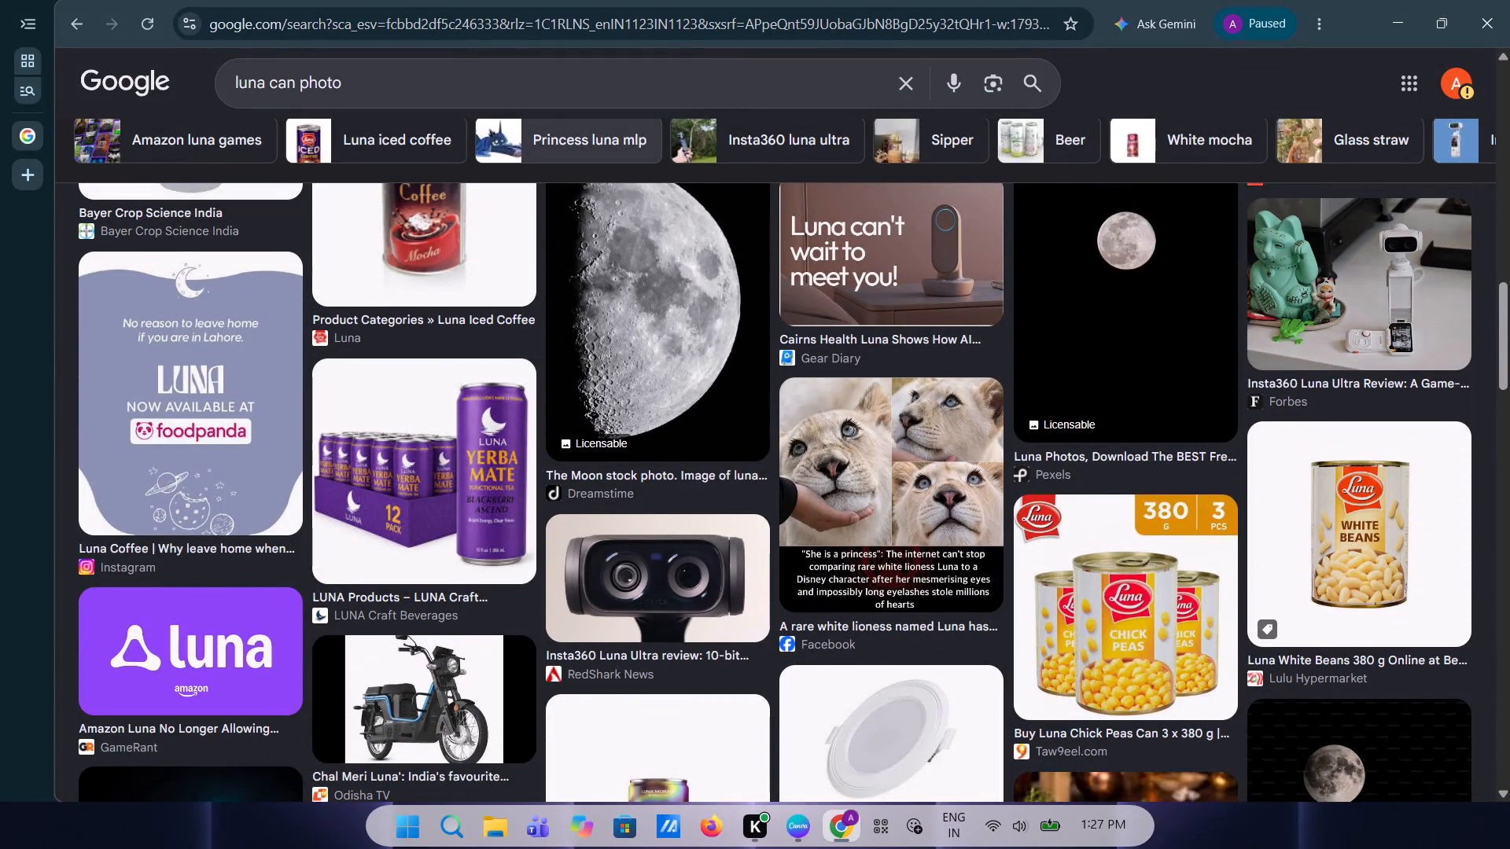
Refine the image search to "luna lemon can photo".
left_click(266, 86)
key("space")
type("len")
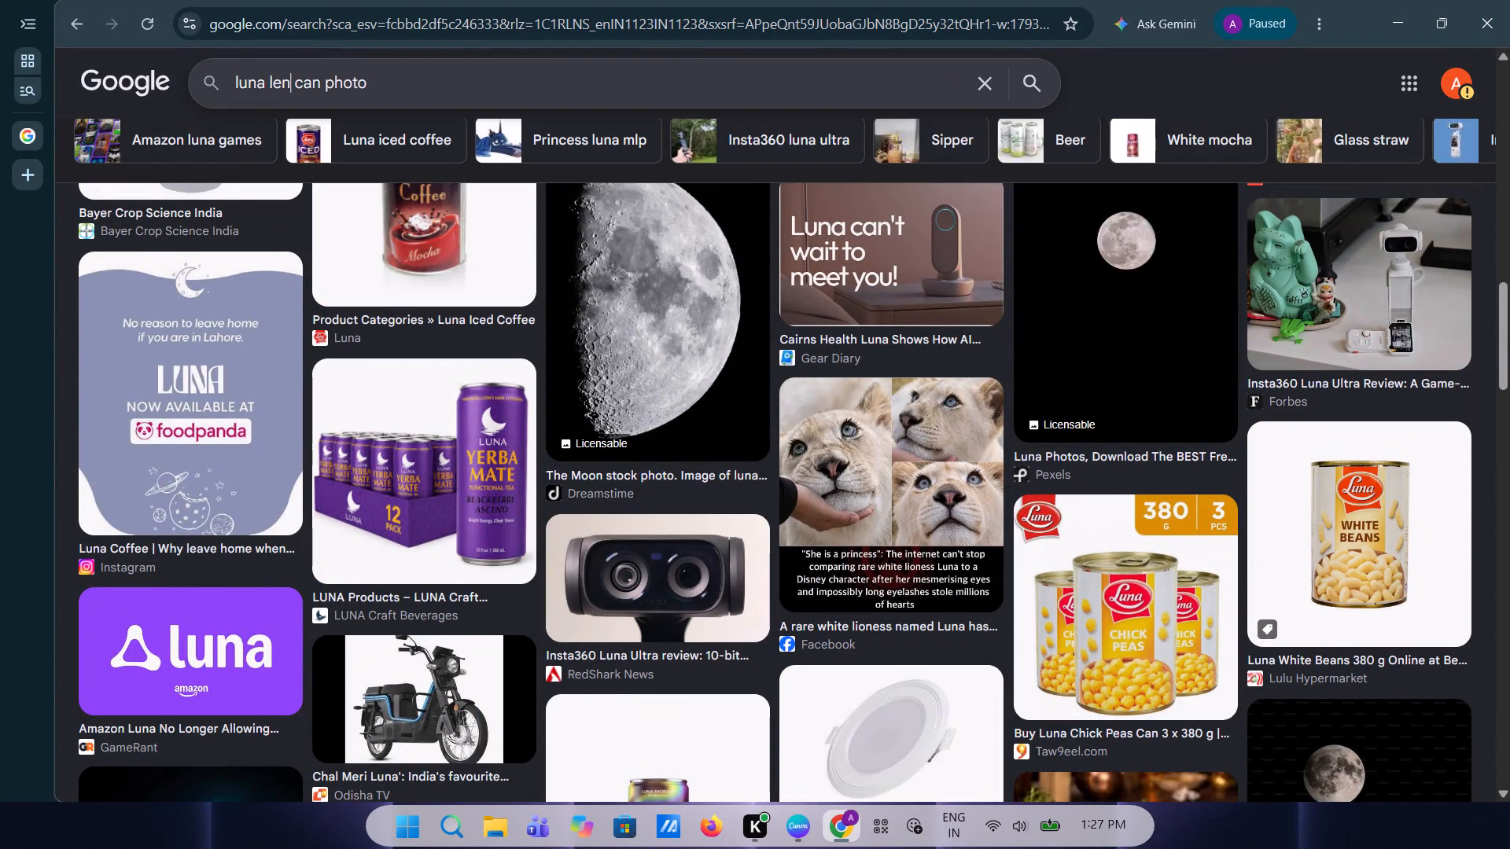
key("BackSpace")
type("mon")
key("Return")
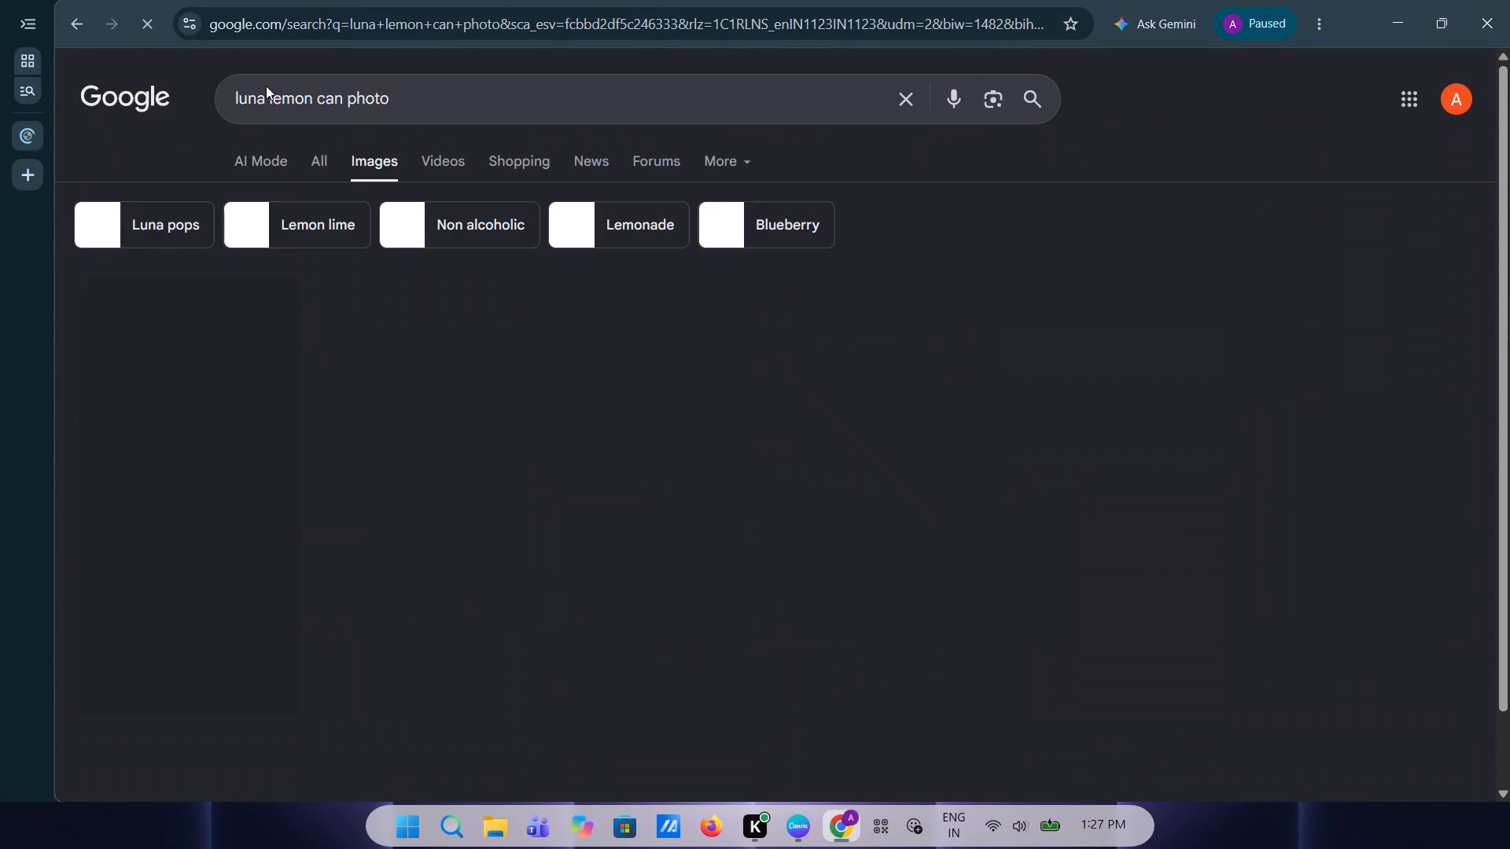
Examine the "luna lemon can photo" image results for a usable lemon drink can picture.
scroll(240, 316, "down", 2)
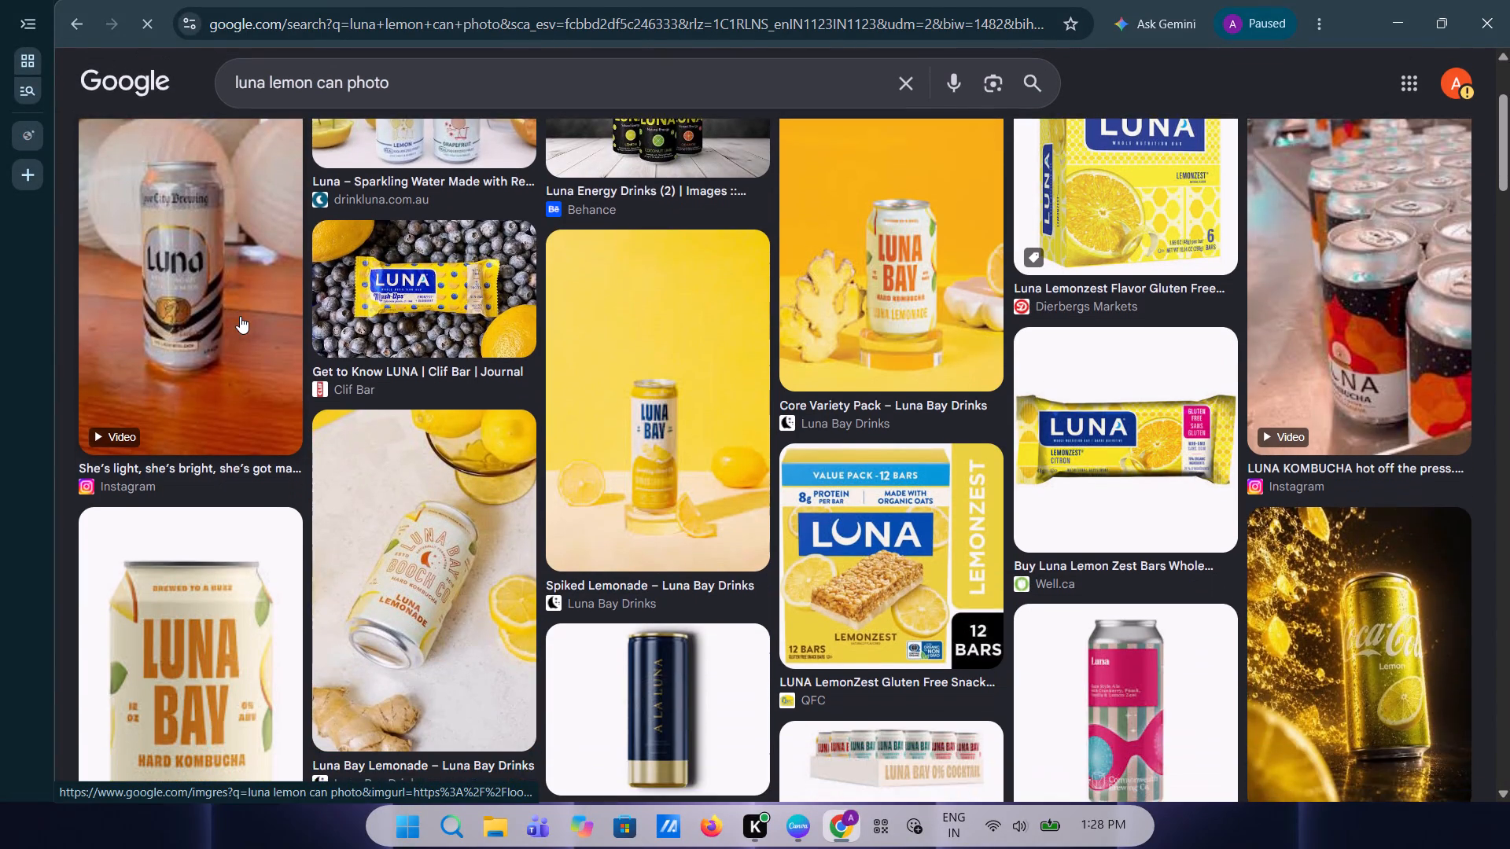
scroll(185, 405, "down", 8)
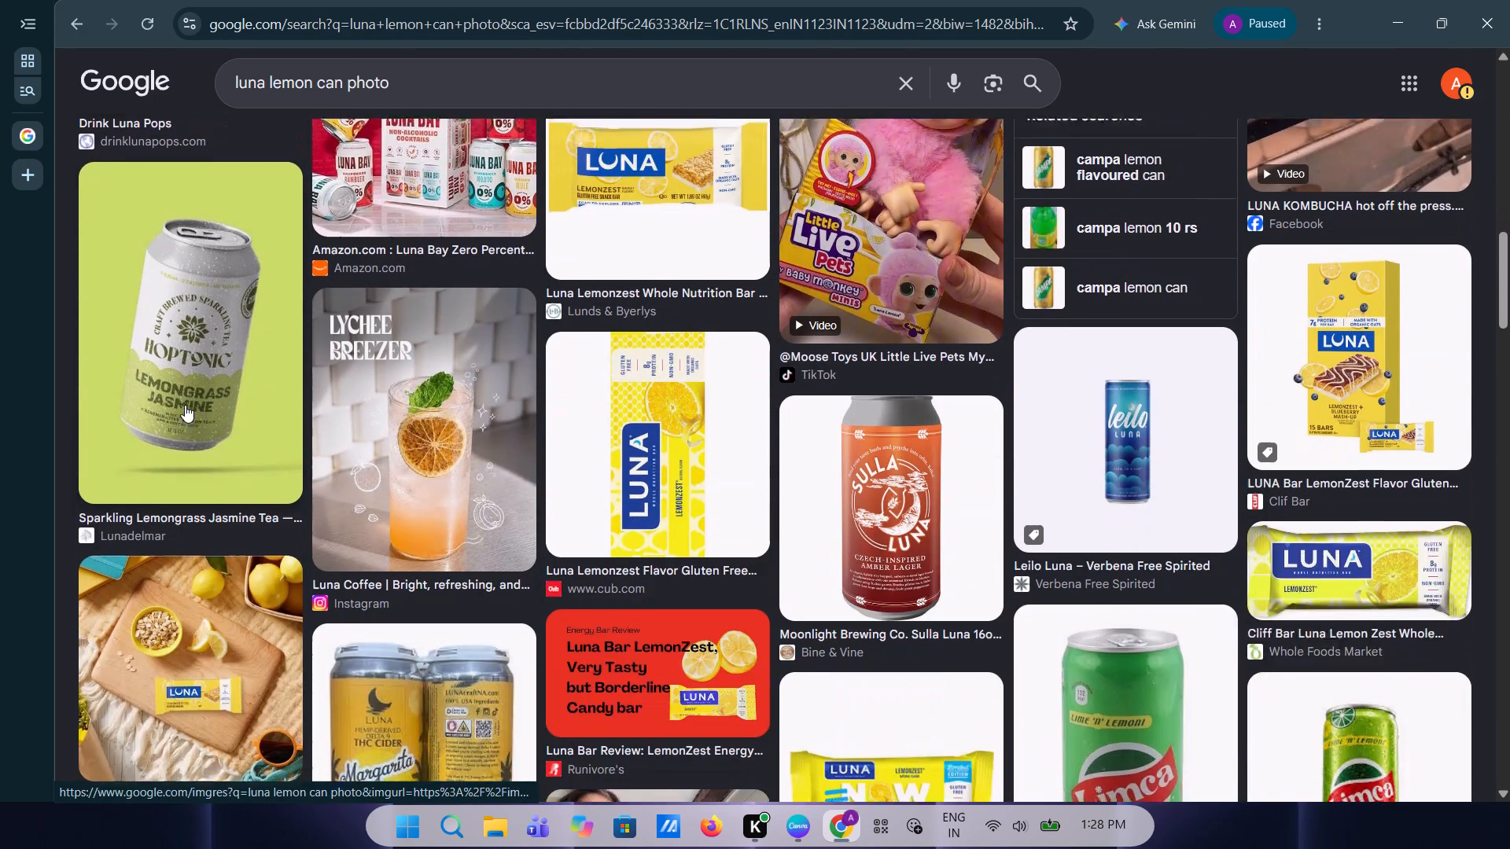
scroll(185, 405, "down", 1)
scroll(519, 362, "right", 1)
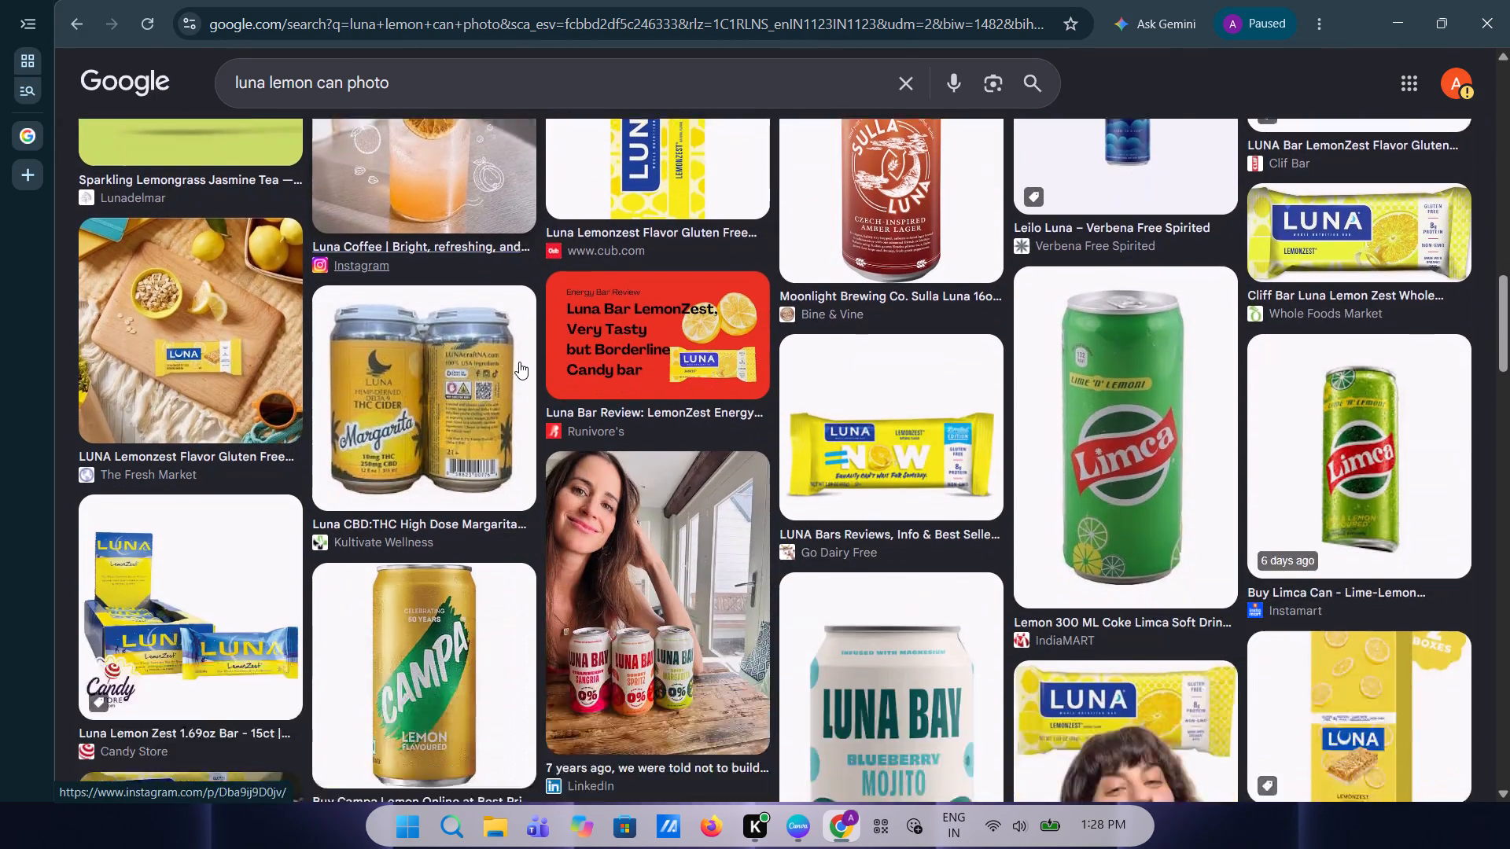
scroll(519, 362, "right", 1)
scroll(813, 433, "down", 1)
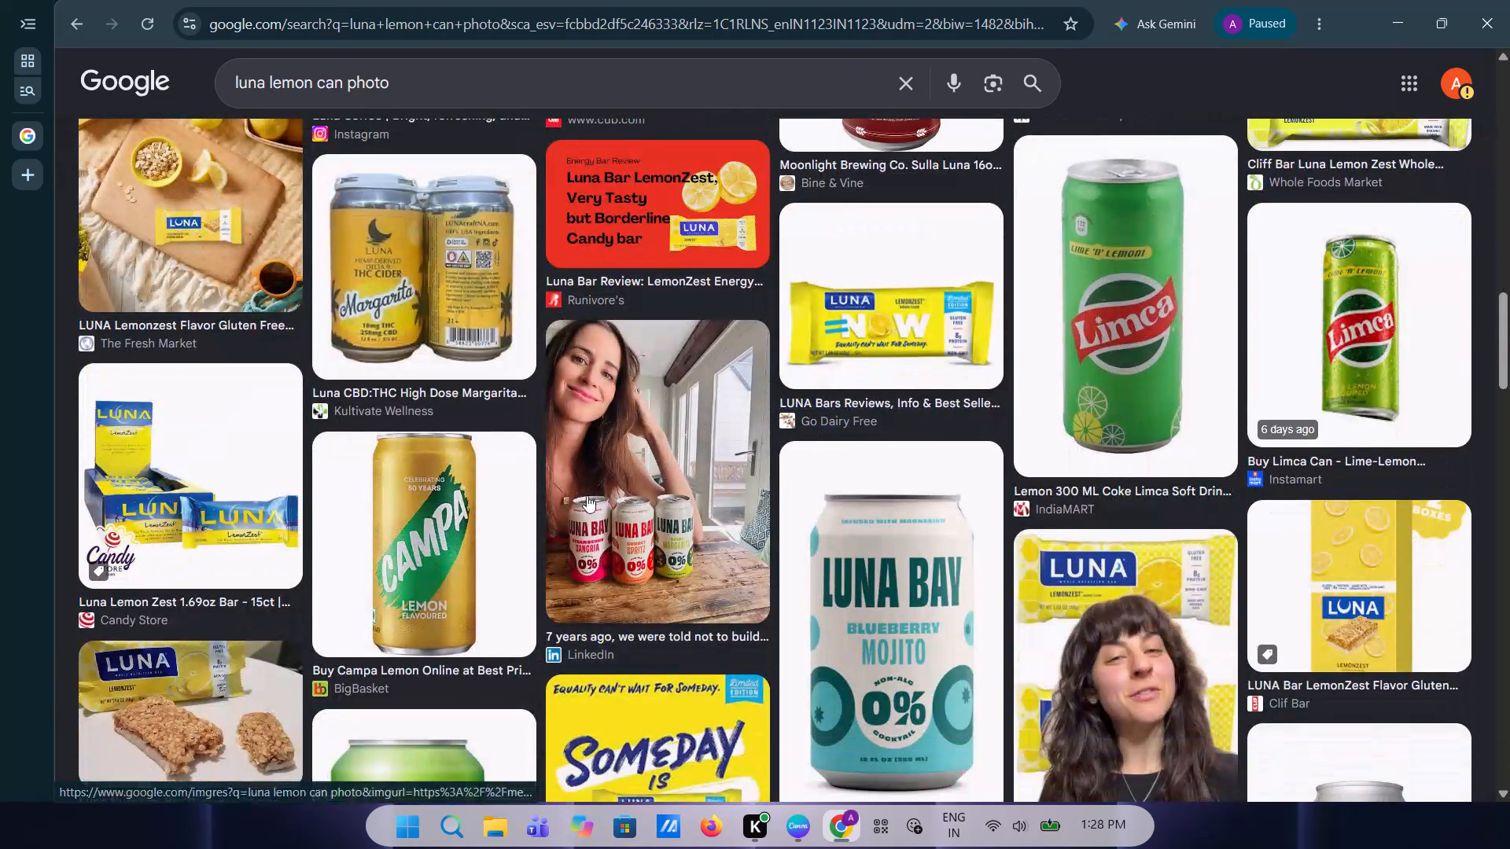
scroll(587, 495, "down", 2)
scroll(462, 553, "down", 3)
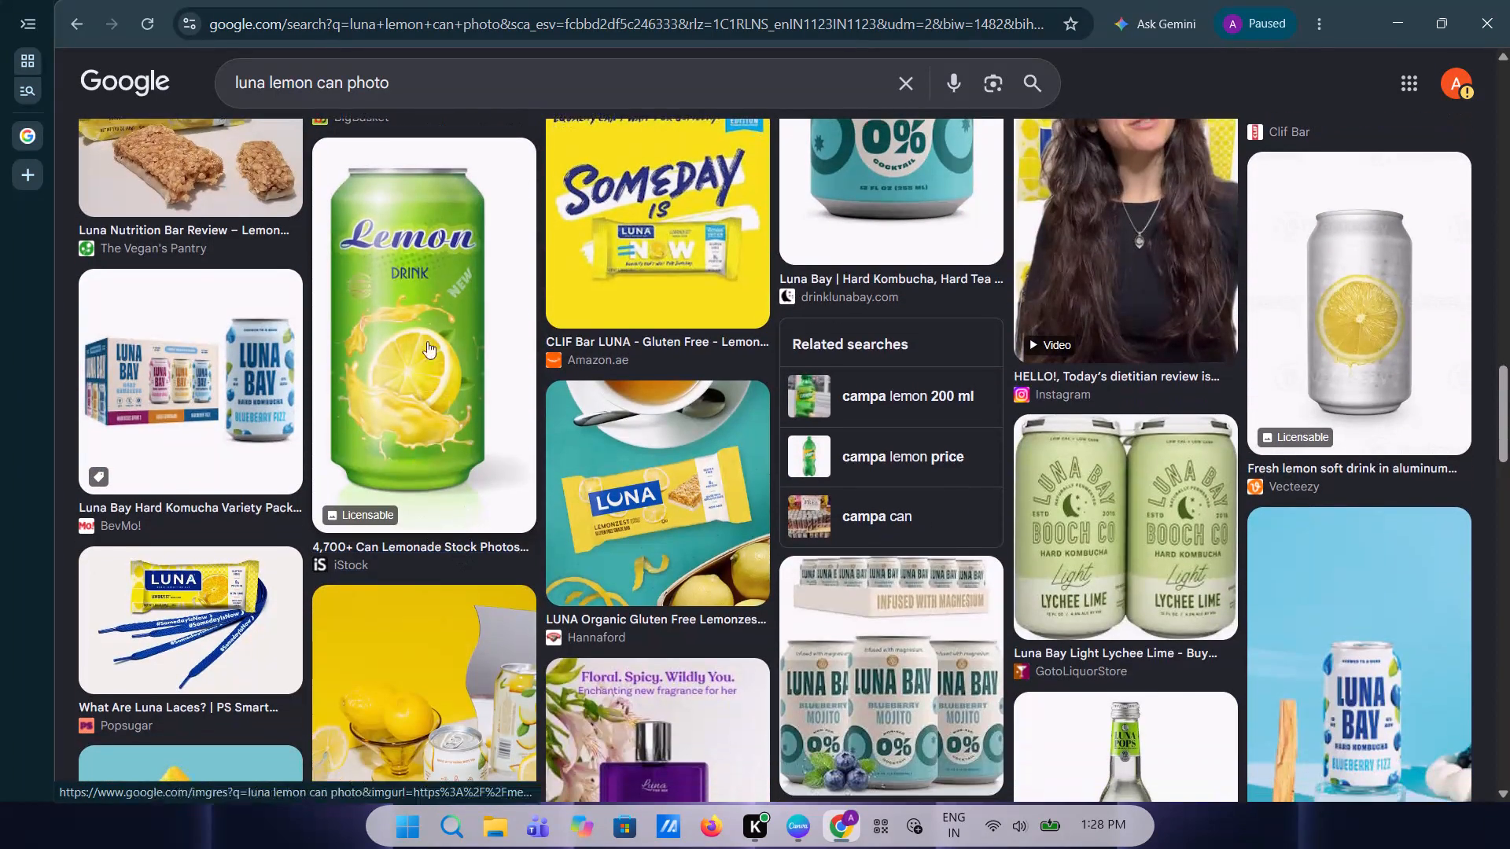
scroll(427, 341, "down", 5)
scroll(536, 424, "down", 1)
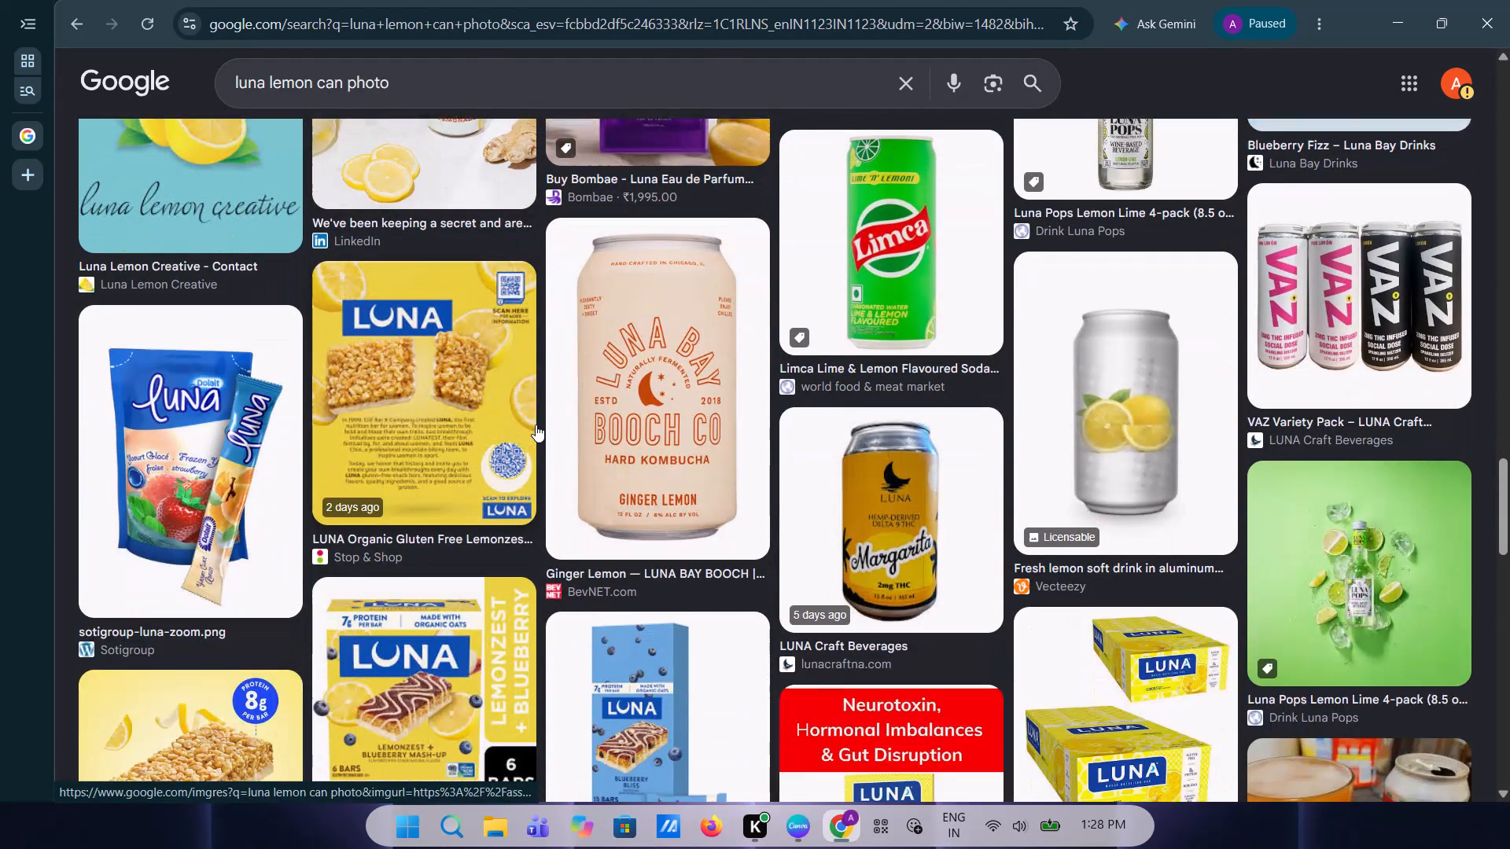
scroll(536, 424, "down", 4)
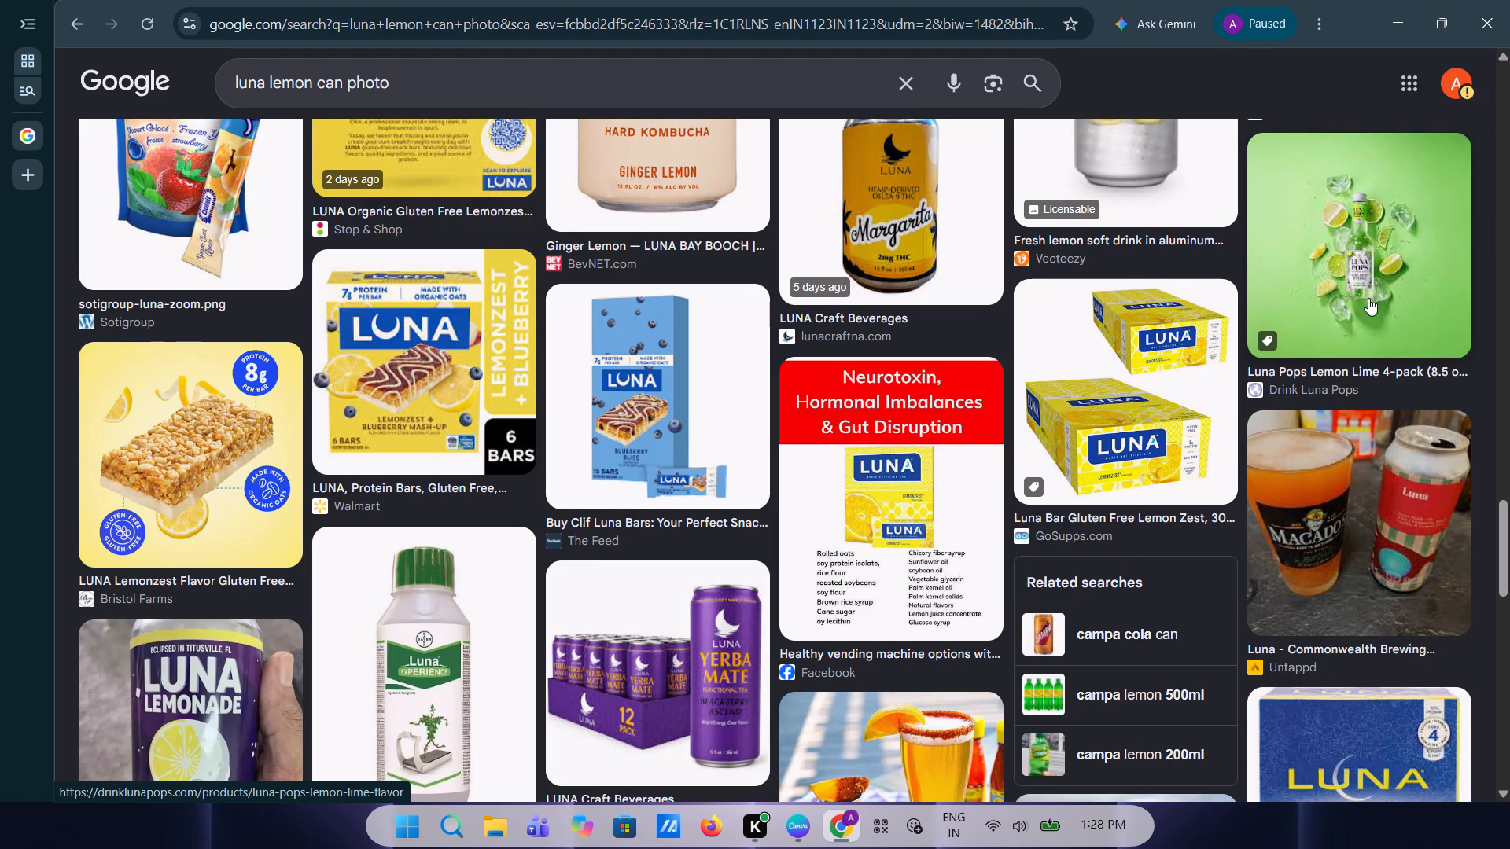
scroll(1107, 332, "down", 4)
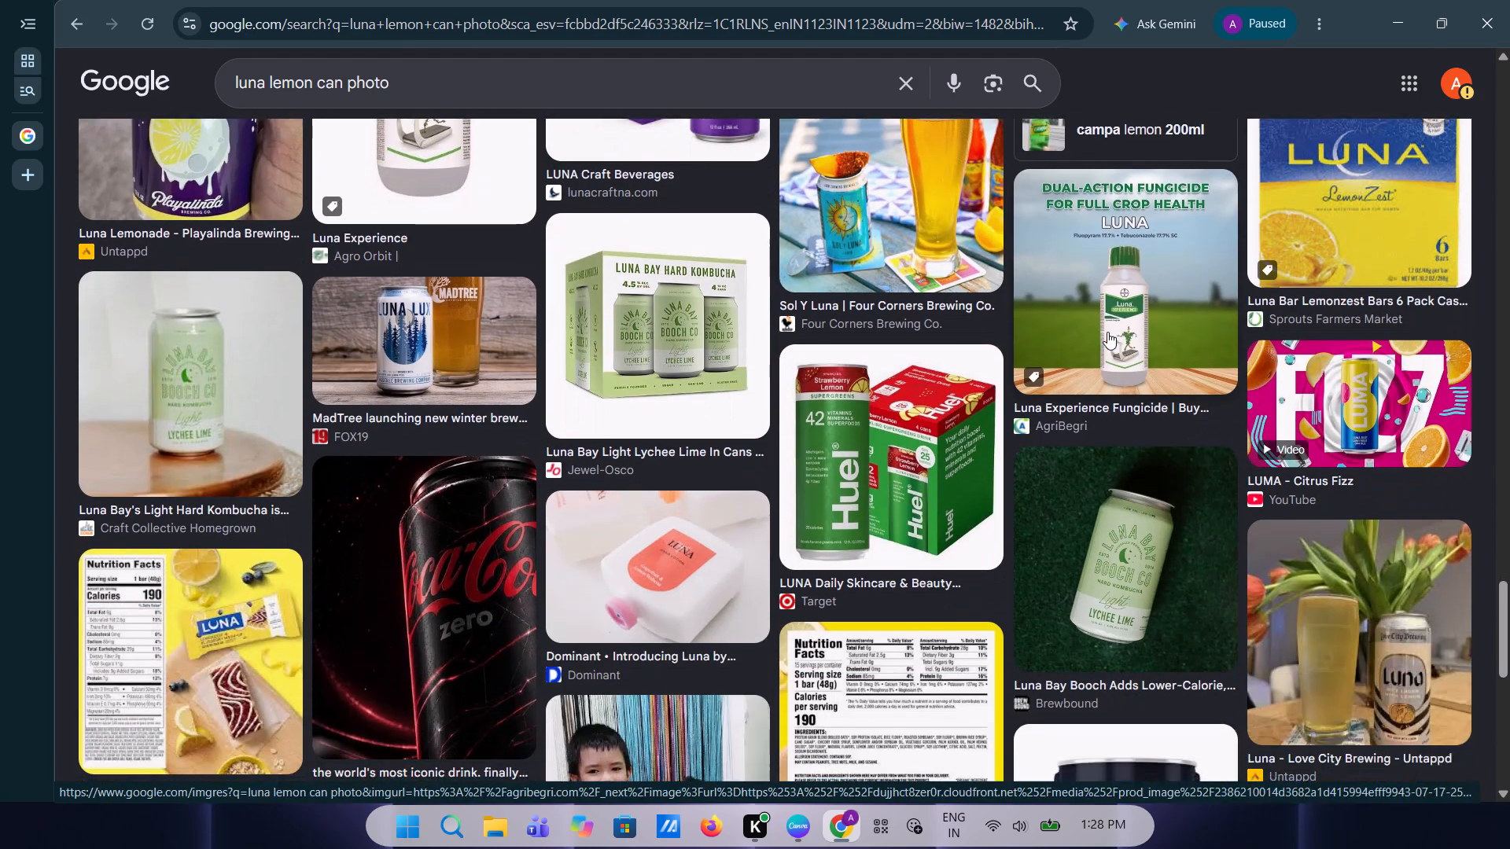
scroll(1107, 332, "down", 2)
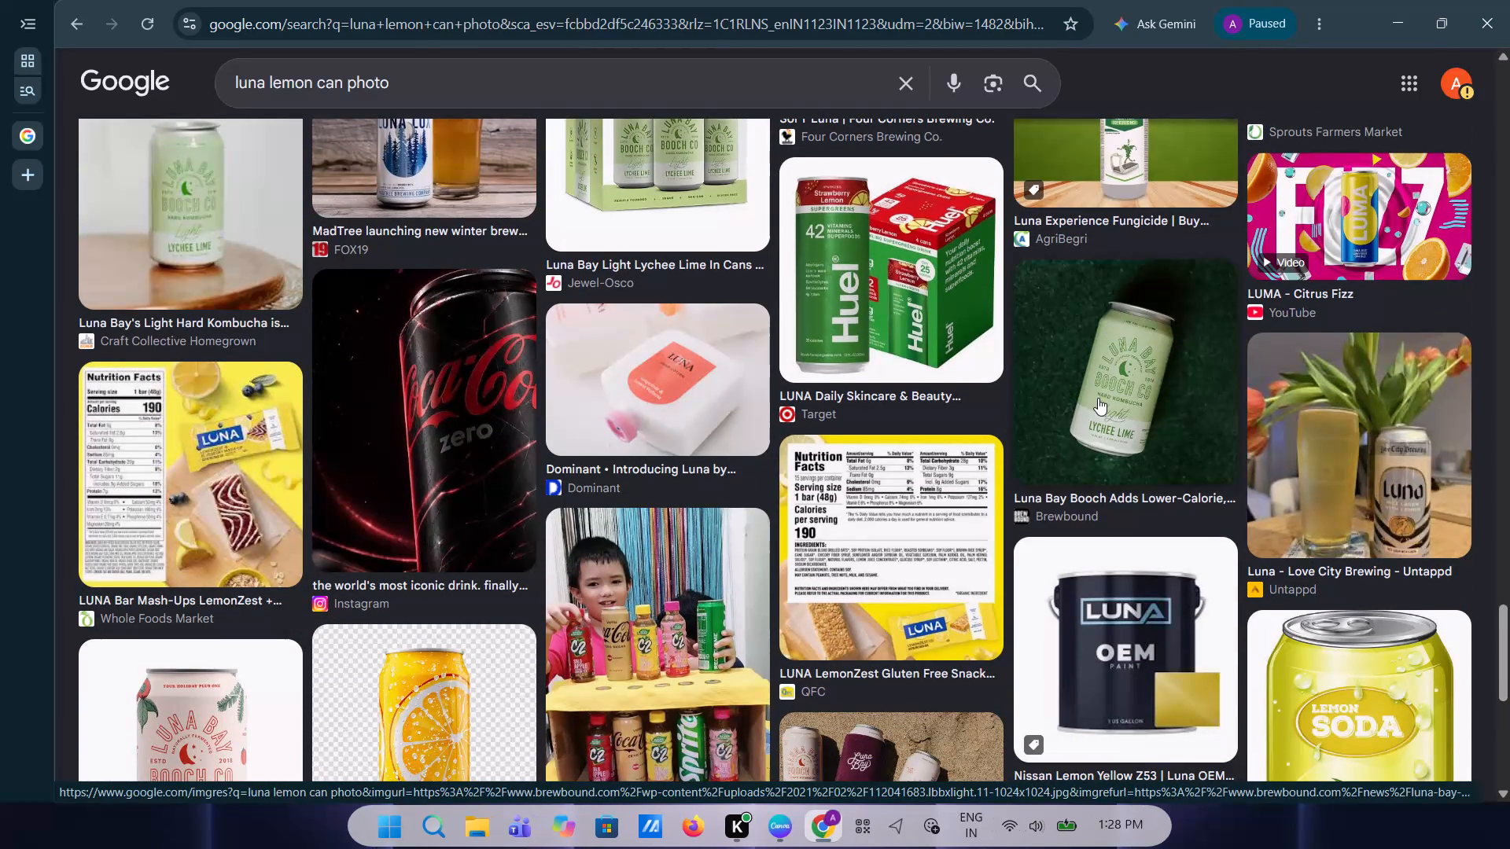
scroll(1098, 398, "down", 6)
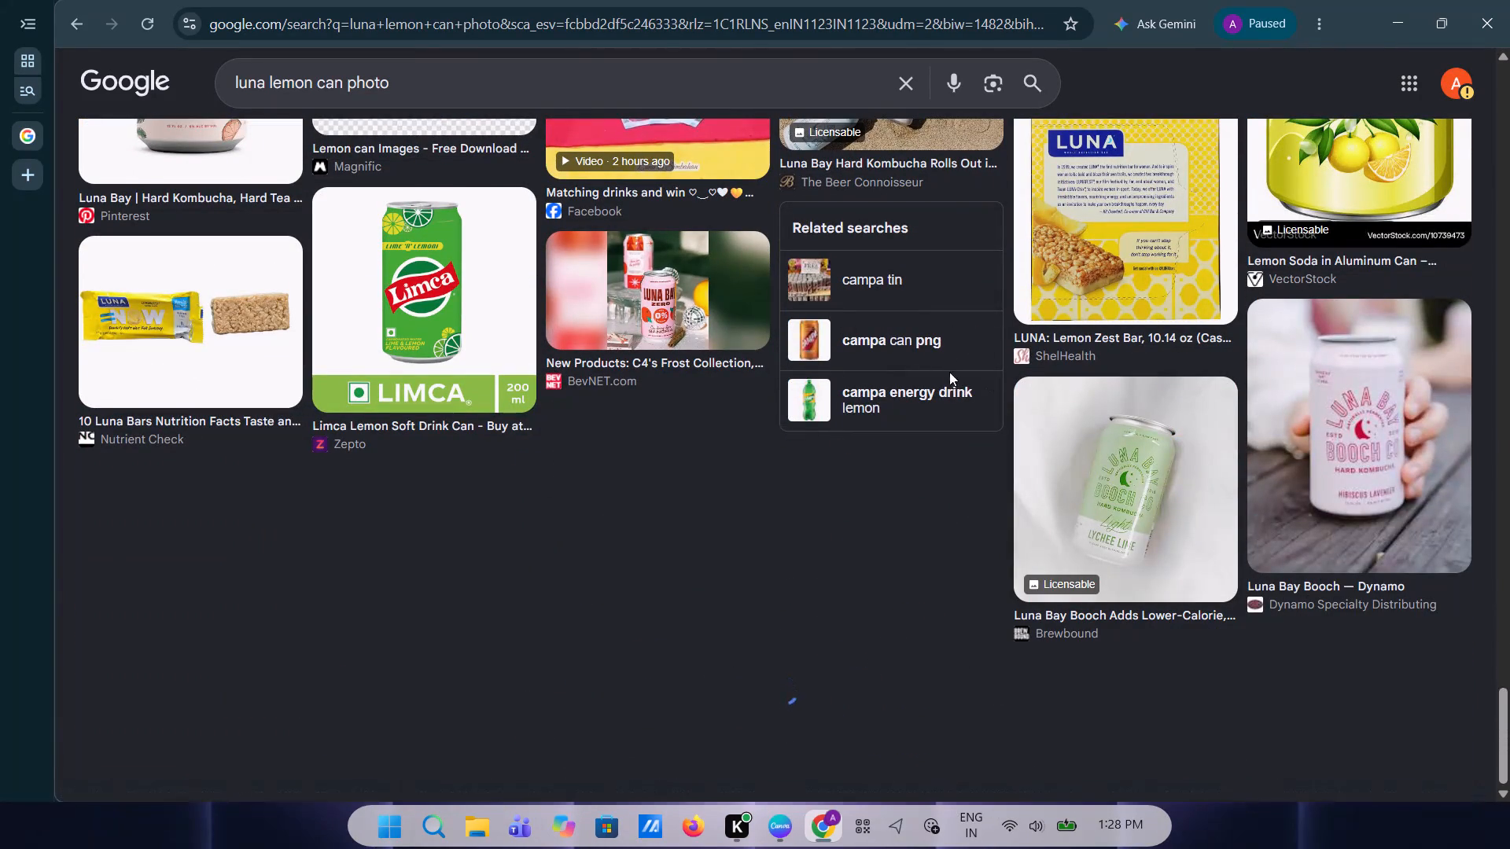
Switch back to Canva and search the elements for "kuna lemon can" in place of the previous query.
left_click(788, 812)
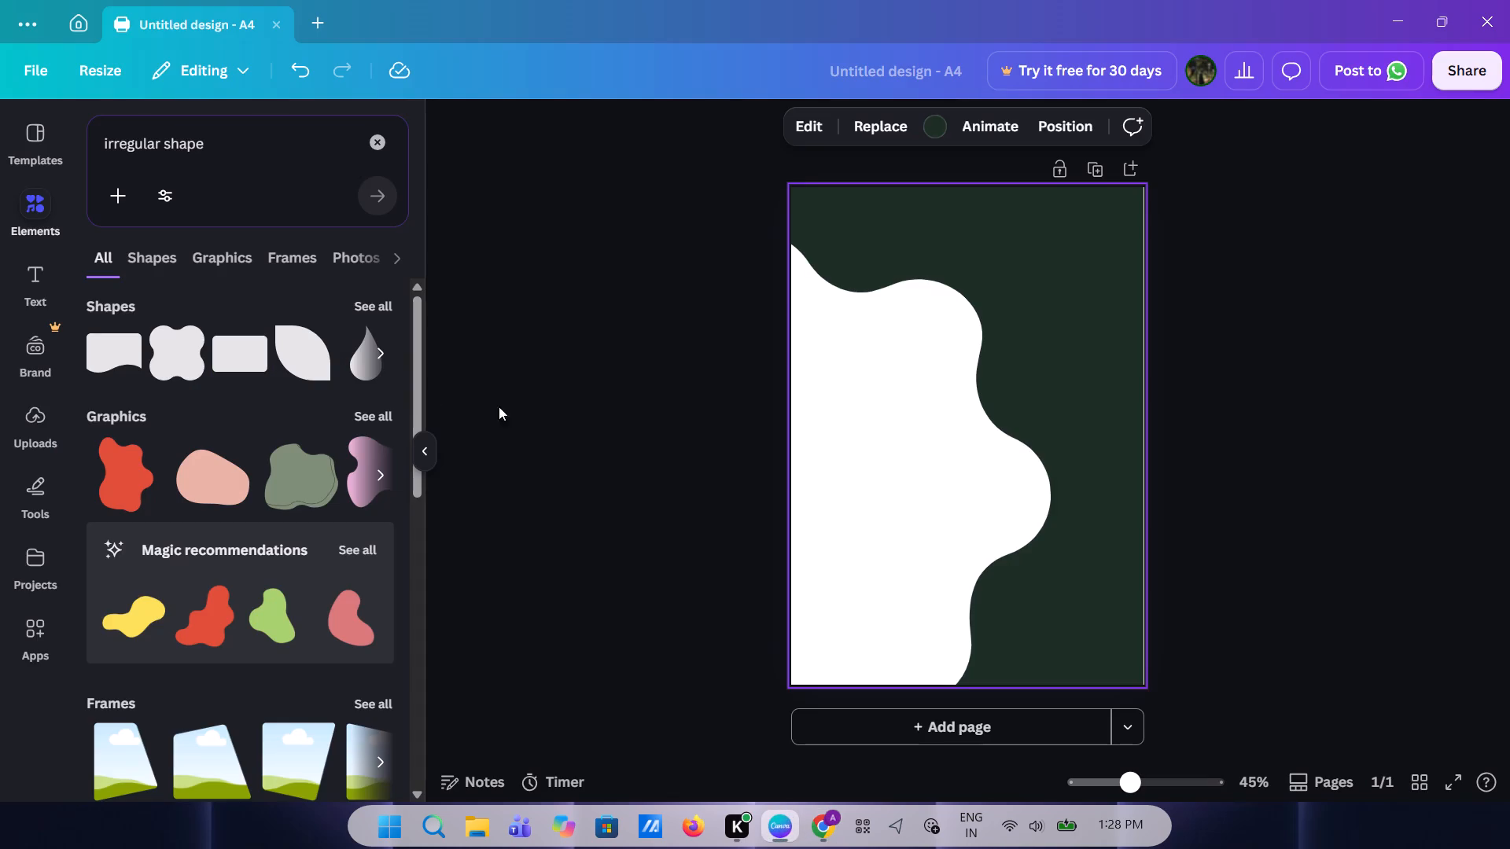
left_click(373, 145)
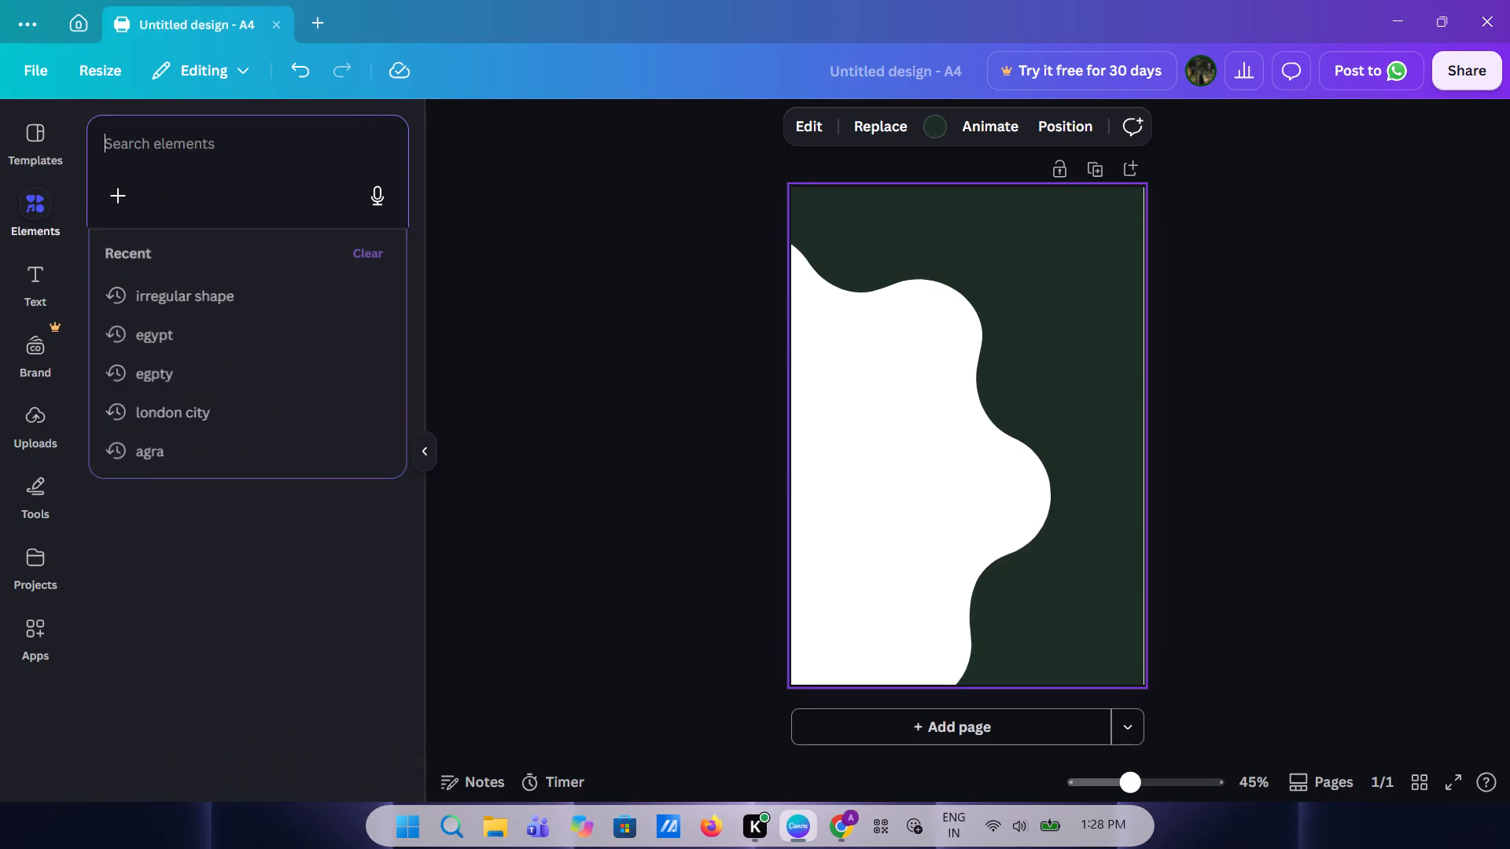
type("kuna")
key("space")
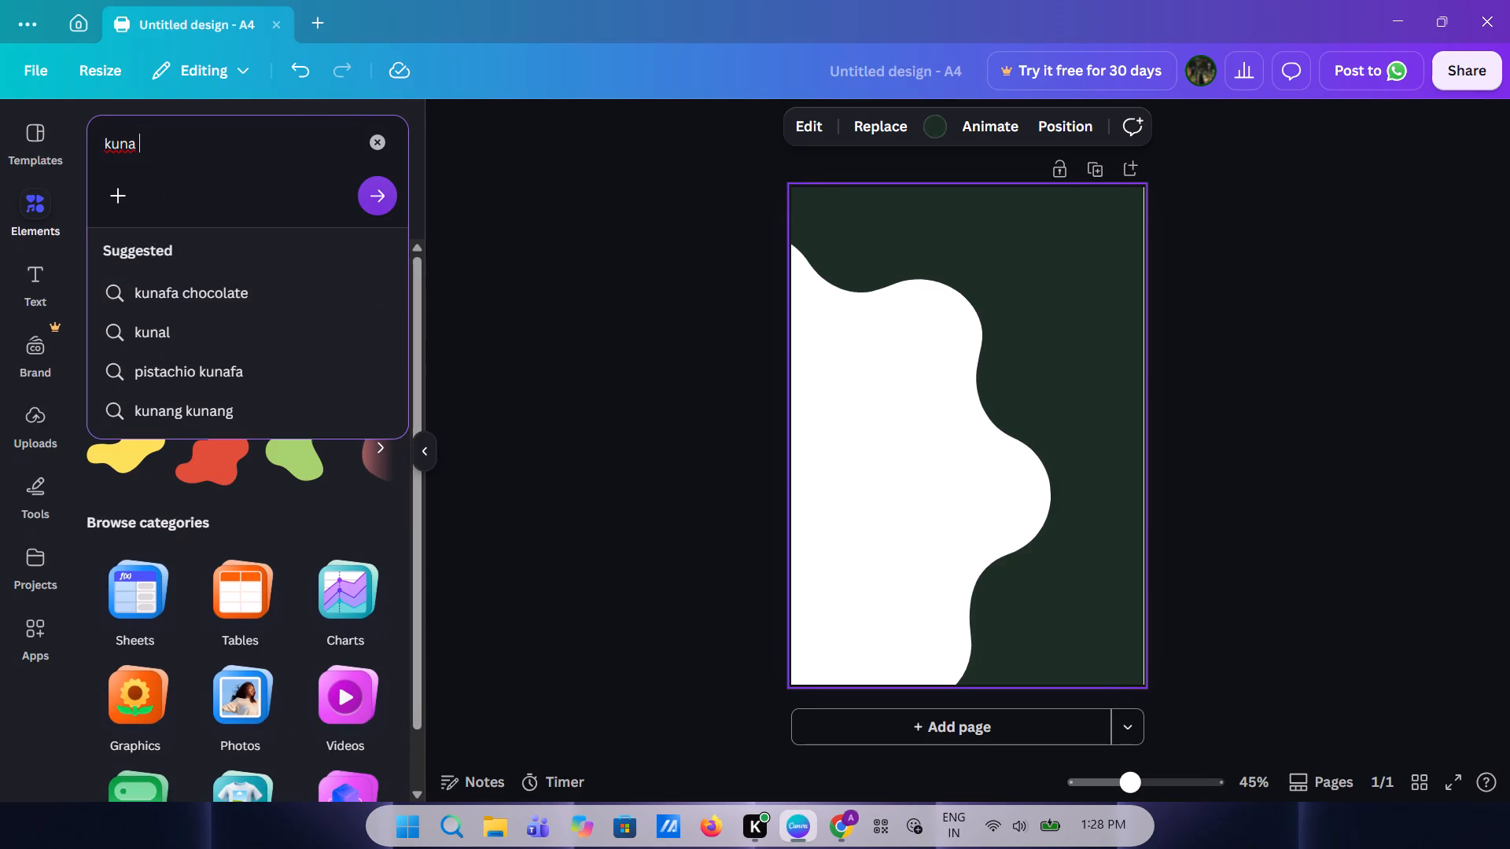
key("BackSpace")
key("BackSpace")
key("BackSpace")
key("BackSpace")
key("BackSpace")
type("ku")
type("na")
key("space")
type("cn")
key("BackSpace")
key("BackSpace")
type("len")
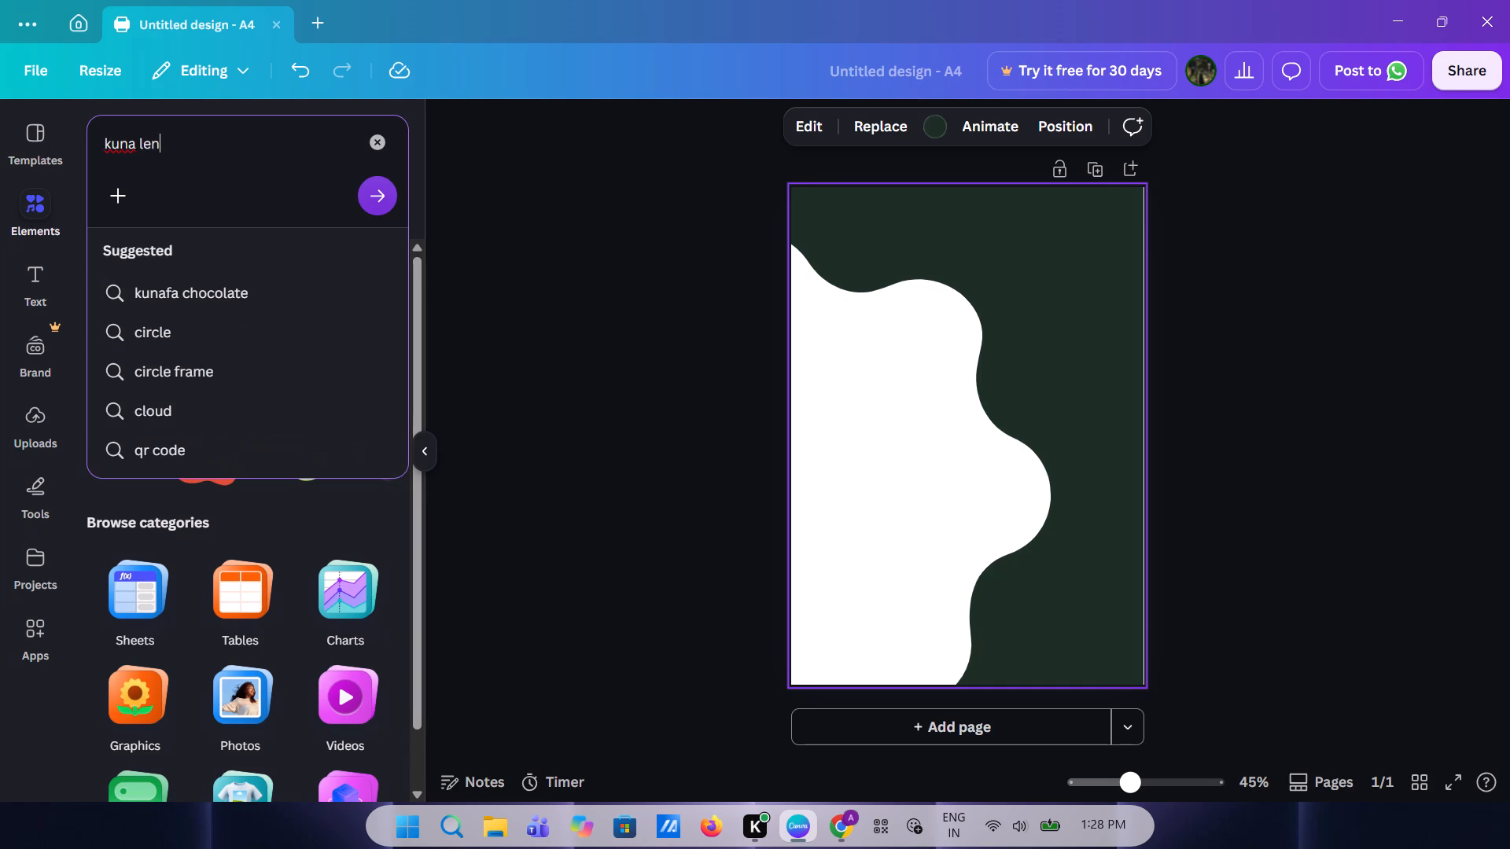
key("BackSpace")
type("mon can")
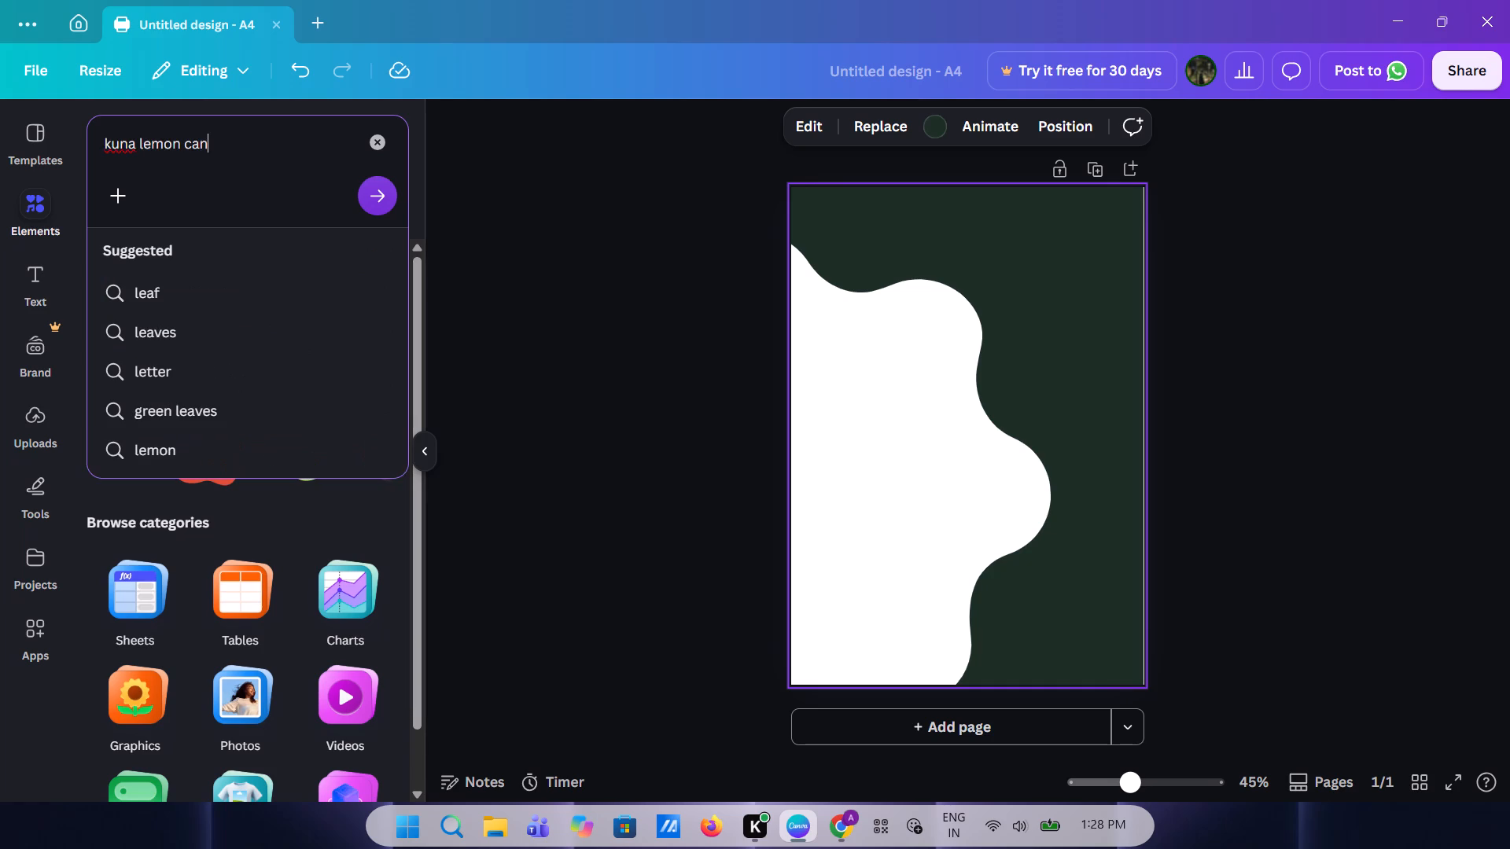
key("Return")
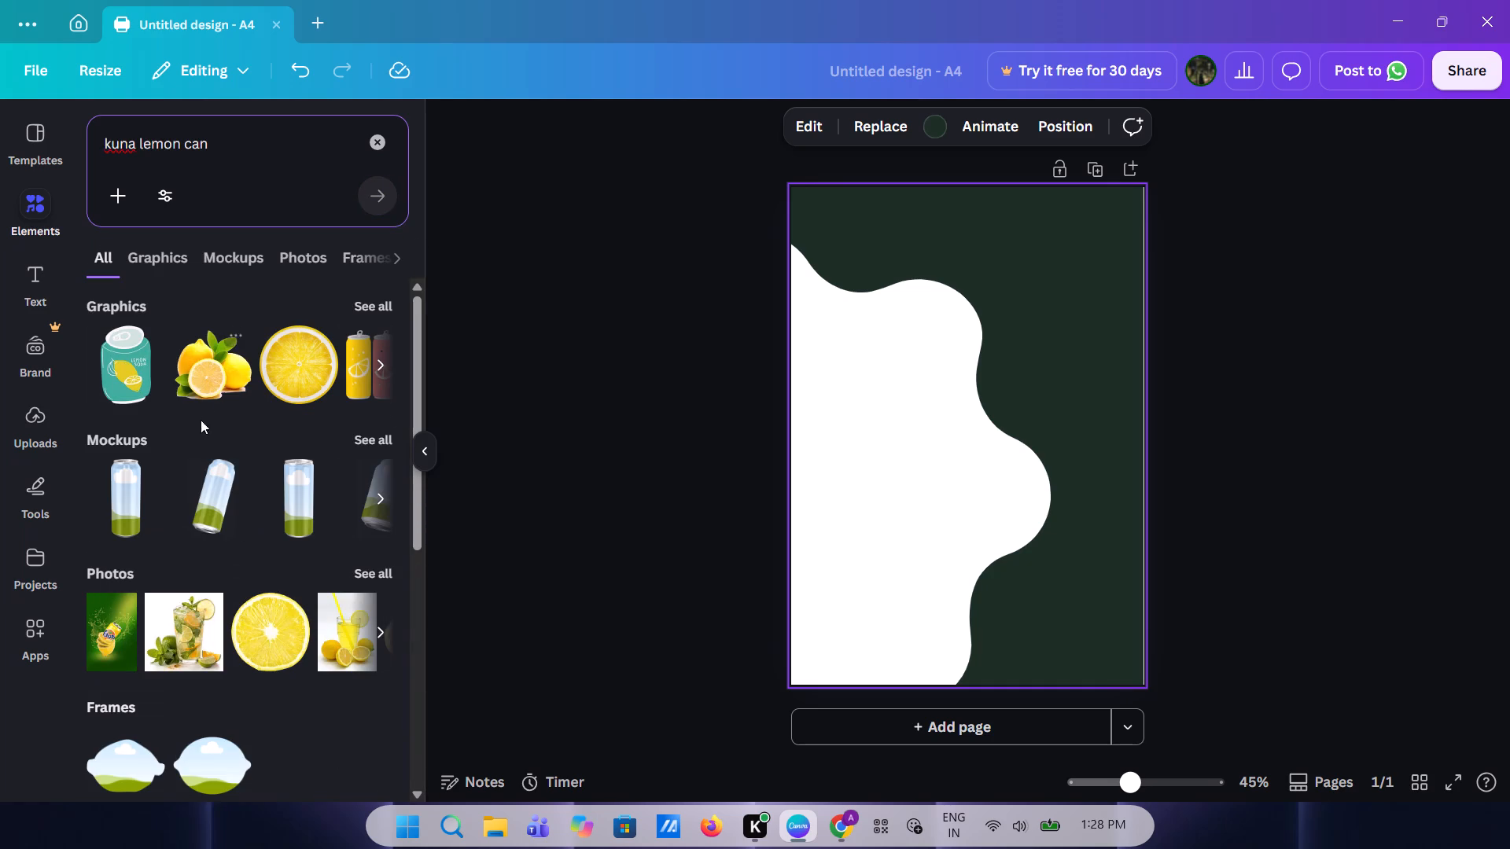
Examine the graphics, mockup and photo results for "kuna lemon can" for a suitable can image.
scroll(234, 329, "left", 1)
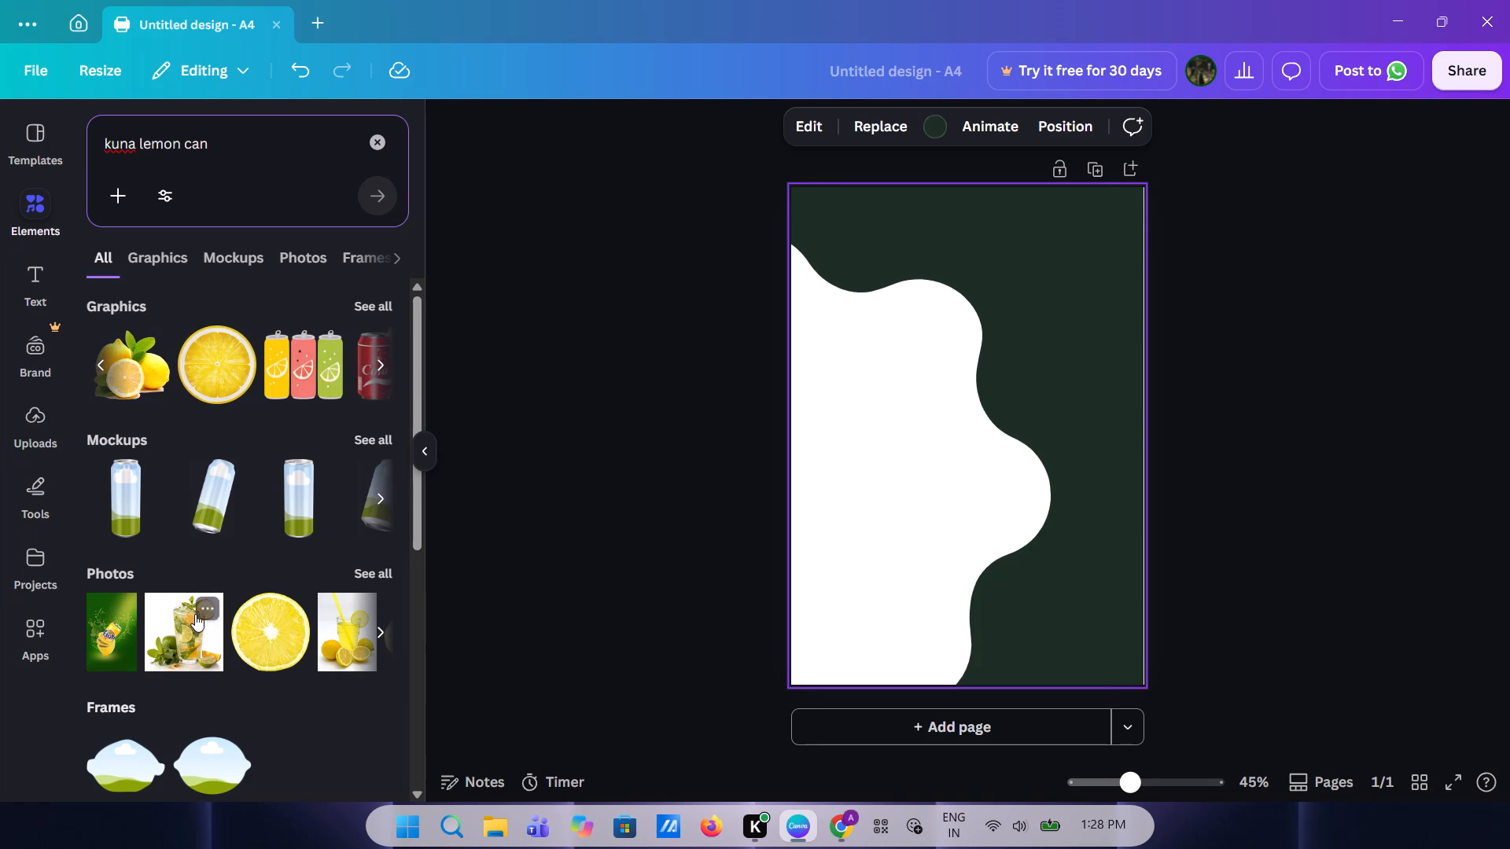
scroll(195, 614, "left", 2)
scroll(284, 523, "left", 6)
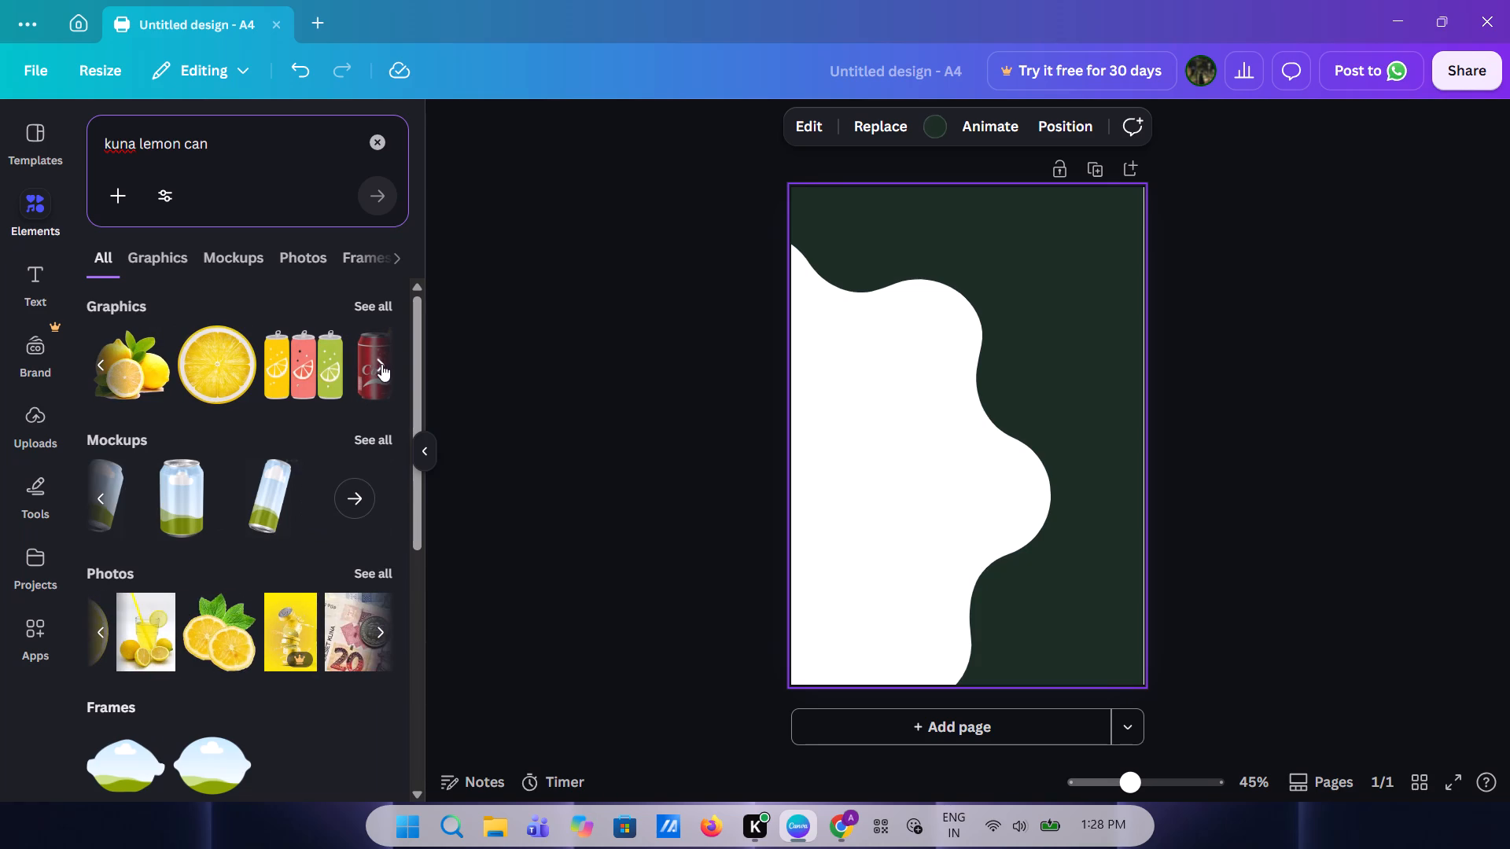
scroll(381, 364, "left", 3)
scroll(282, 369, "left", 6)
scroll(282, 369, "right", 2)
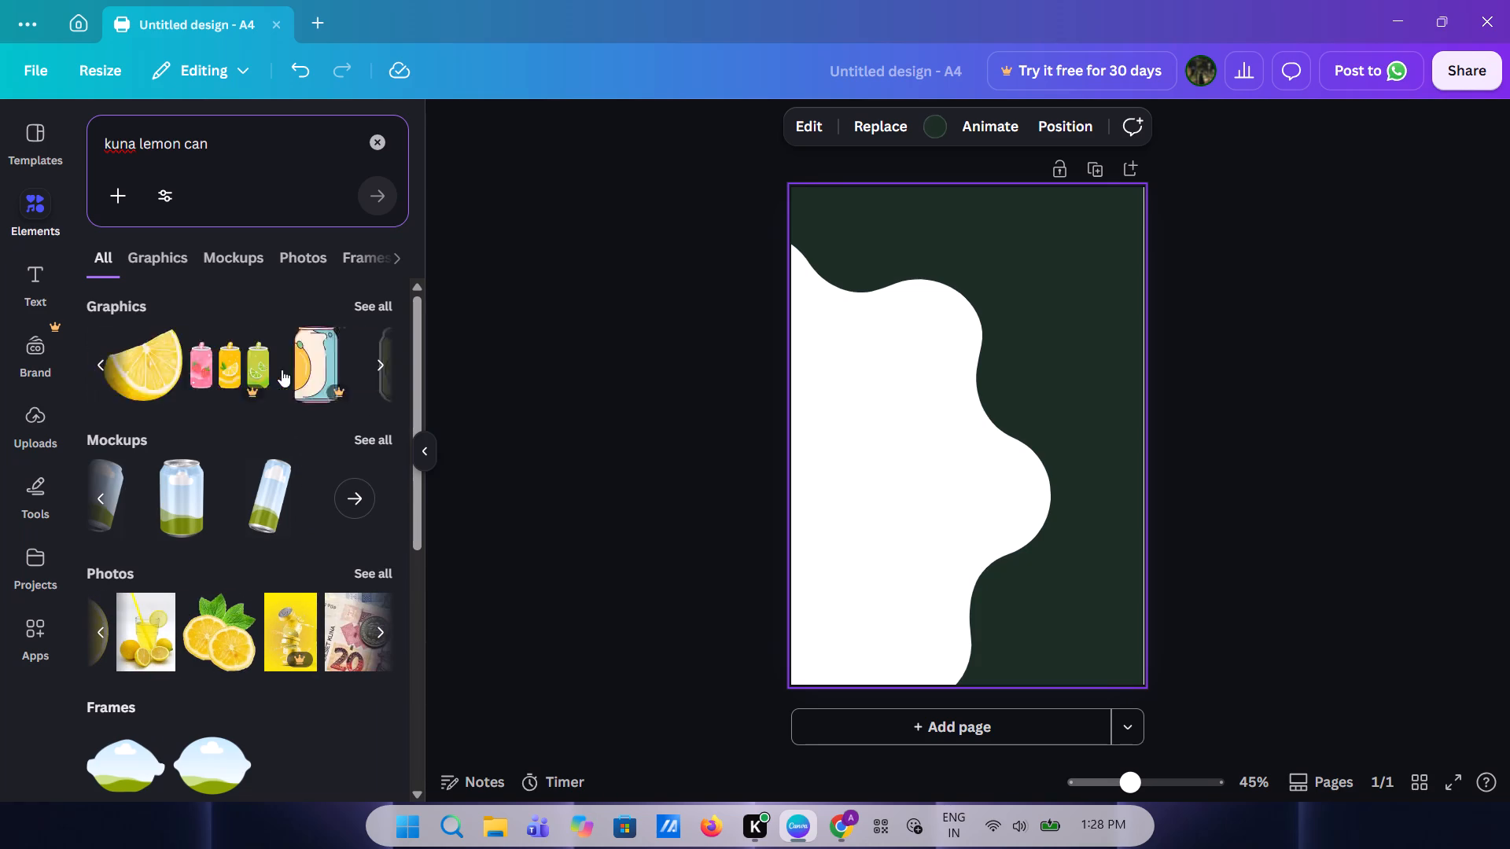
scroll(282, 369, "right", 5)
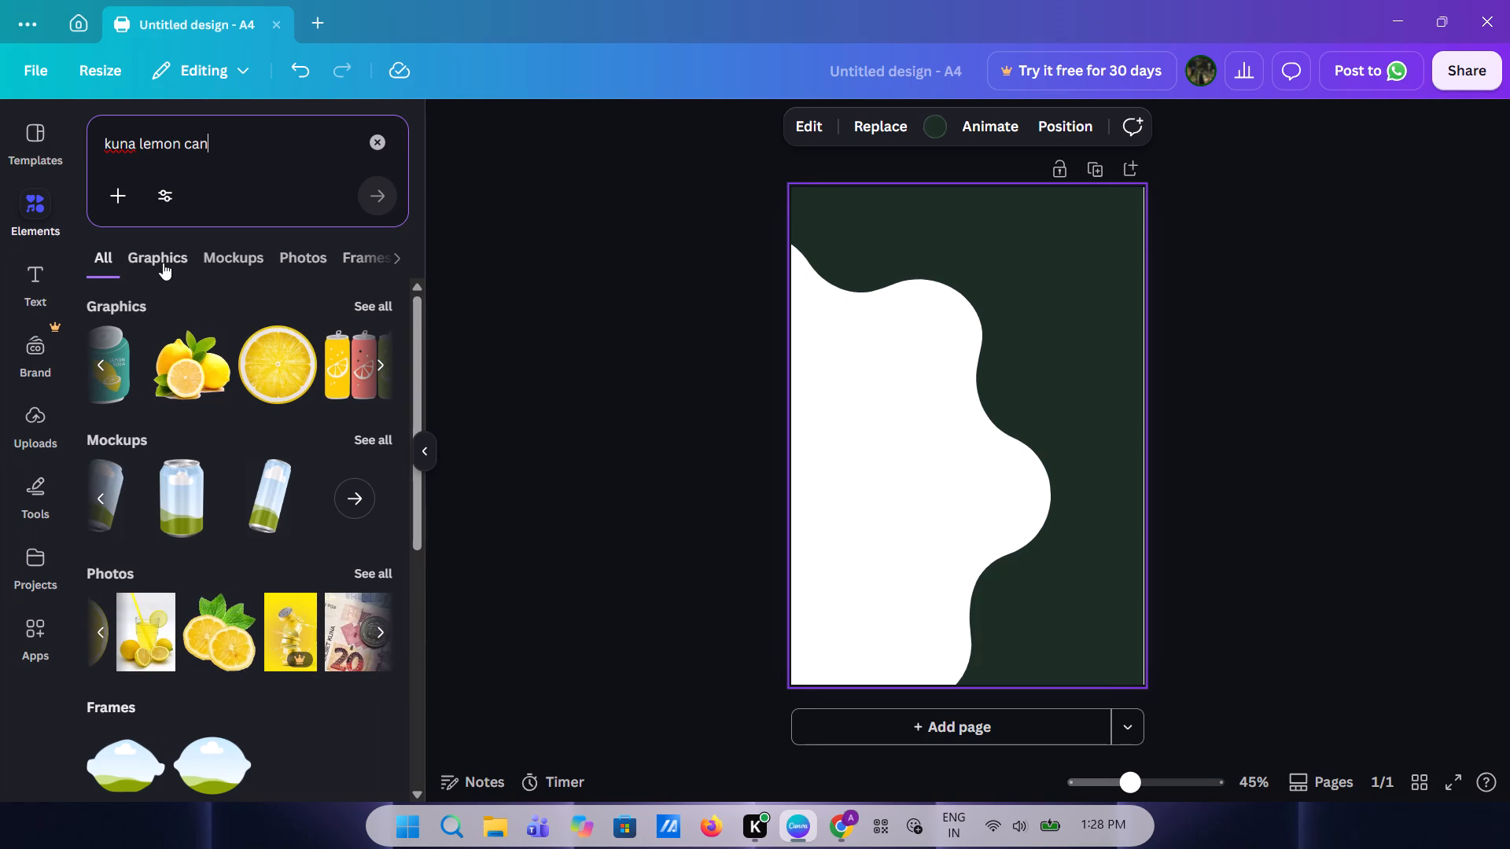
Narrow the "kuna lemon can" results to photos only.
left_click(294, 252)
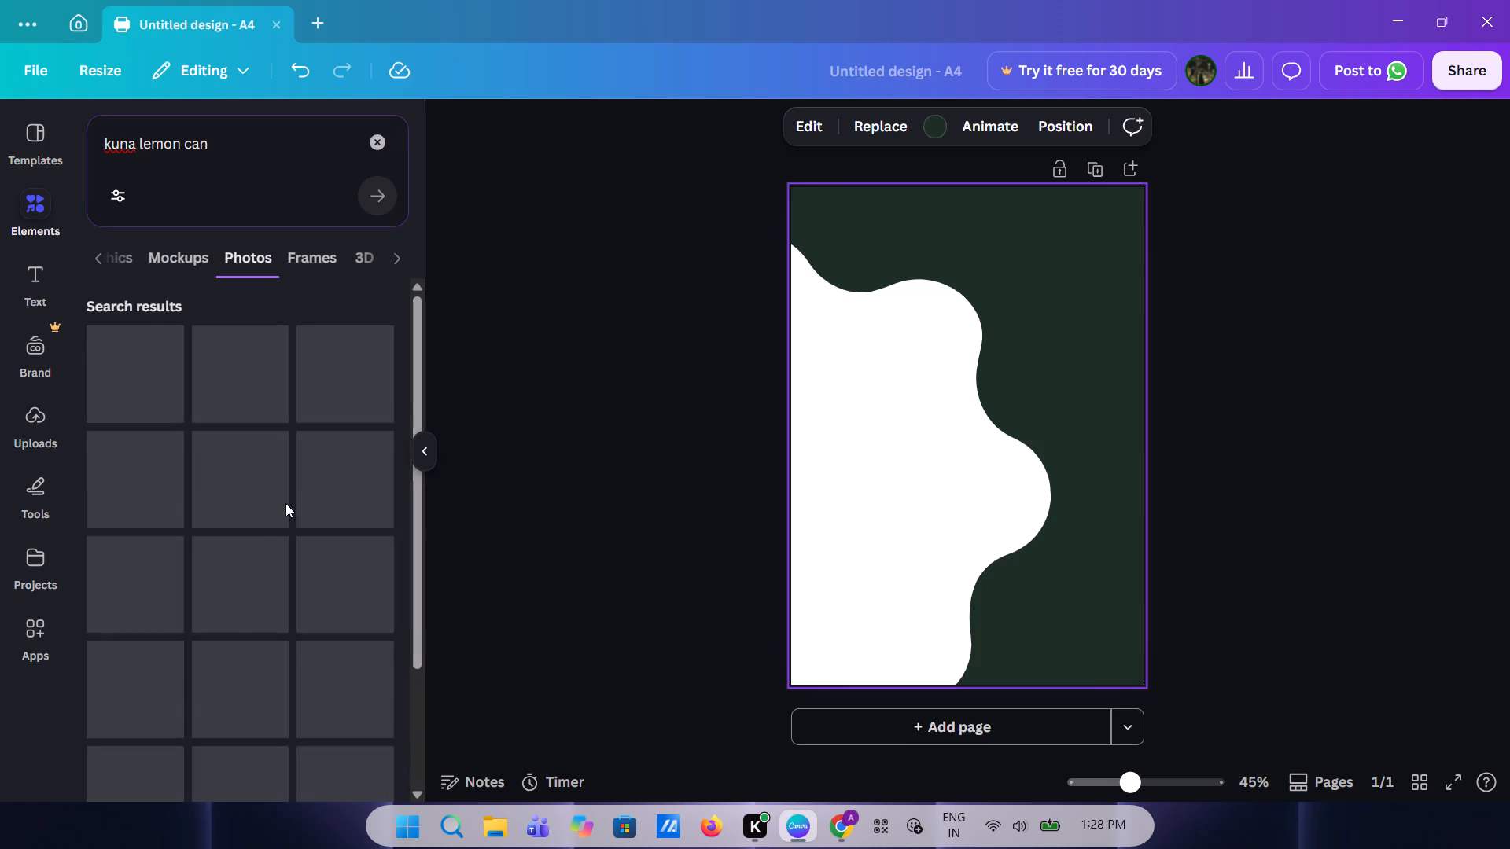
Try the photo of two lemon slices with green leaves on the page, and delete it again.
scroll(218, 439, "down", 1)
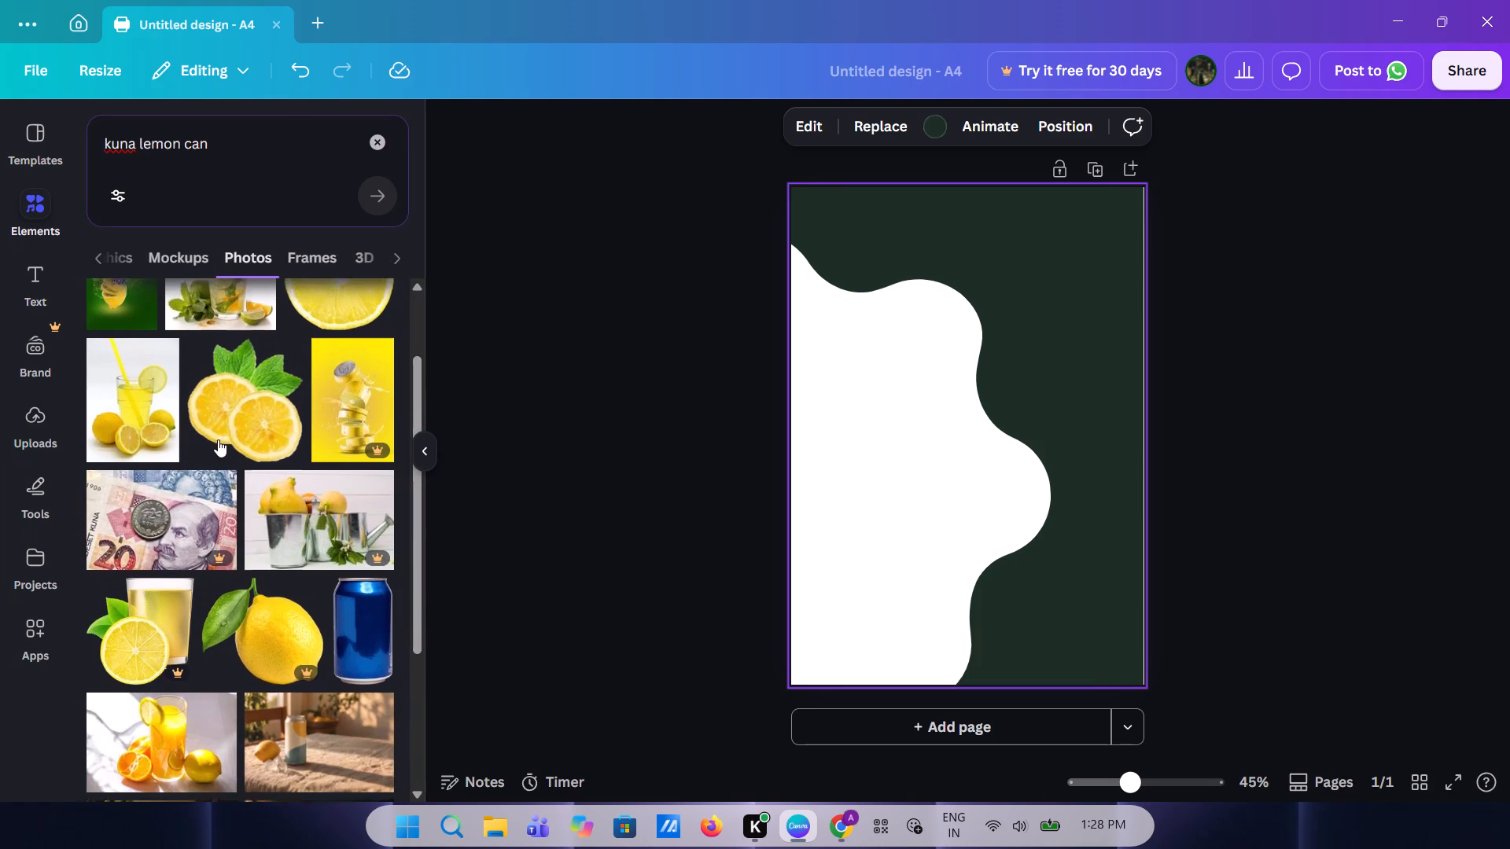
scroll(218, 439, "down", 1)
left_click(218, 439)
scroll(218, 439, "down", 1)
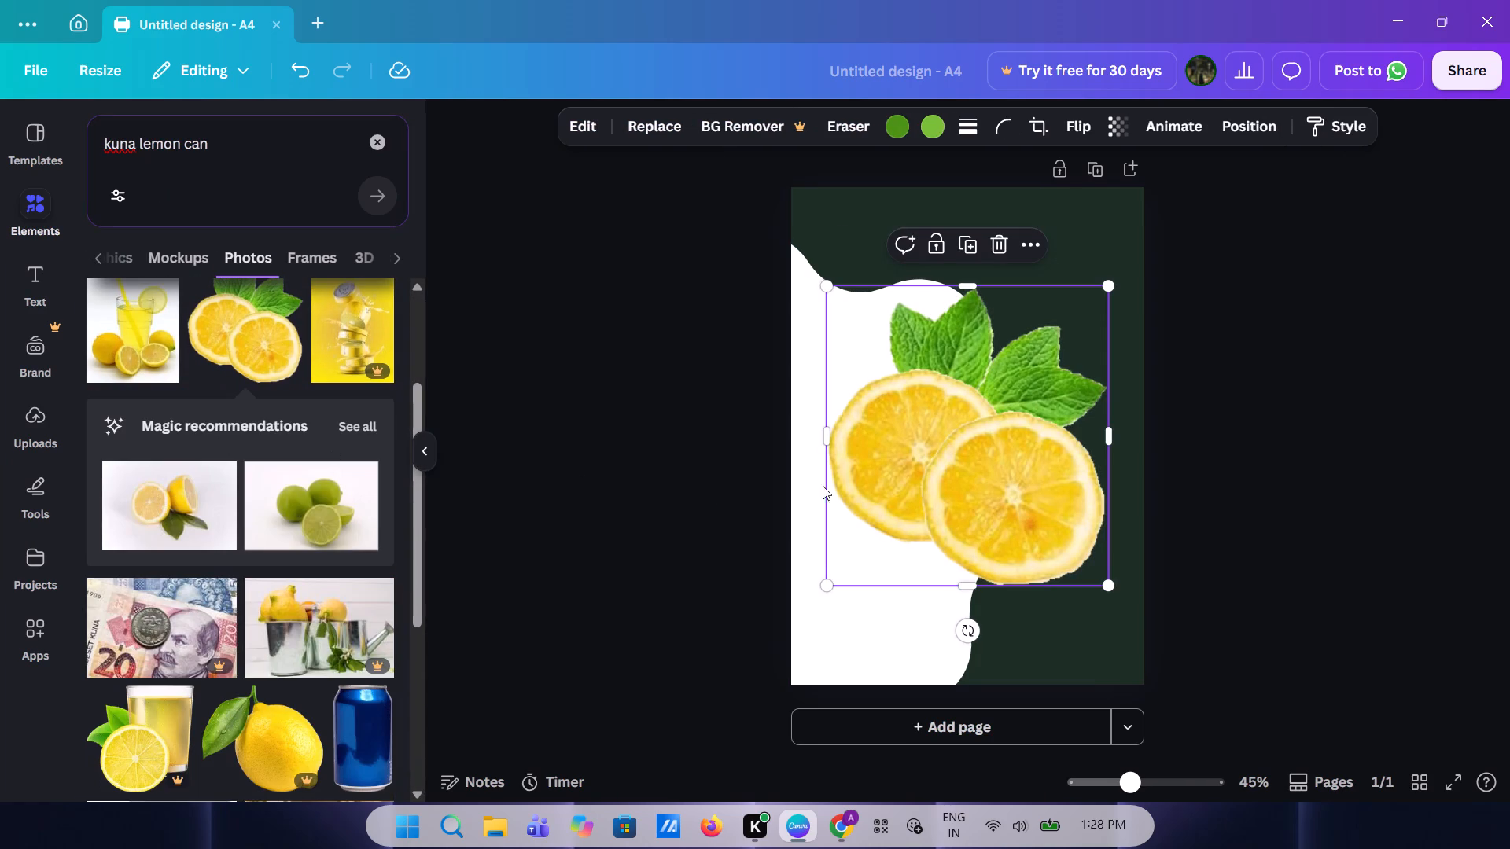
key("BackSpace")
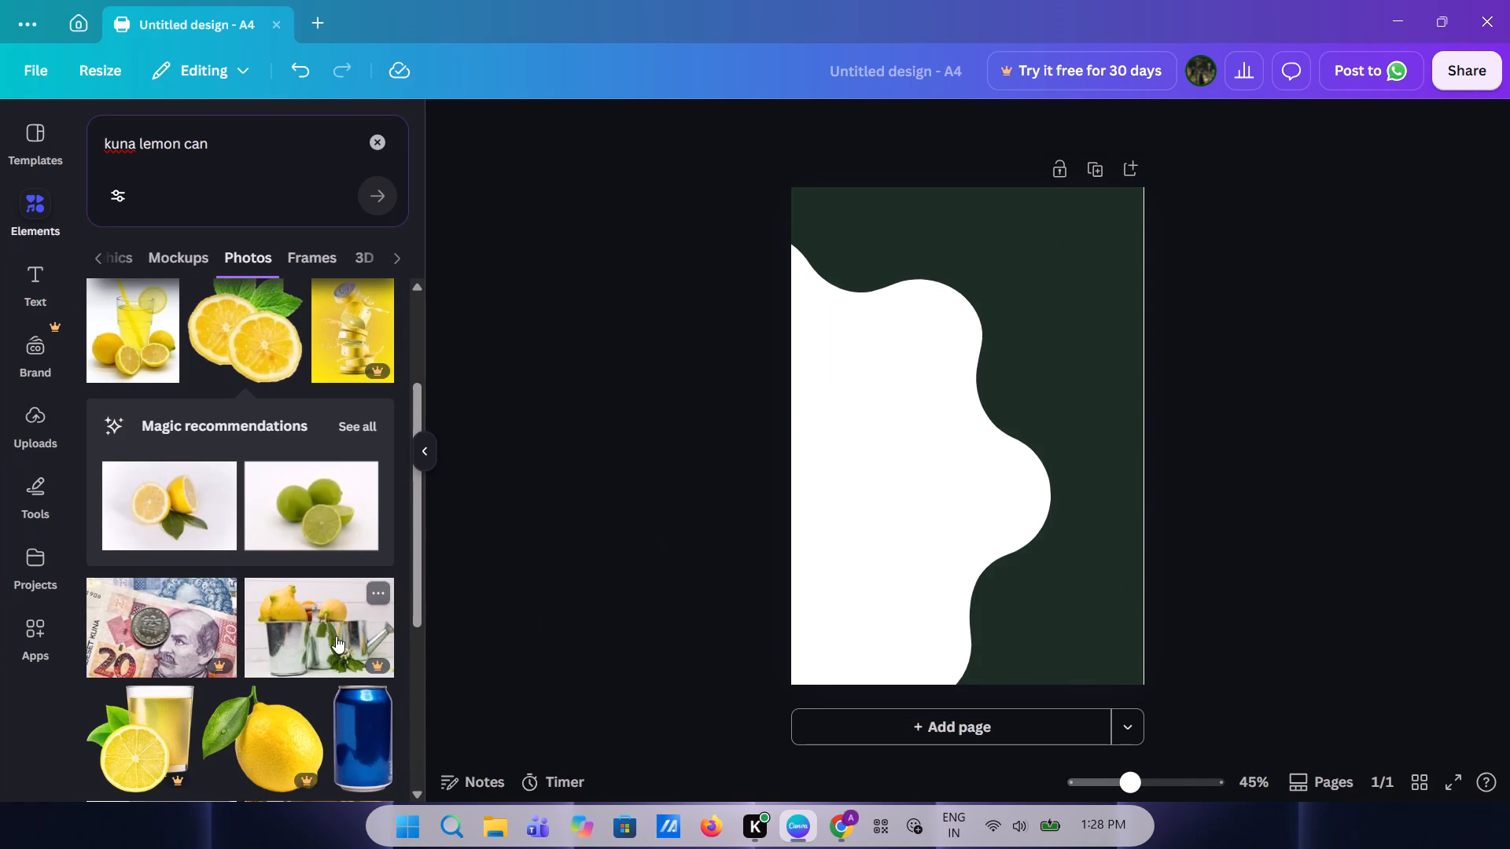
Examine the rest of the "kuna lemon can" photo results for a usable lemon drink picture.
scroll(235, 607, "down", 6)
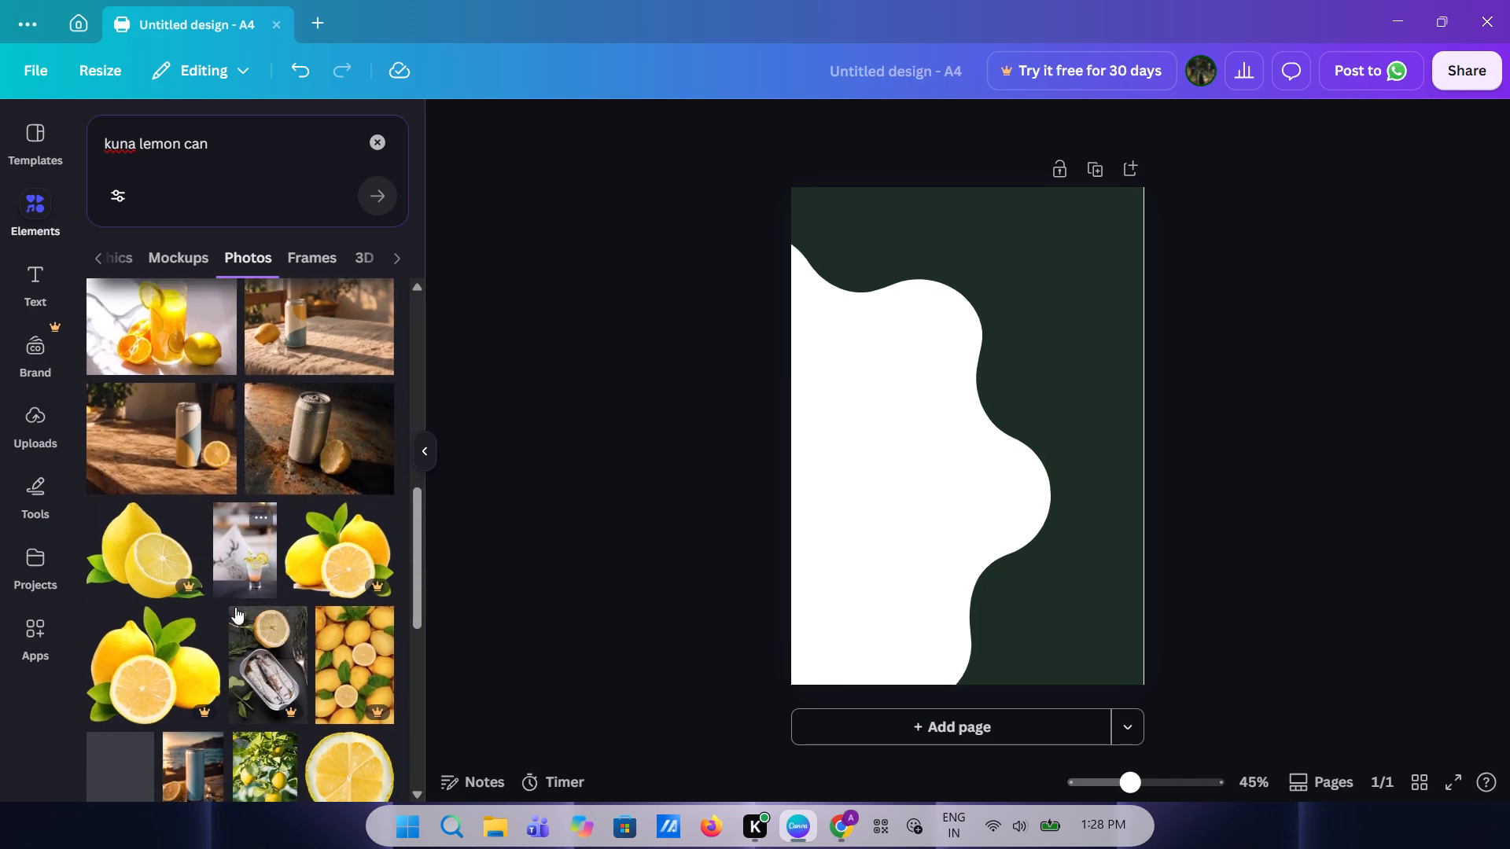
scroll(235, 607, "down", 6)
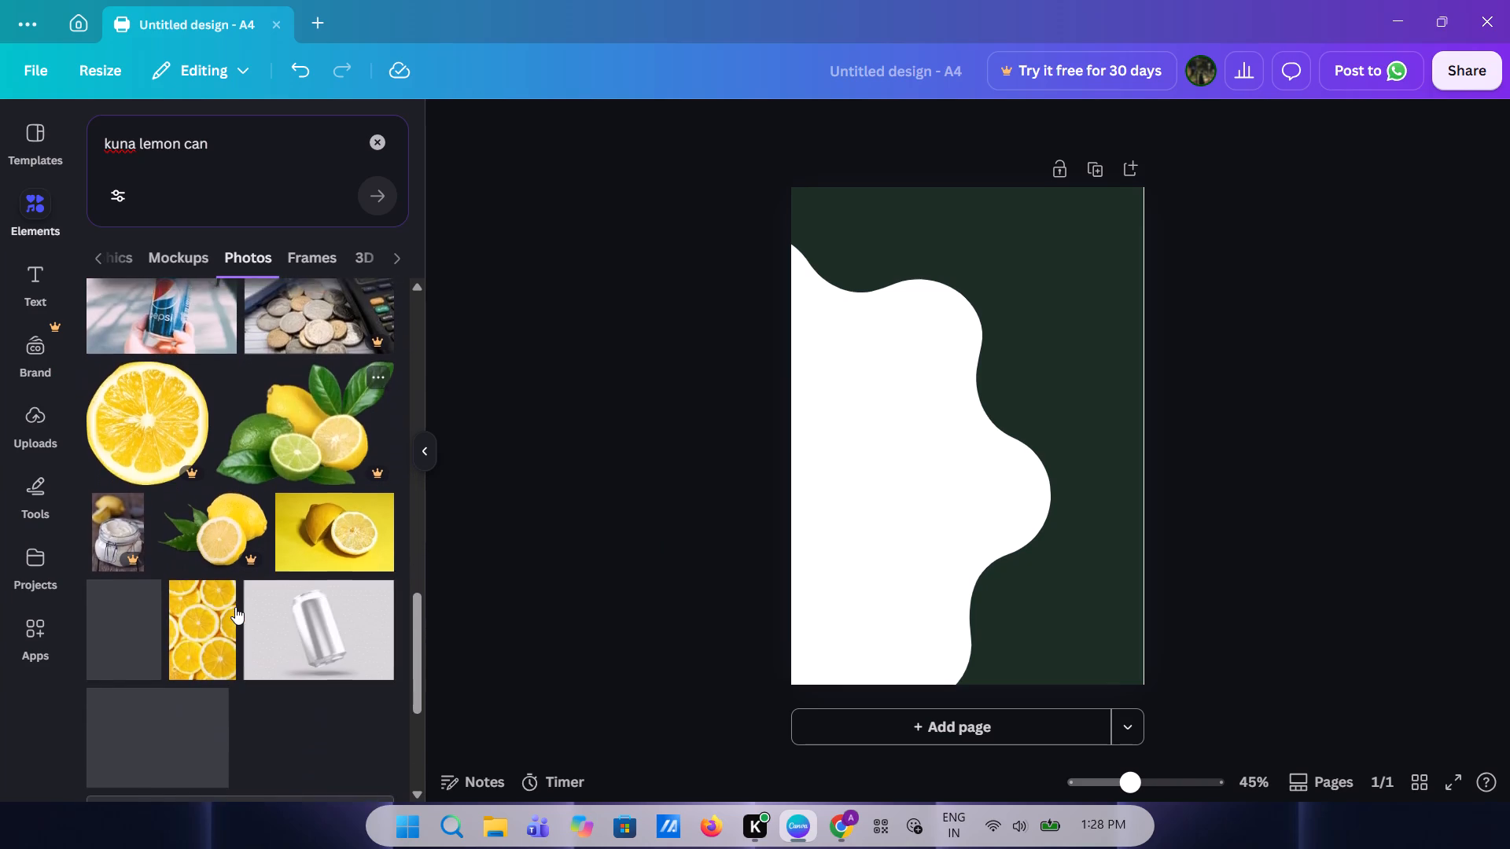
scroll(235, 607, "down", 3)
scroll(249, 460, "down", 1)
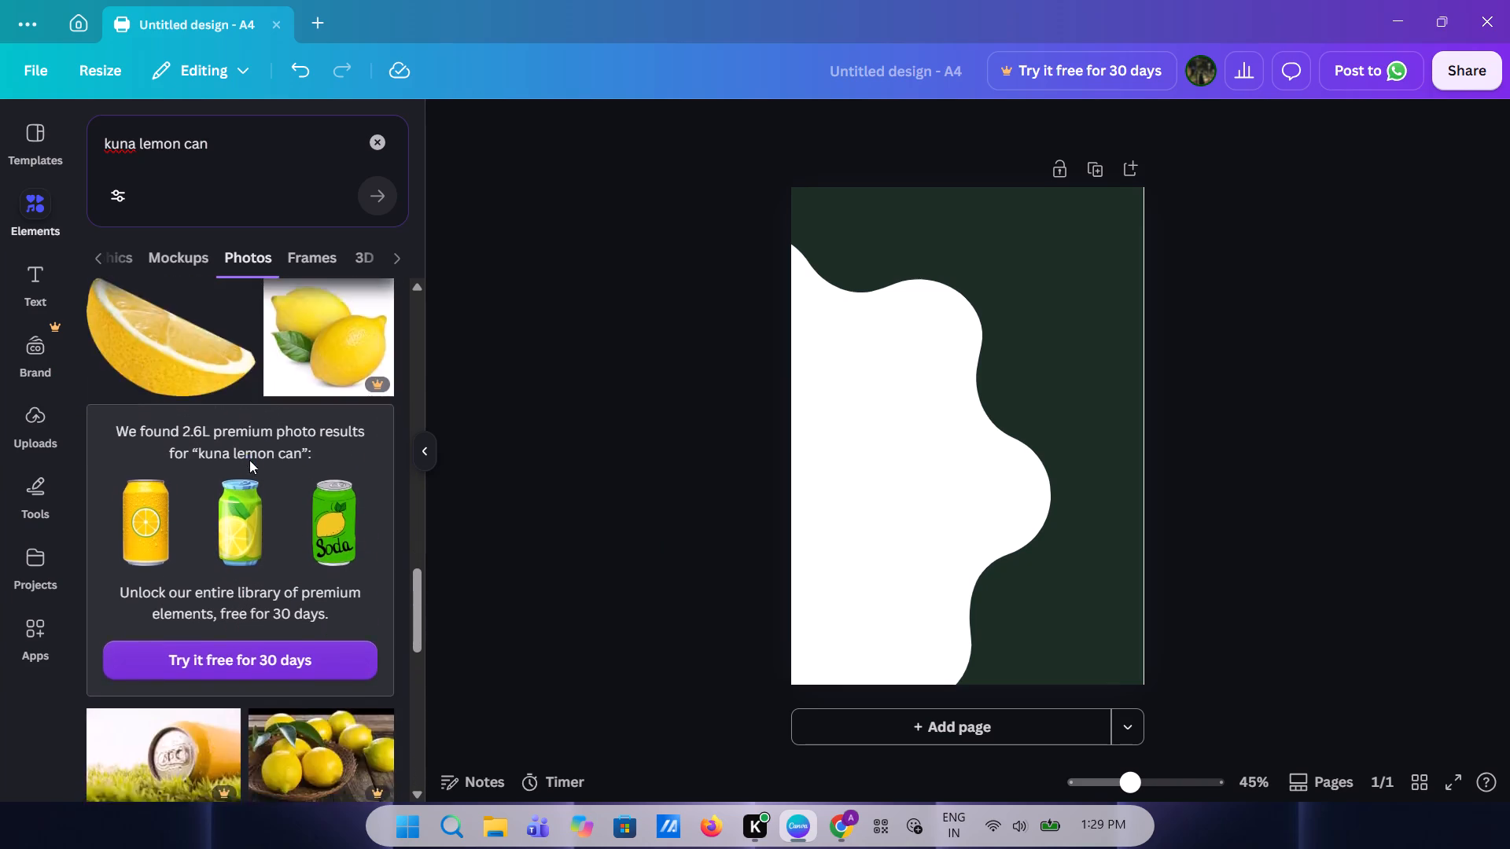
scroll(249, 460, "down", 1)
scroll(249, 460, "up", 1)
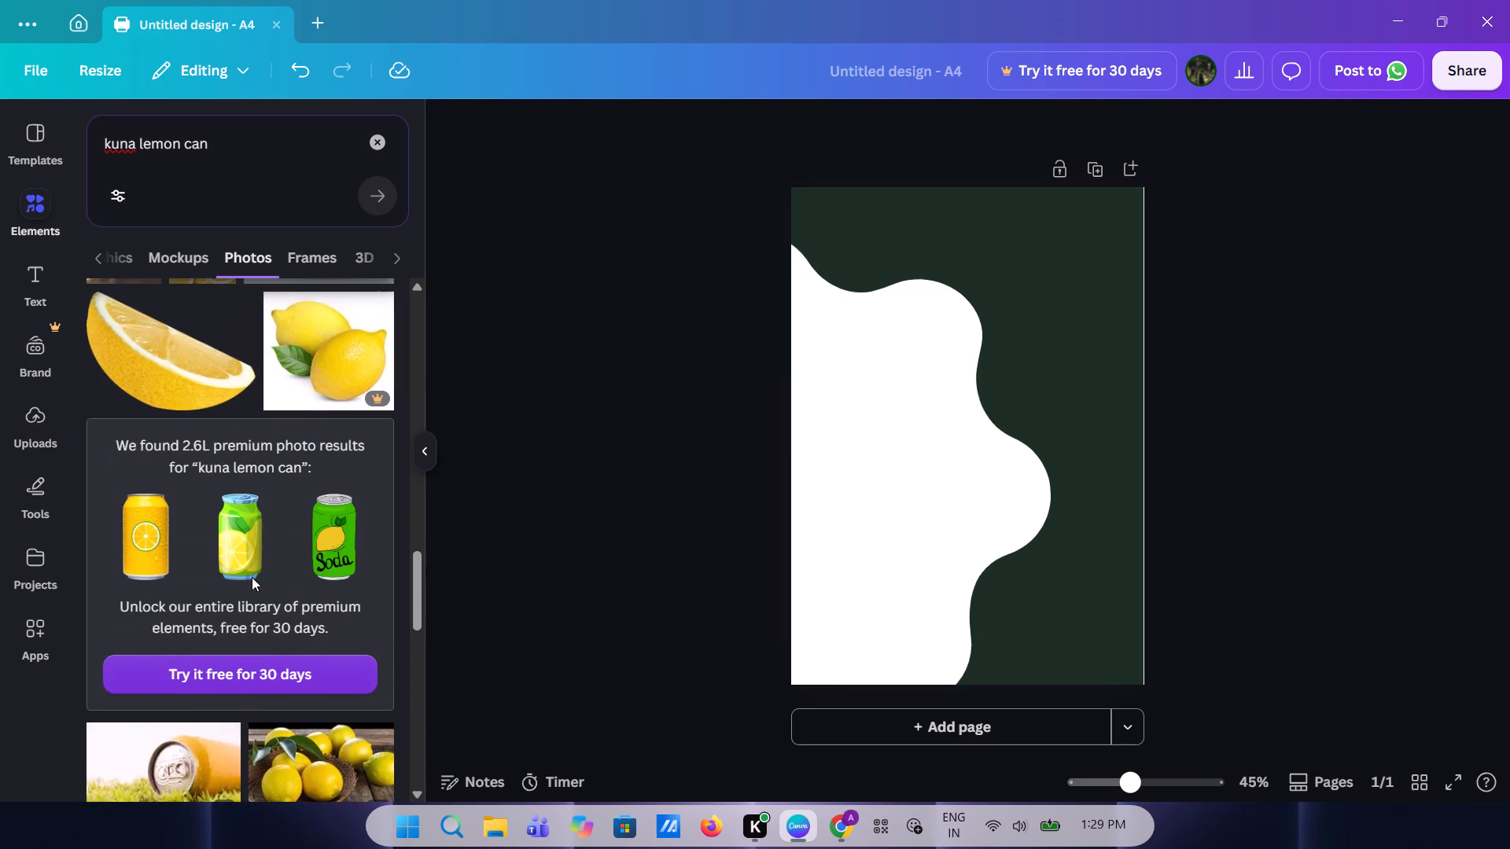
scroll(262, 412, "down", 6)
scroll(262, 412, "up", 1)
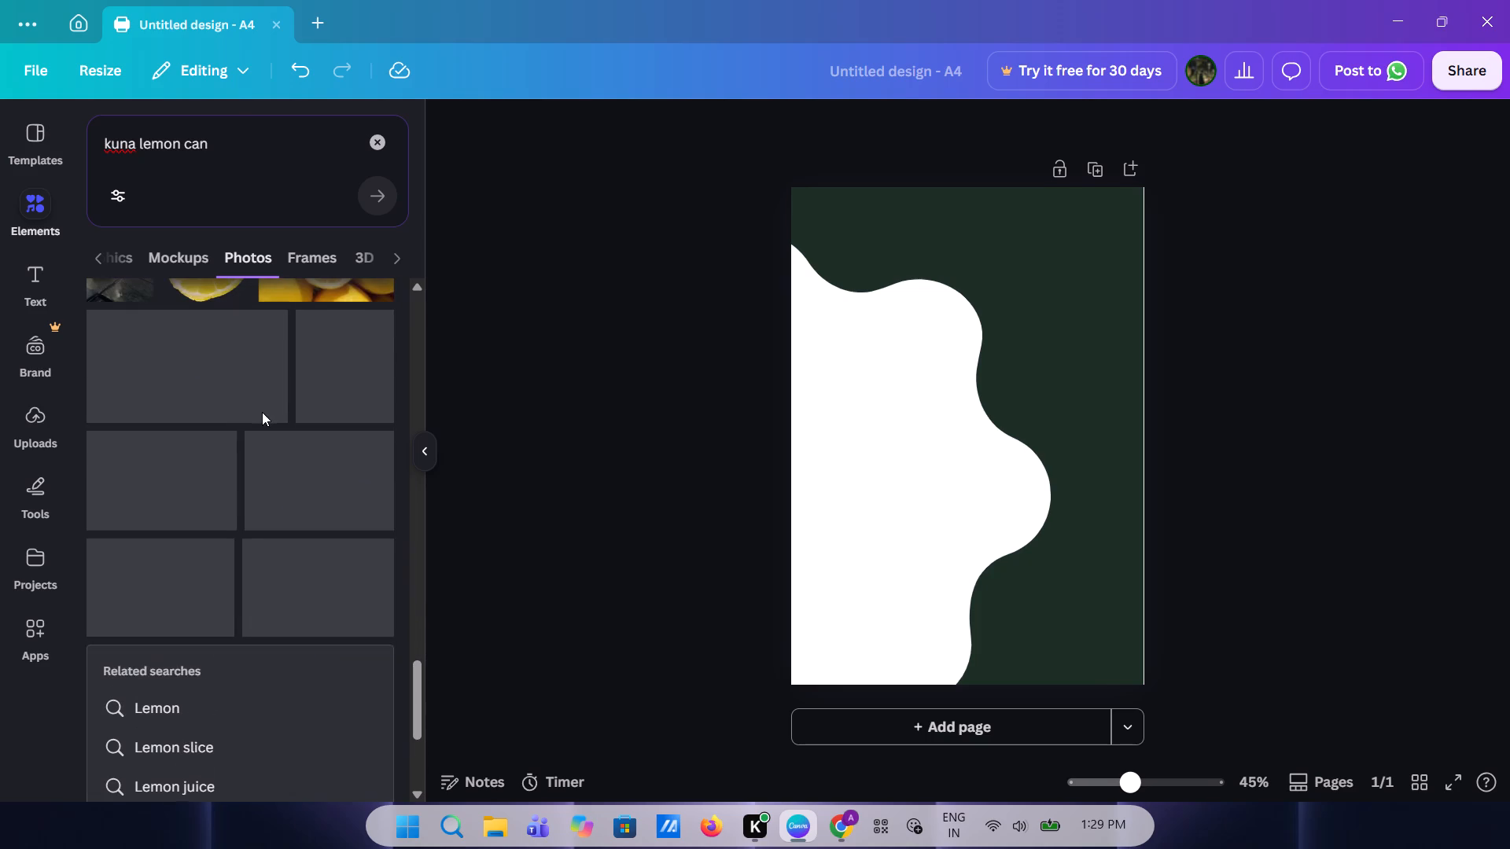
scroll(232, 514, "down", 2)
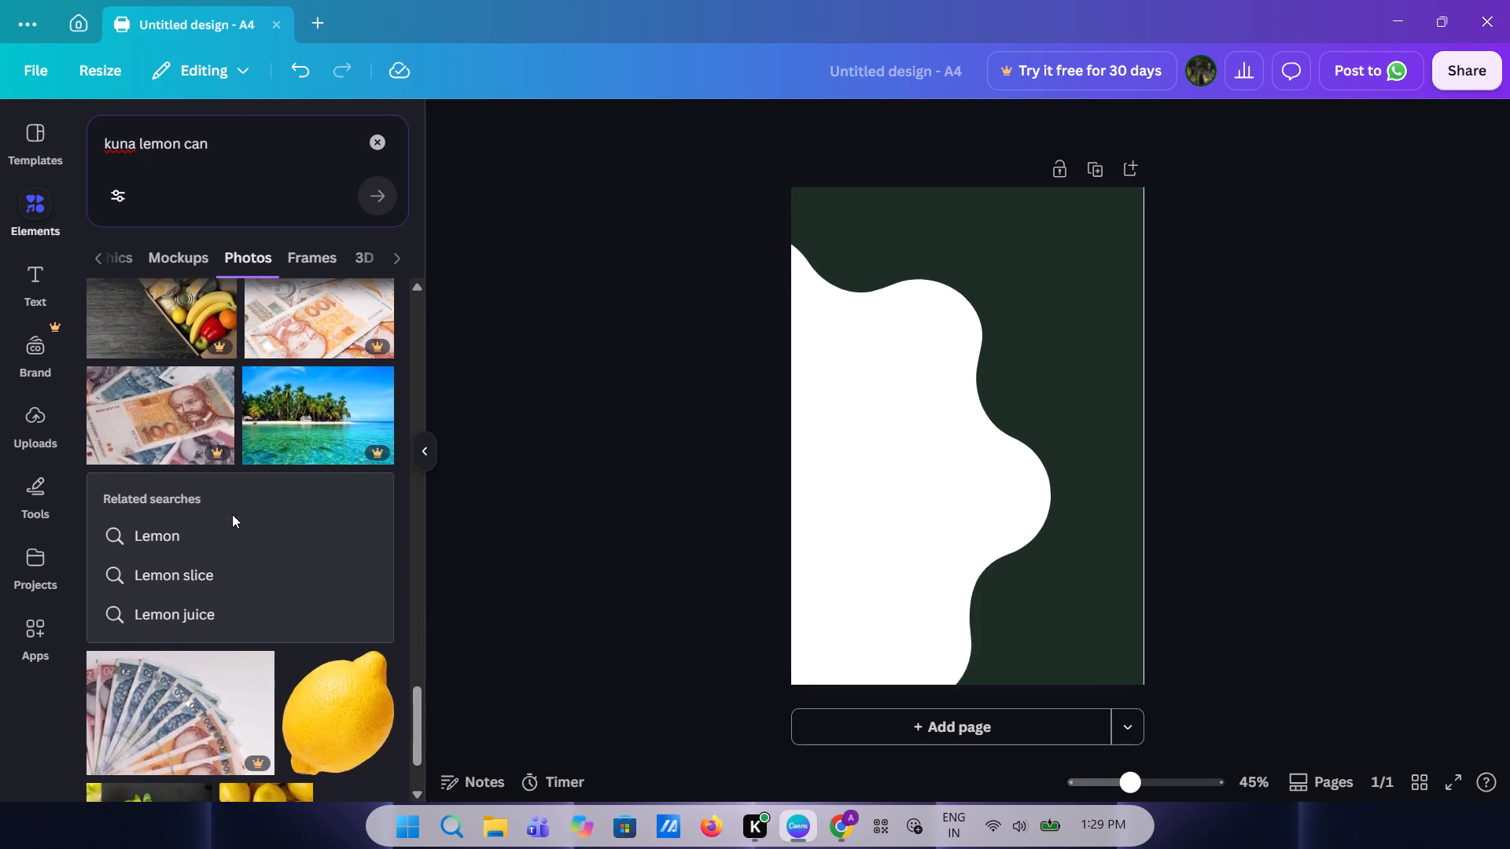
scroll(171, 670, "down", 4)
scroll(171, 670, "up", 1)
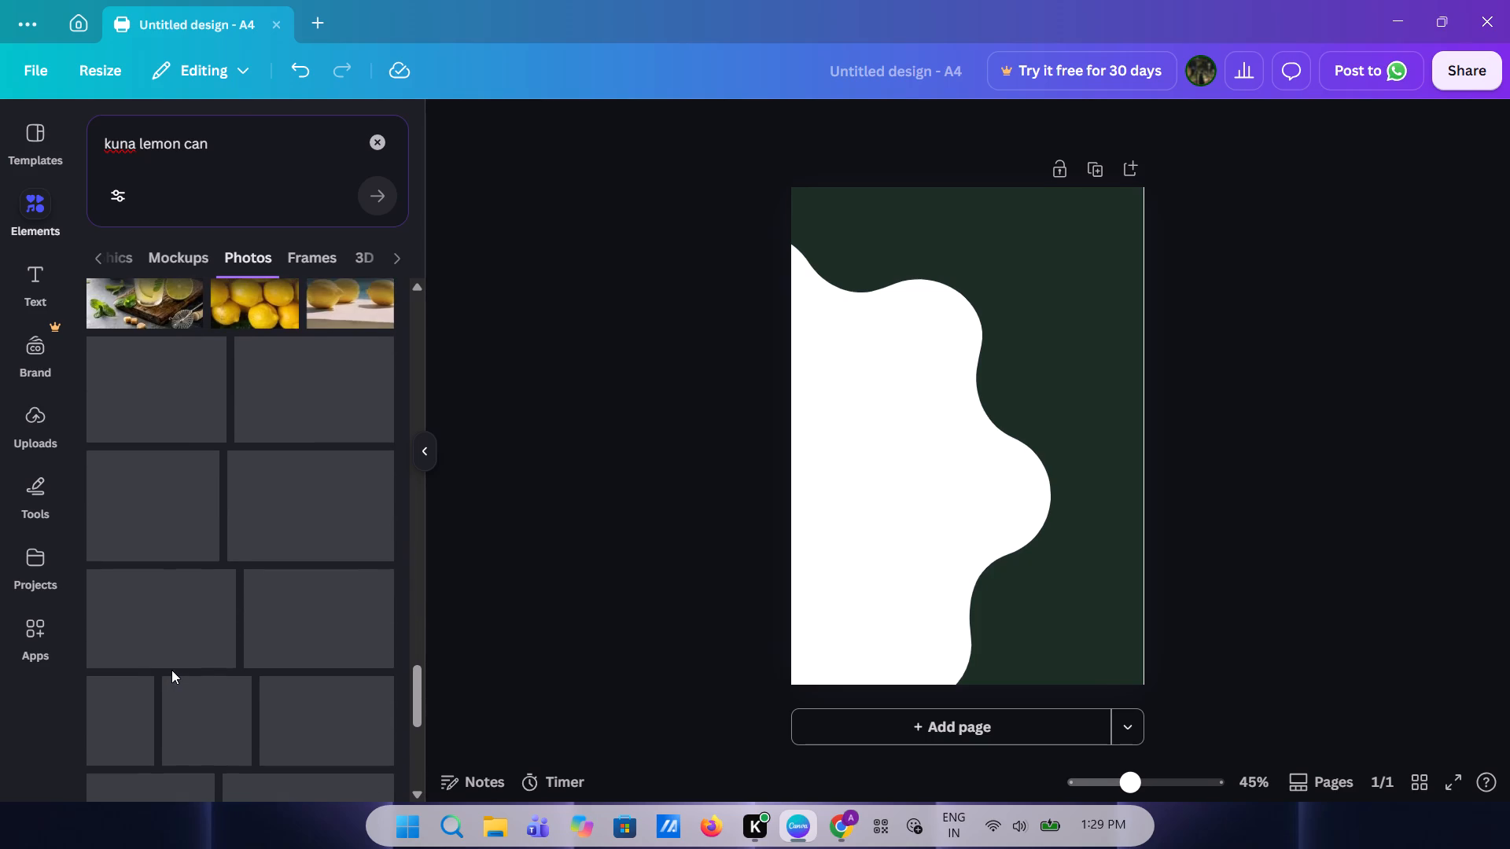
scroll(171, 670, "up", 2)
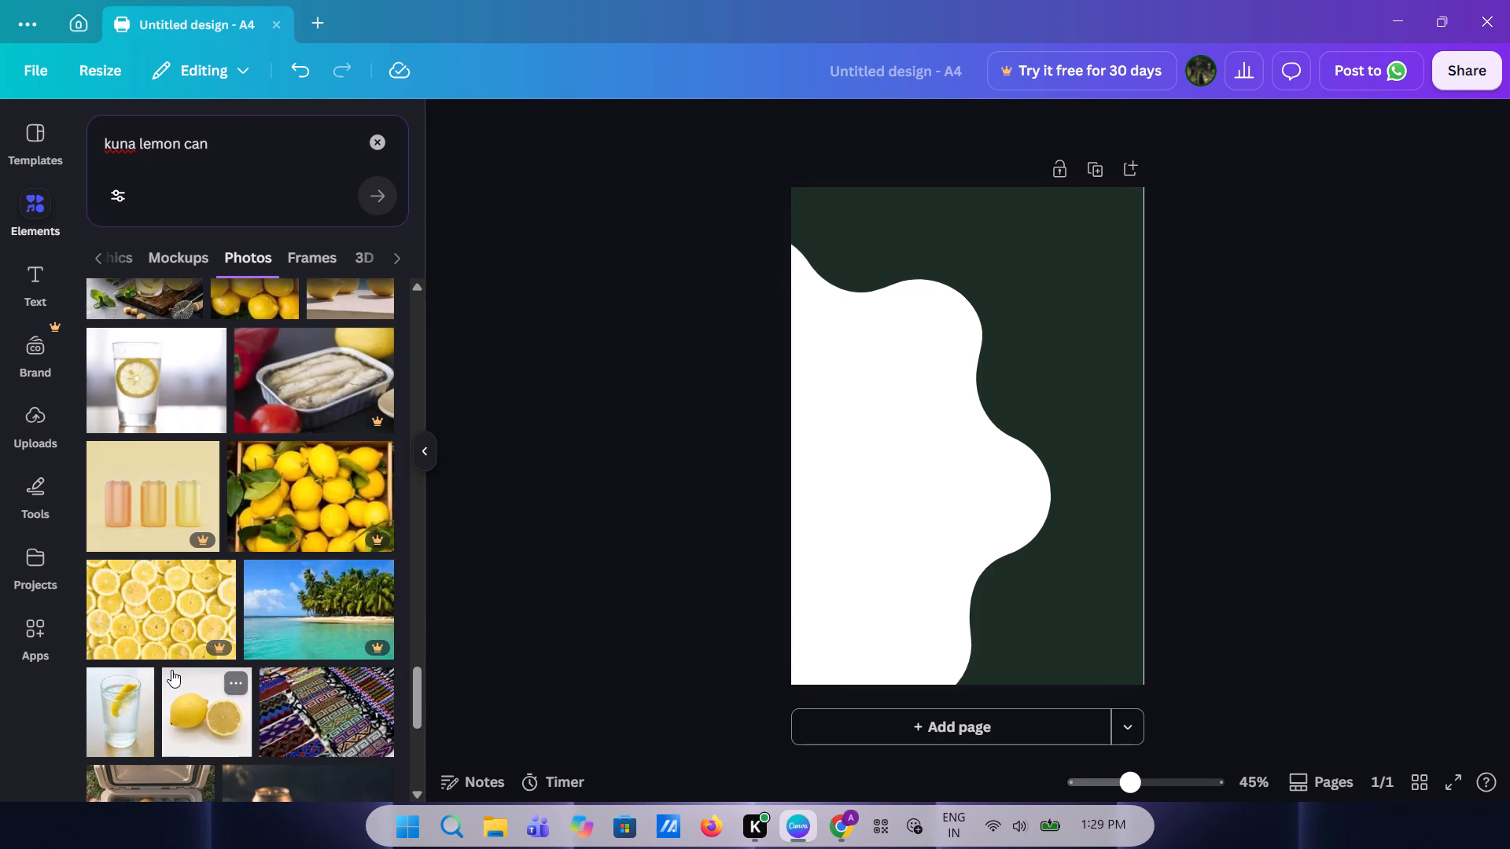
scroll(171, 670, "up", 2)
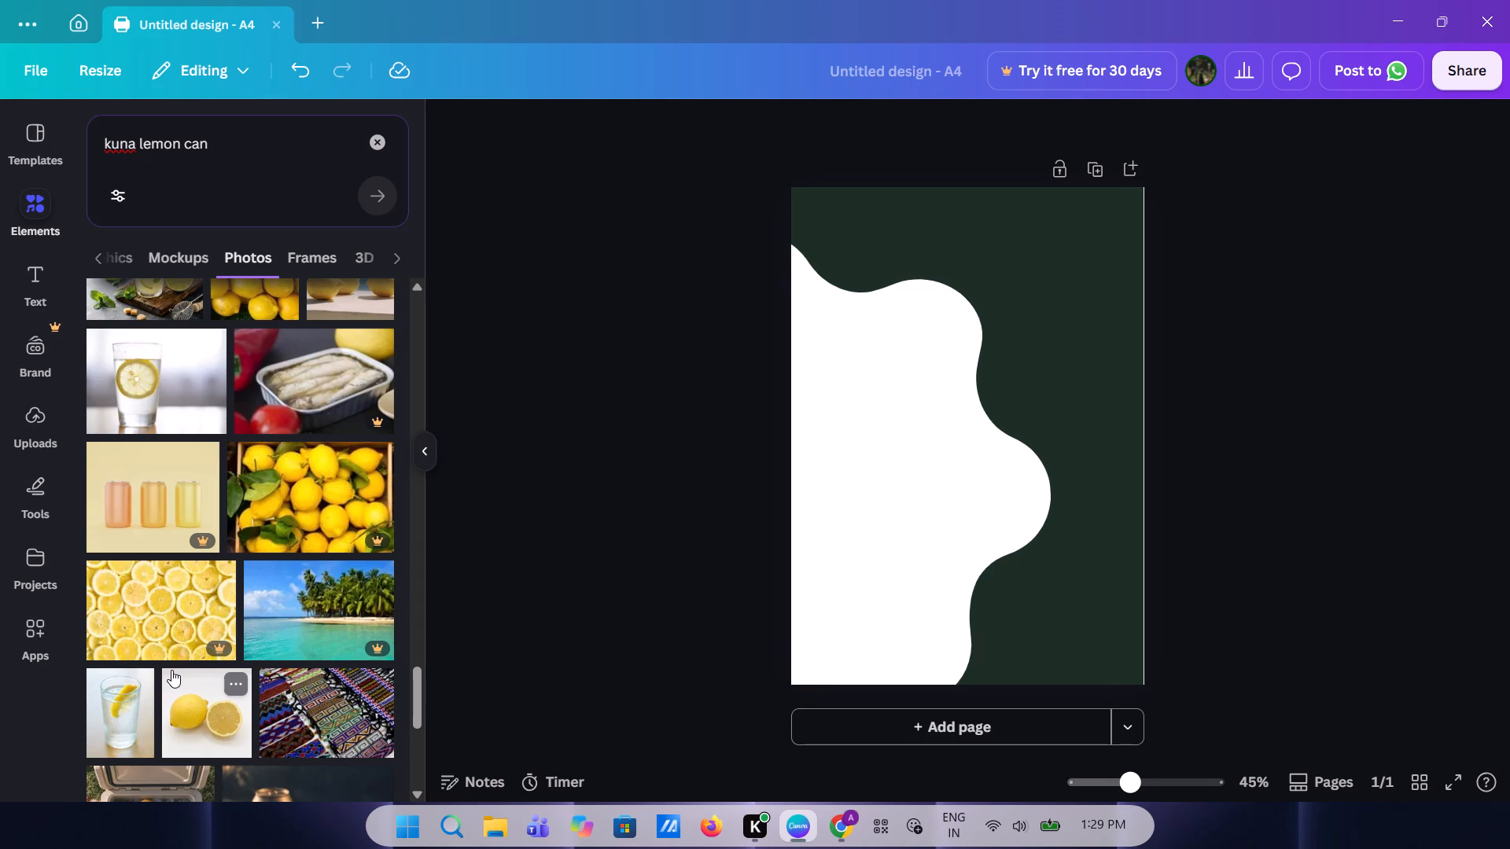
Add the photo of the iced lemon and mint drink in a glass, from the first results, to the page.
scroll(179, 520, "up", 7)
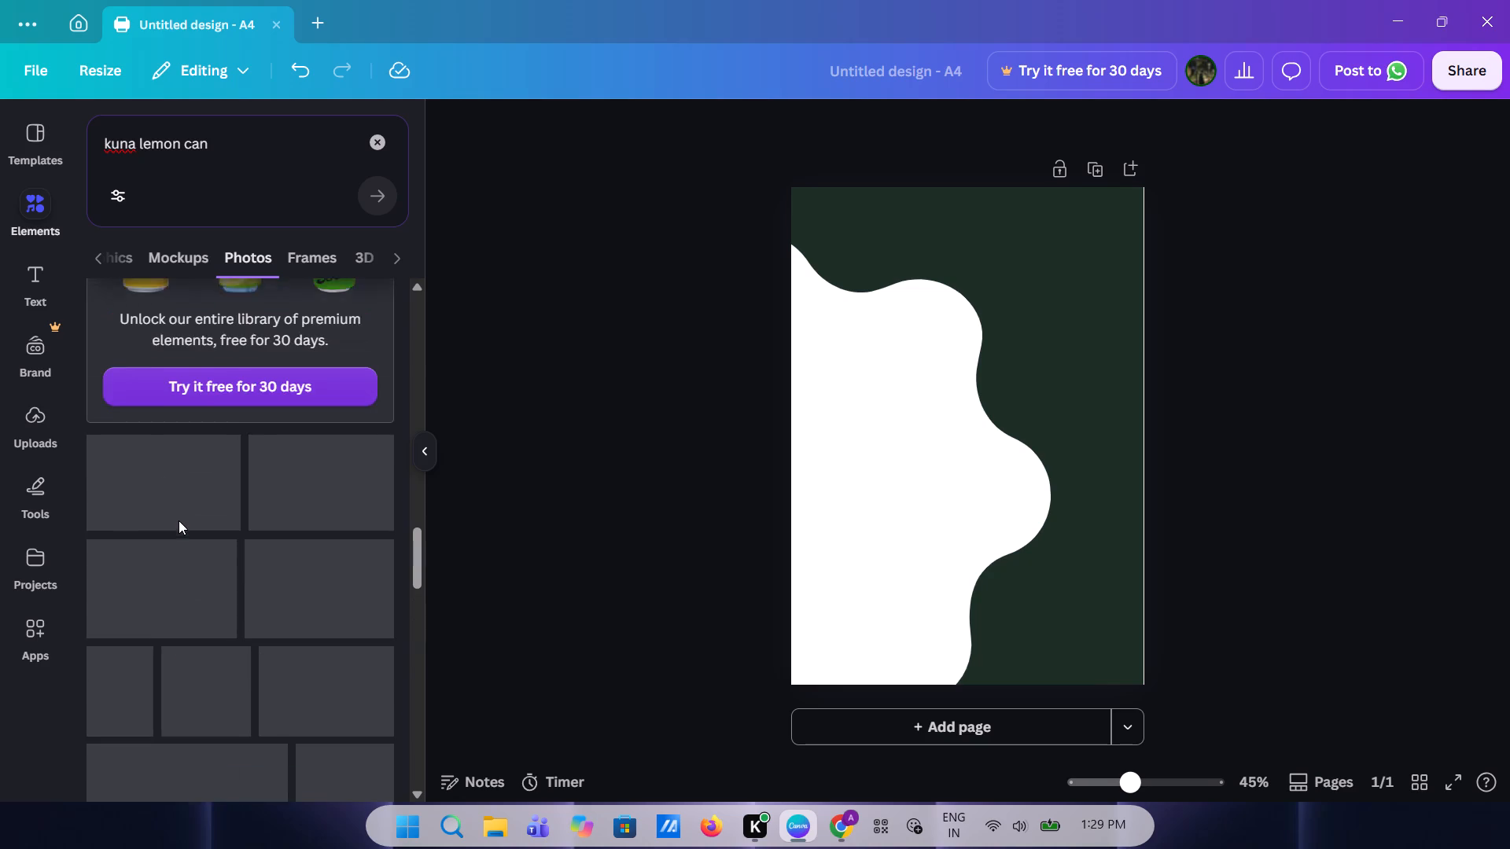
scroll(179, 520, "up", 11)
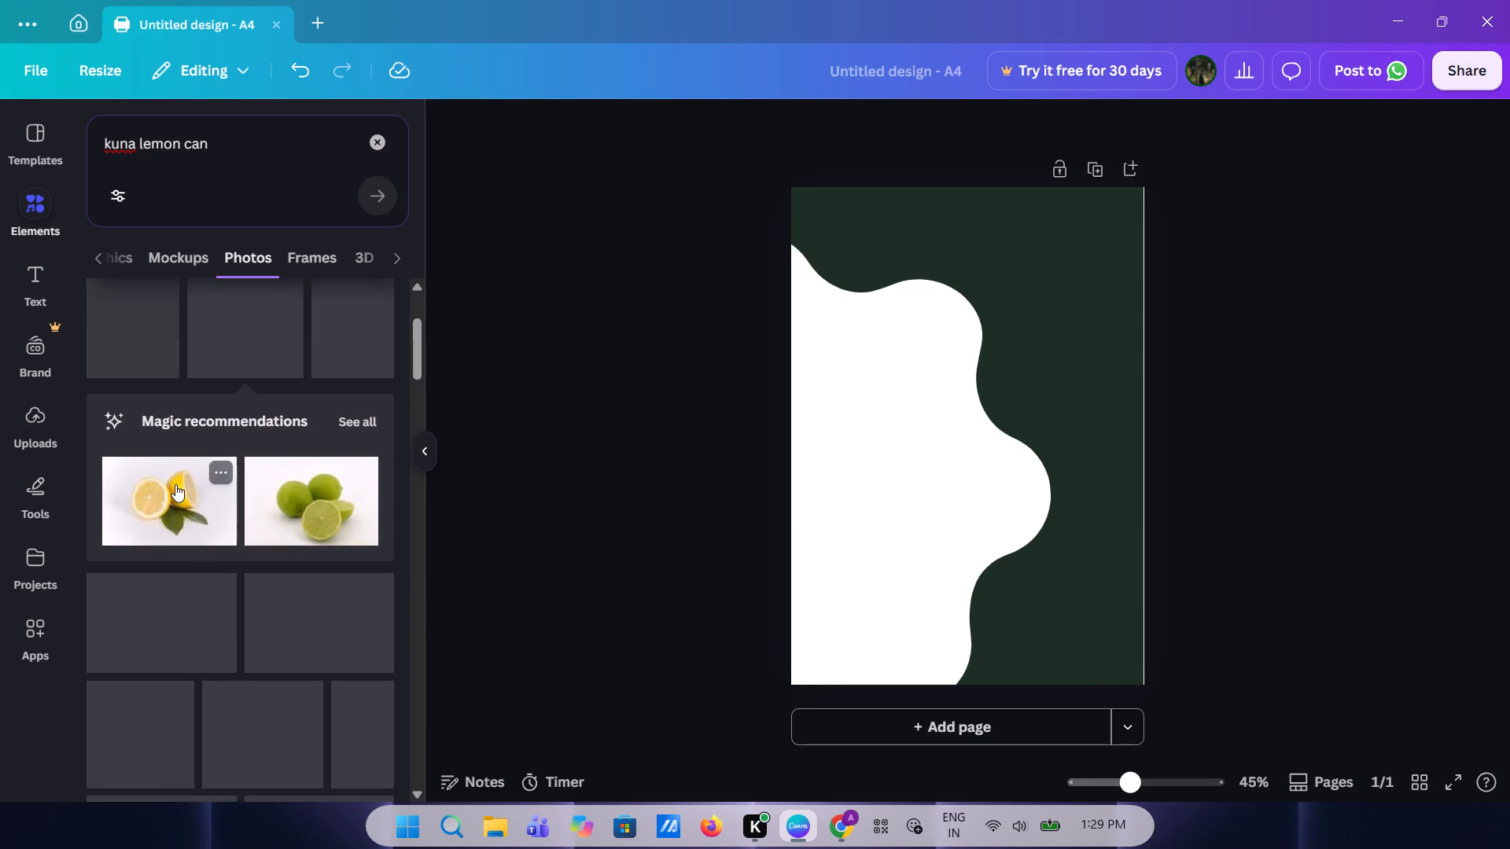
scroll(175, 484, "up", 3)
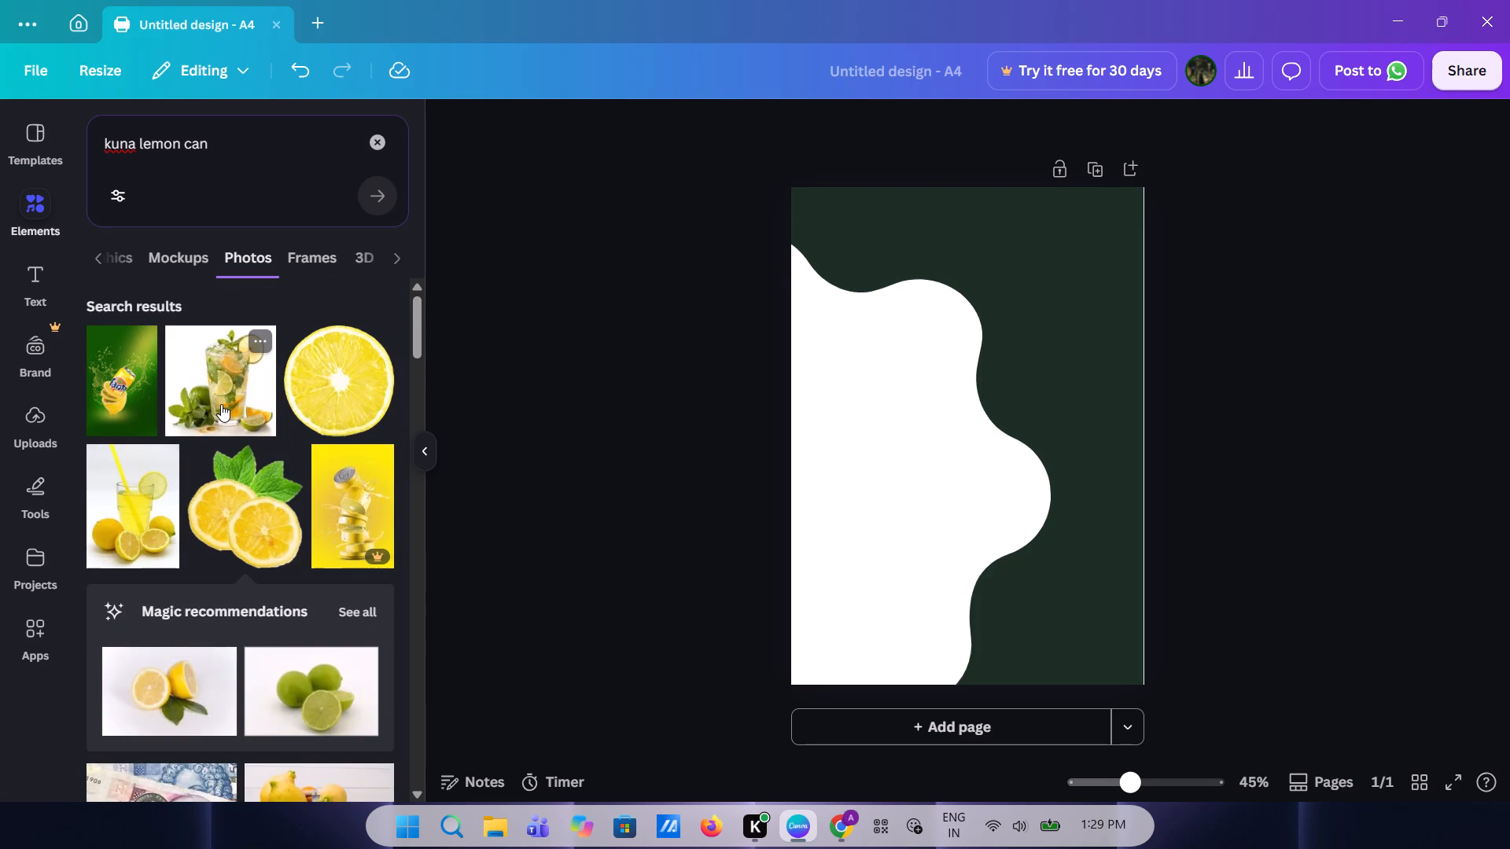
left_click(221, 404)
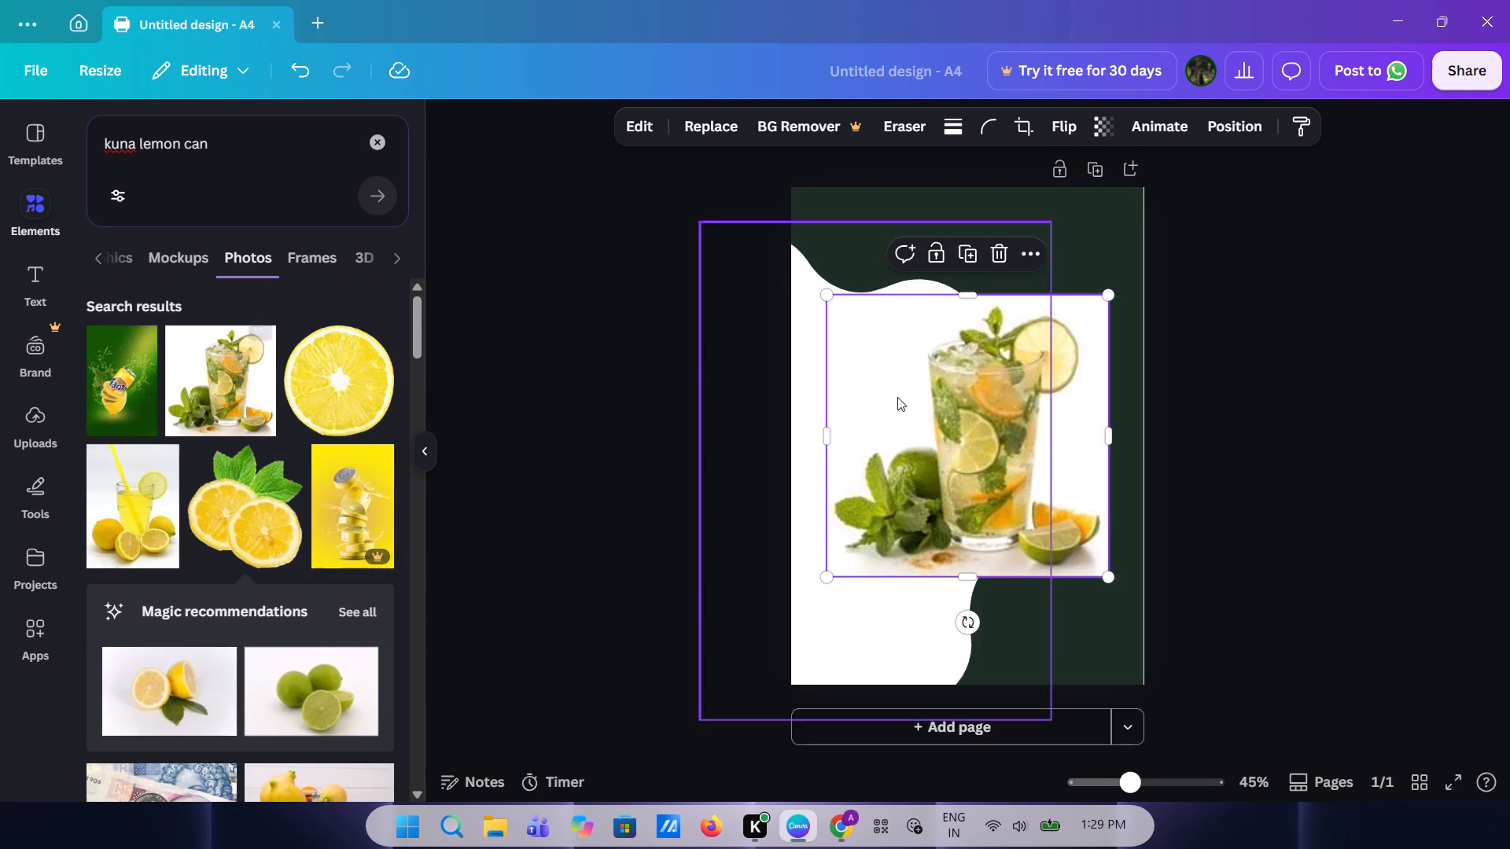
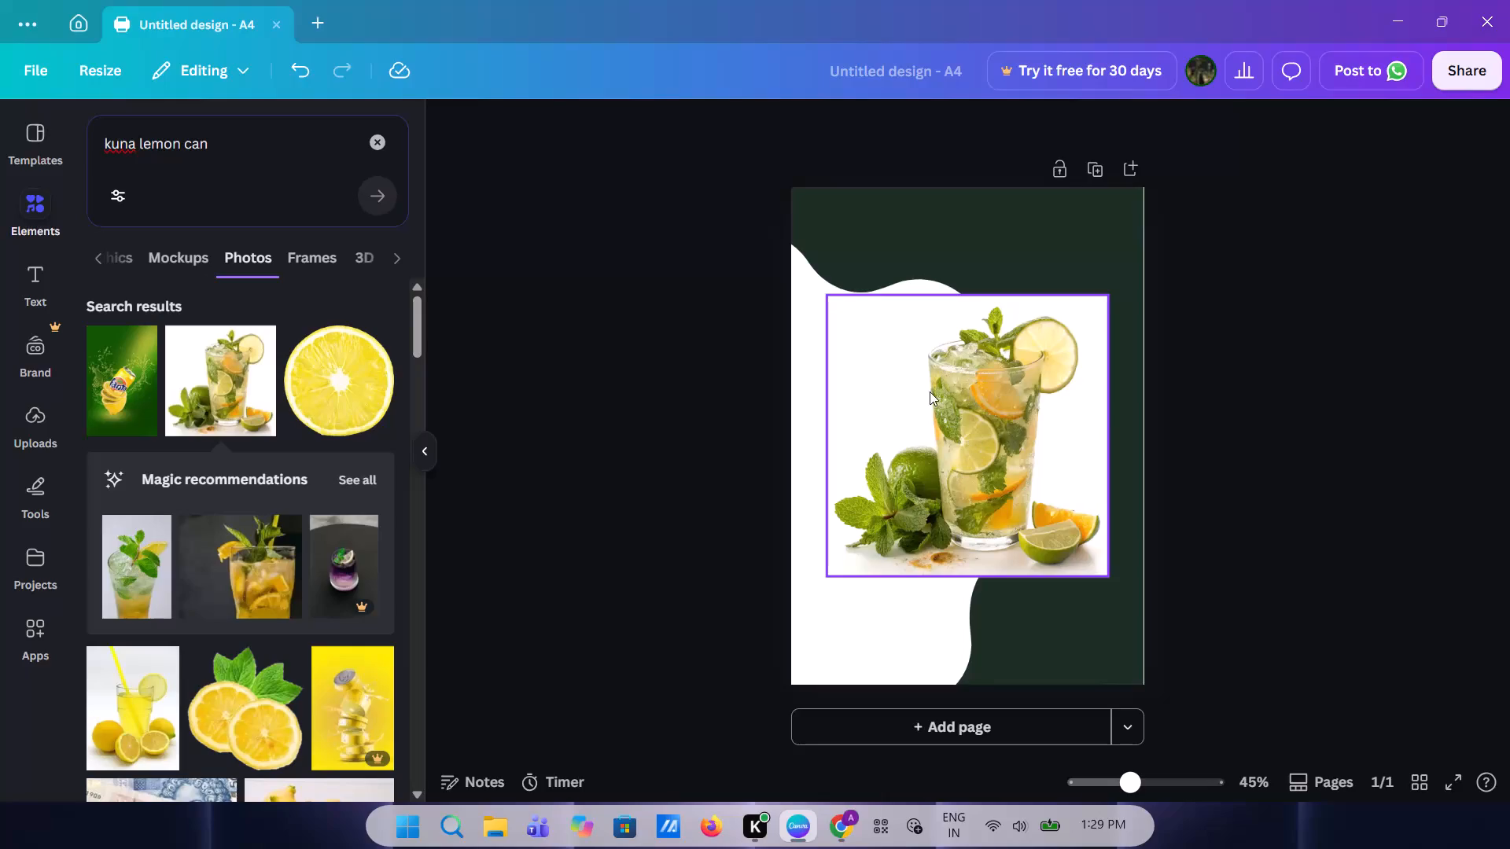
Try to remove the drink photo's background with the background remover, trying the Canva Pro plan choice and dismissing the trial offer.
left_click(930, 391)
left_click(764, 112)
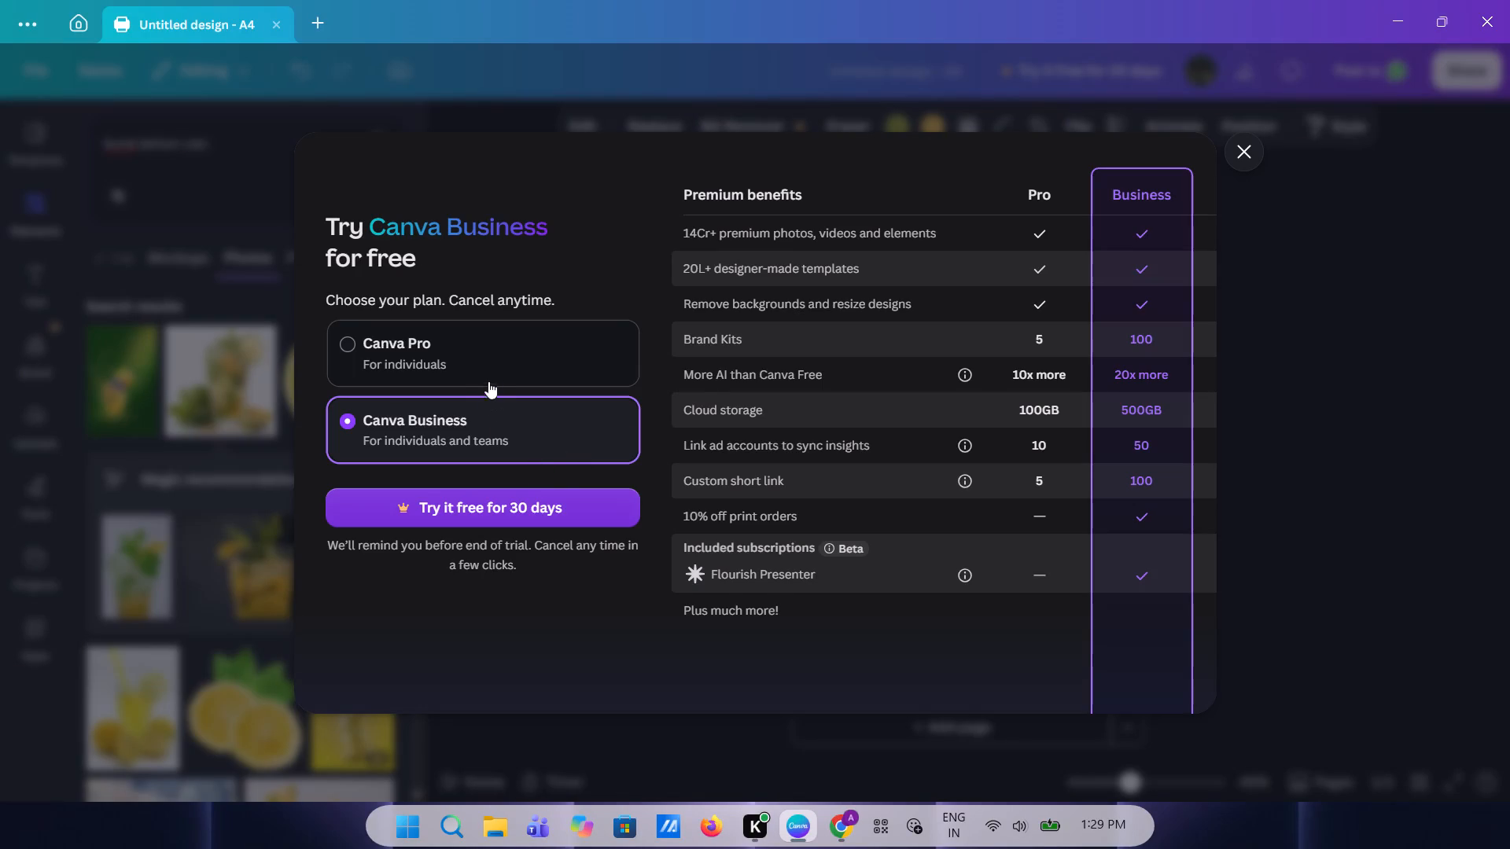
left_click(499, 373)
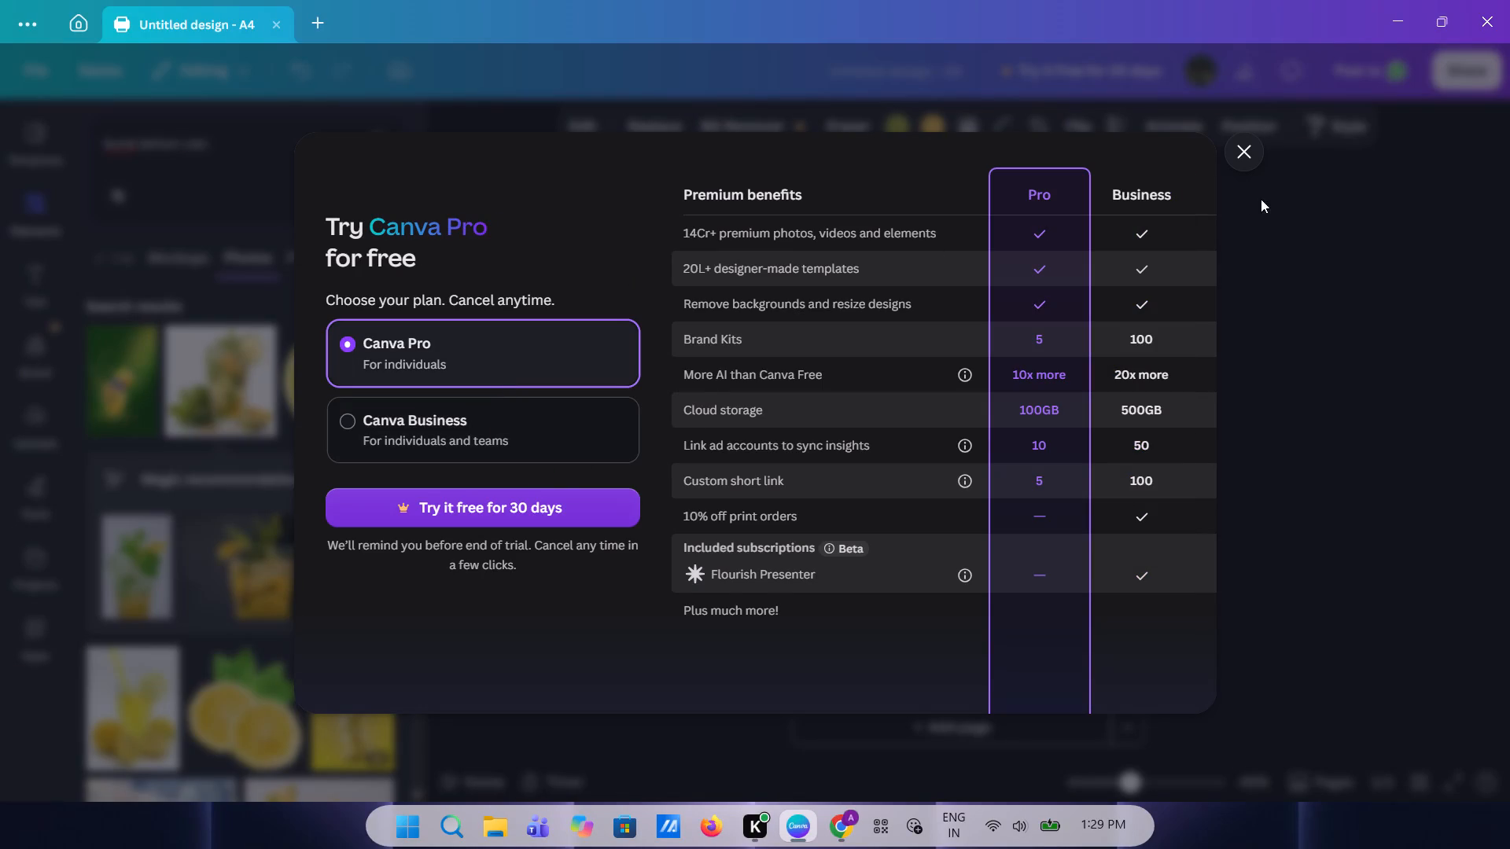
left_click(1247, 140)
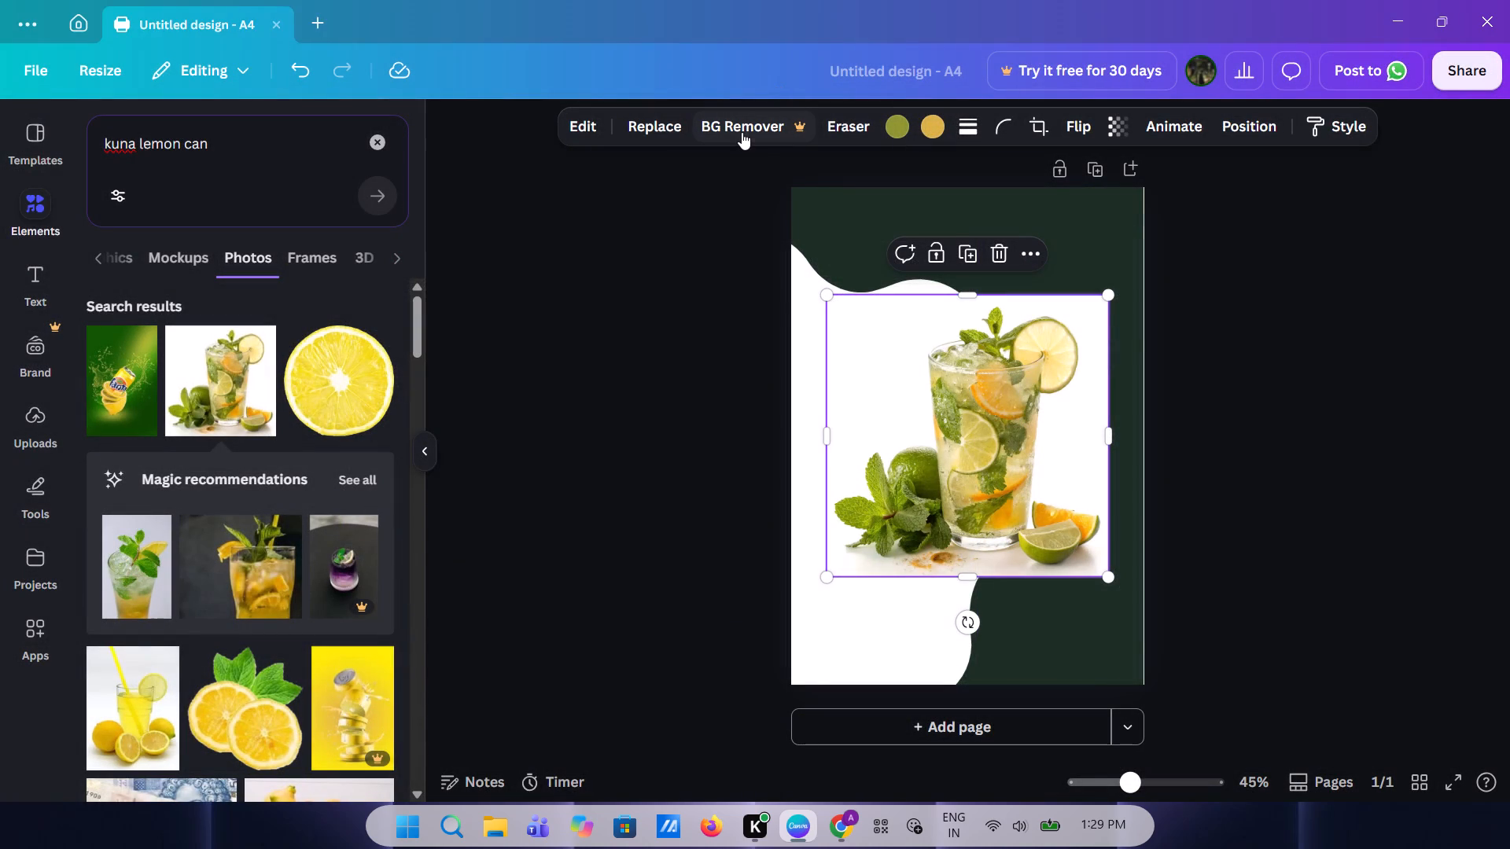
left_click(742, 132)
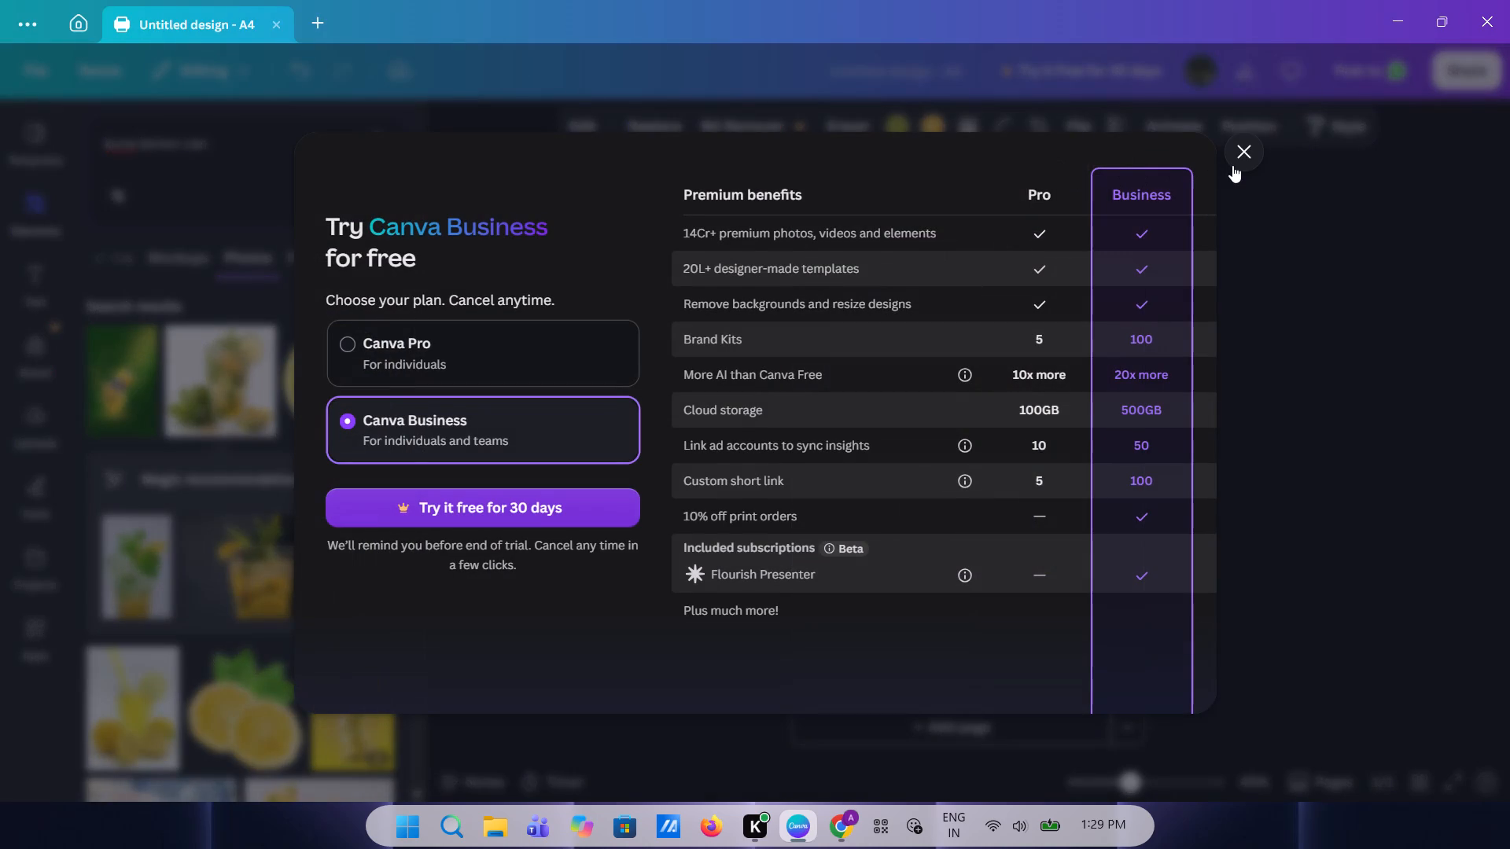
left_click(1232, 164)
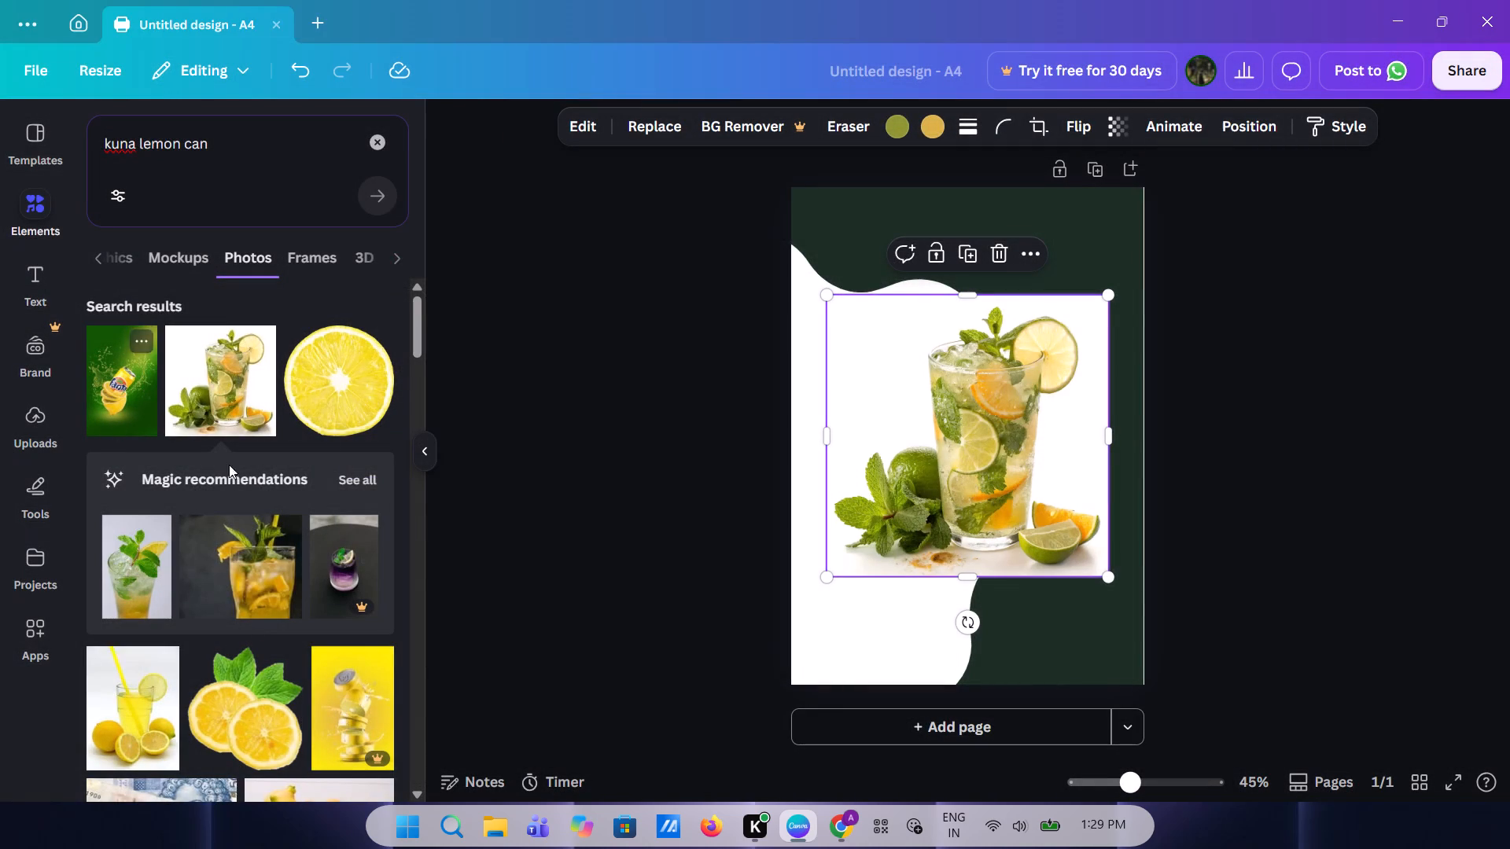
Erase a strip of white background along the drink photo's top edge with the Pixel Eraser at brush size 20.
left_click(921, 452)
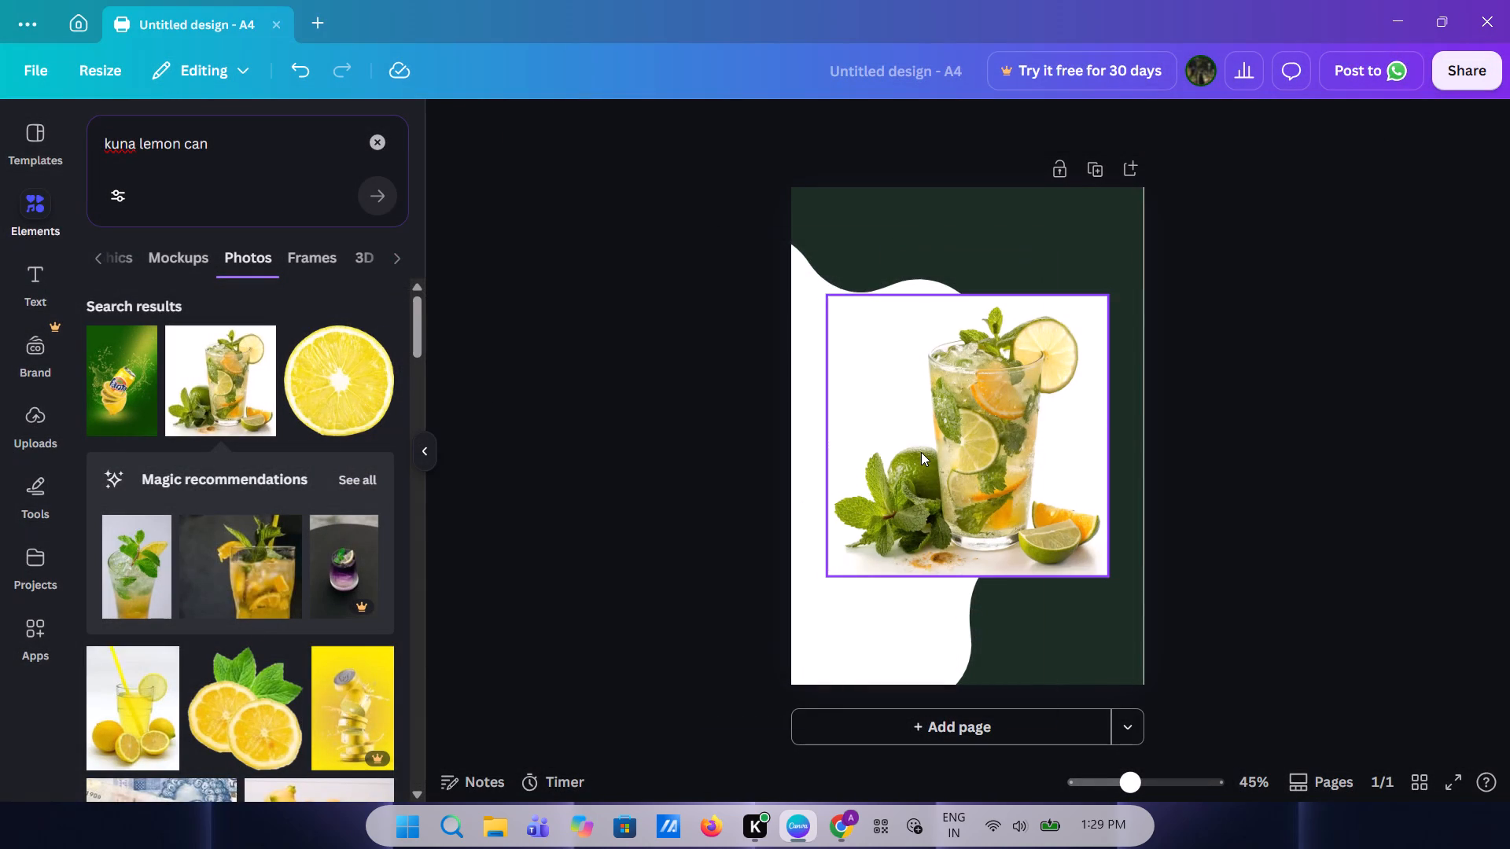
left_click(921, 452)
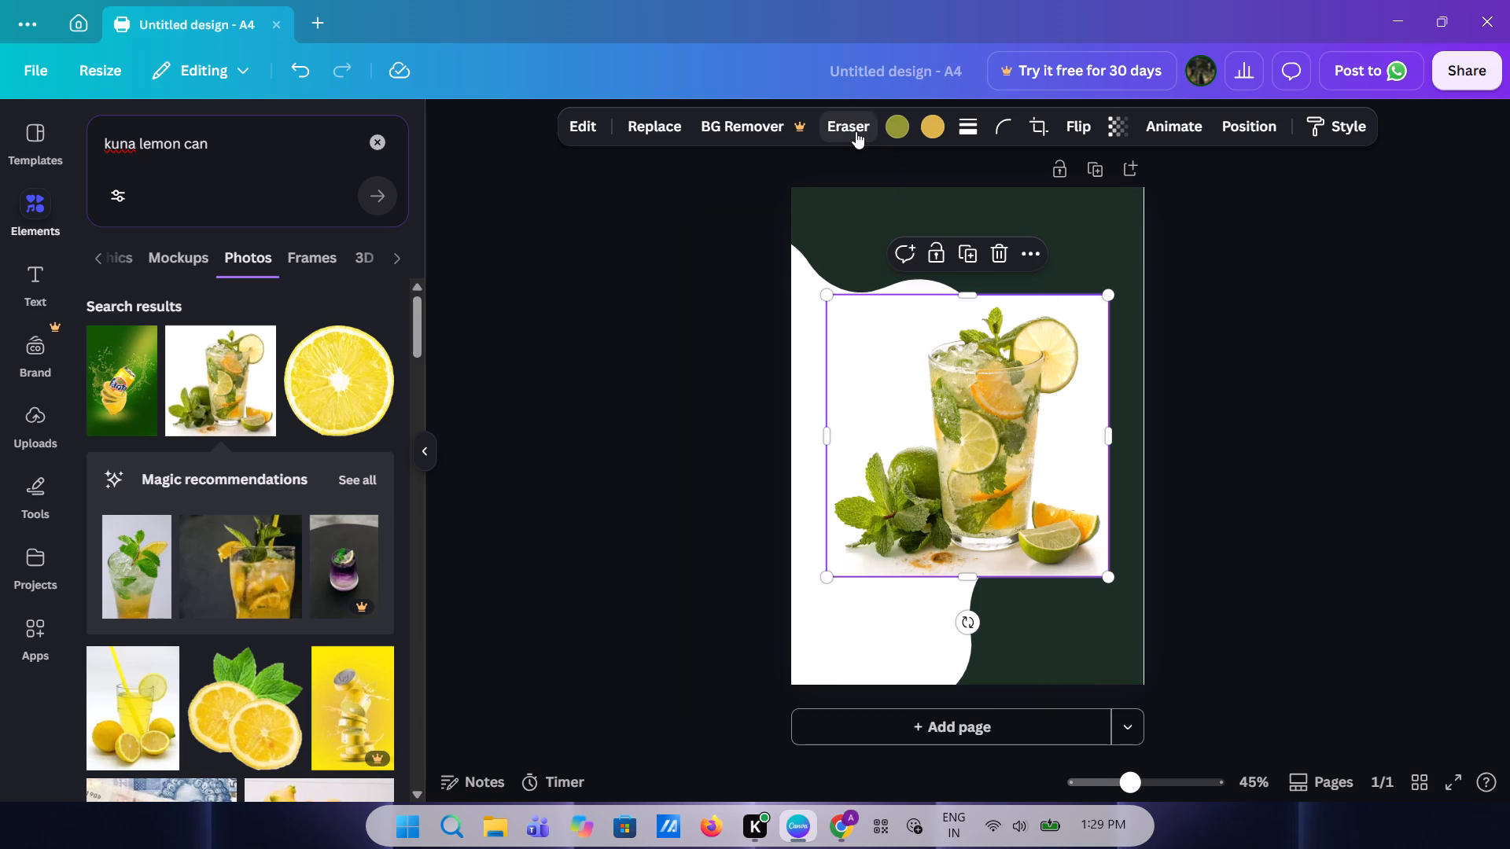
left_click(856, 131)
left_click(808, 207)
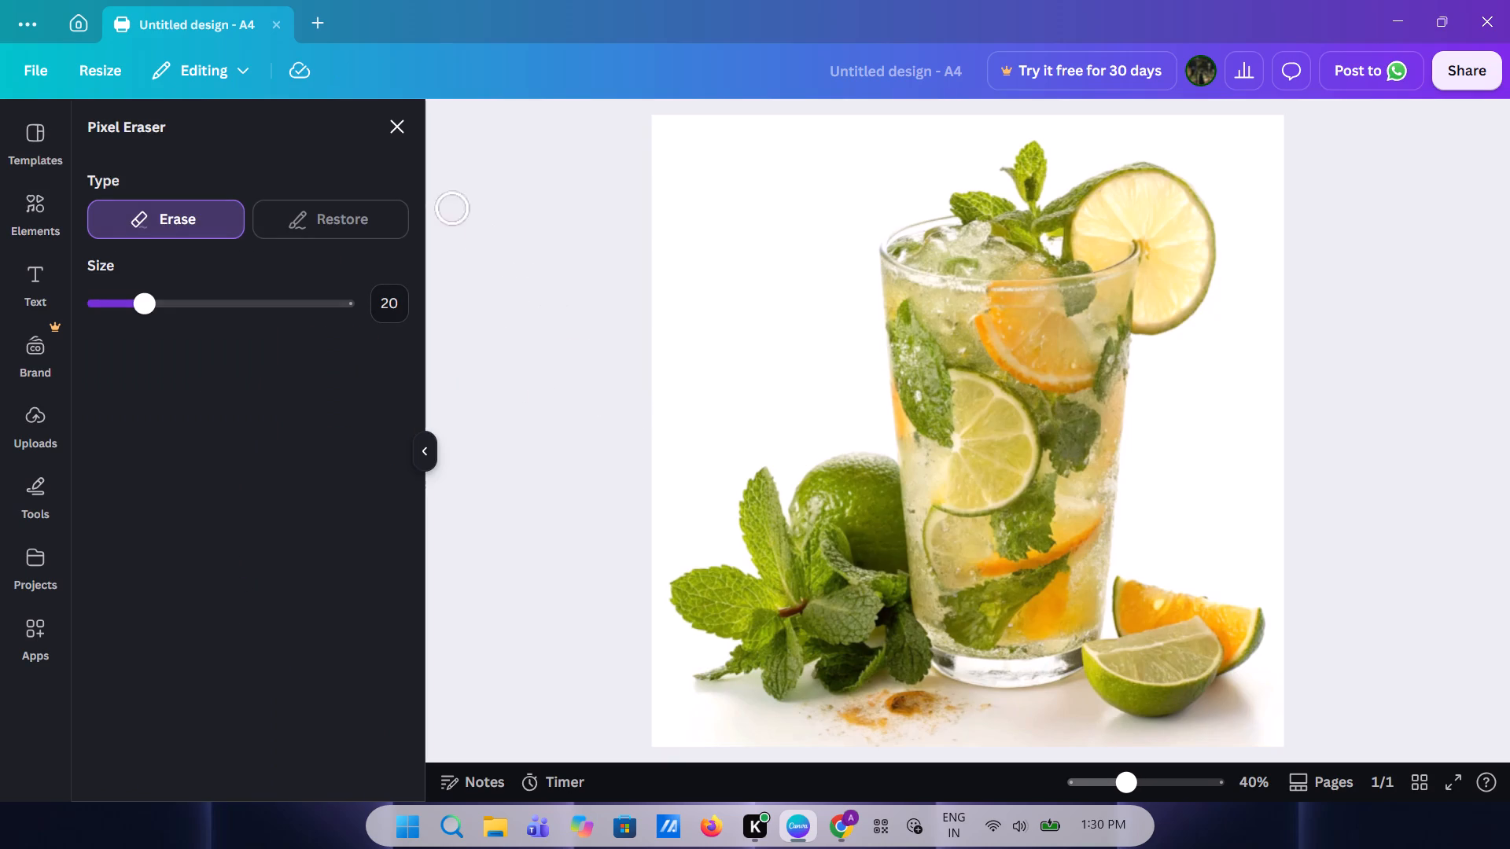
left_click_drag(655, 135, 592, 189)
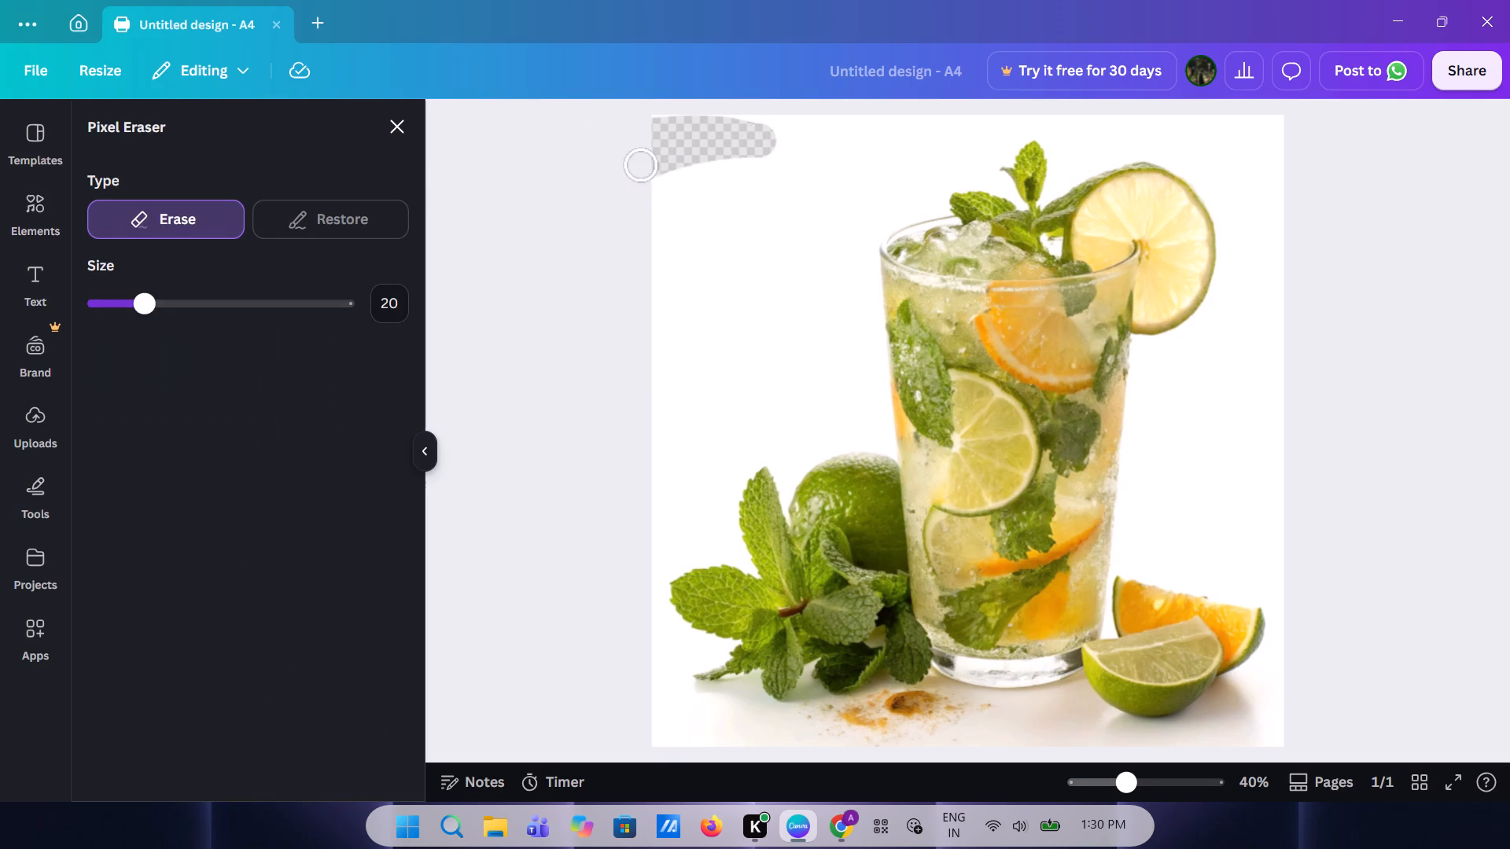
left_click_drag(592, 189, 904, 128)
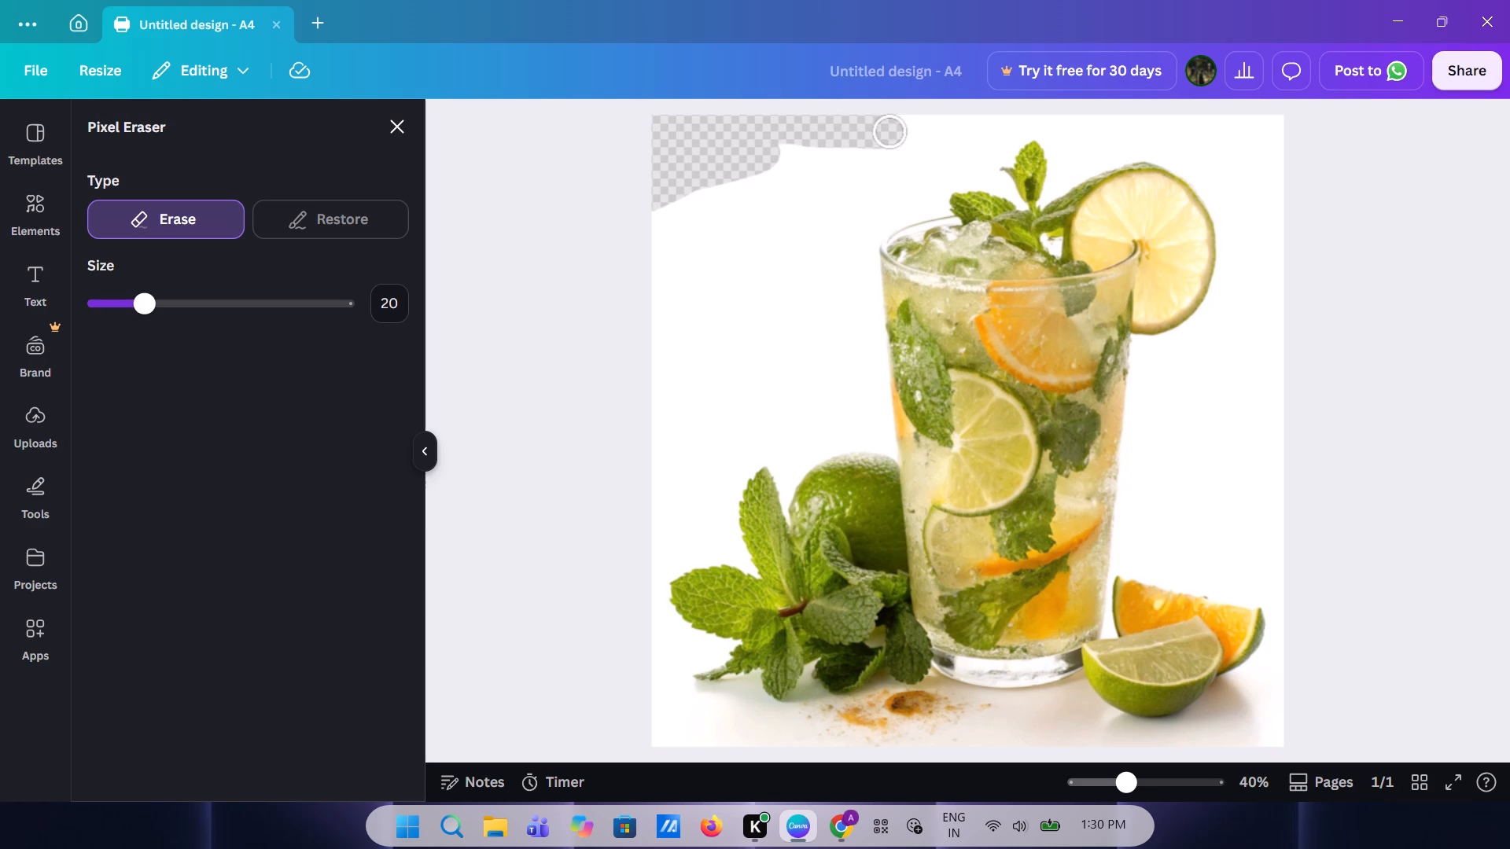
left_click_drag(904, 128, 1291, 123)
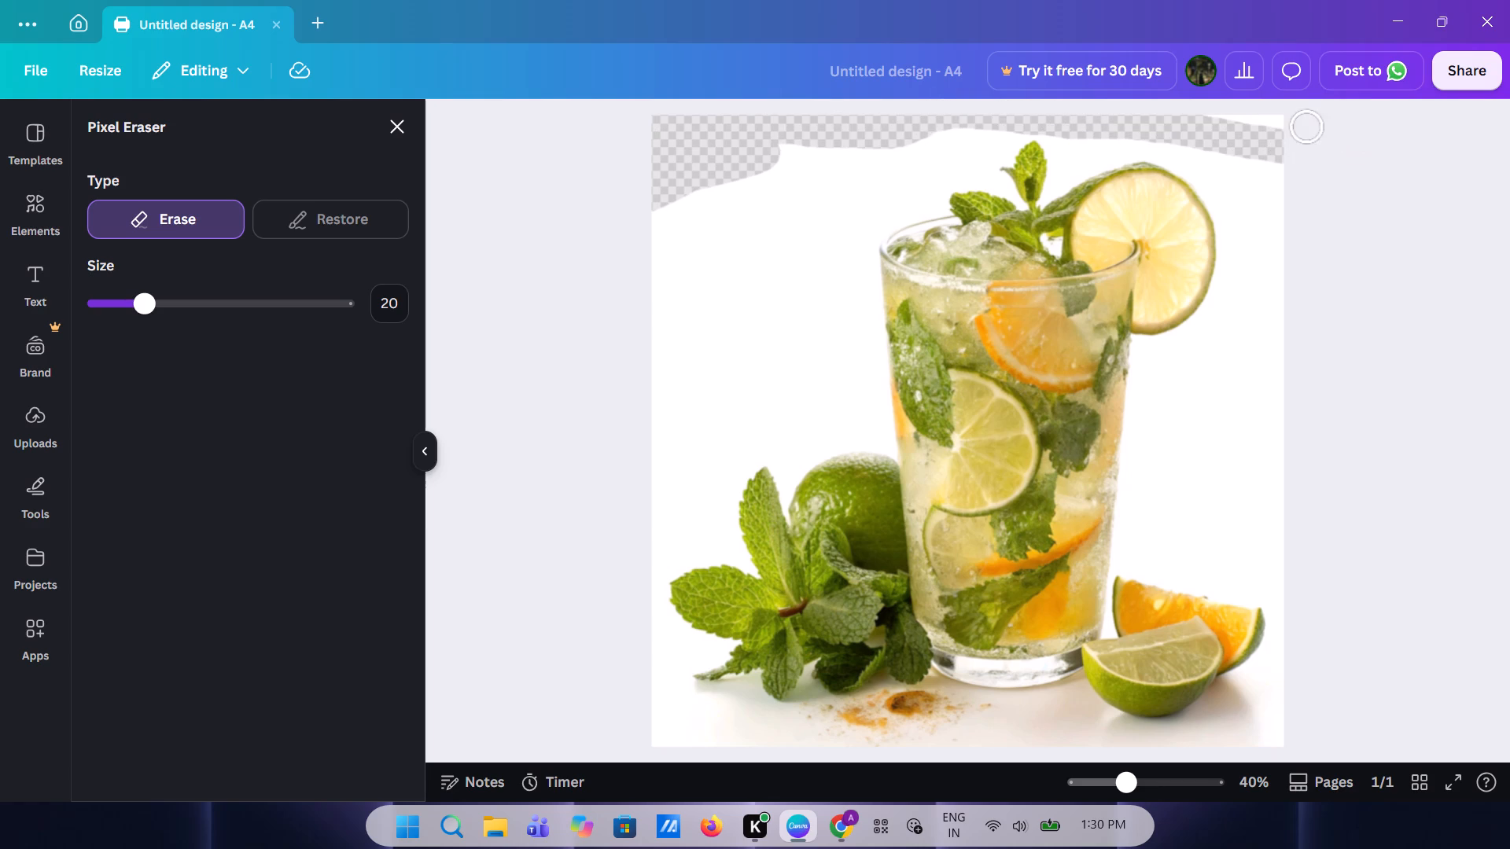
Erase the white background closely around the outer edge of the citrus slice on the glass rim.
left_click_drag(1291, 123, 1169, 153)
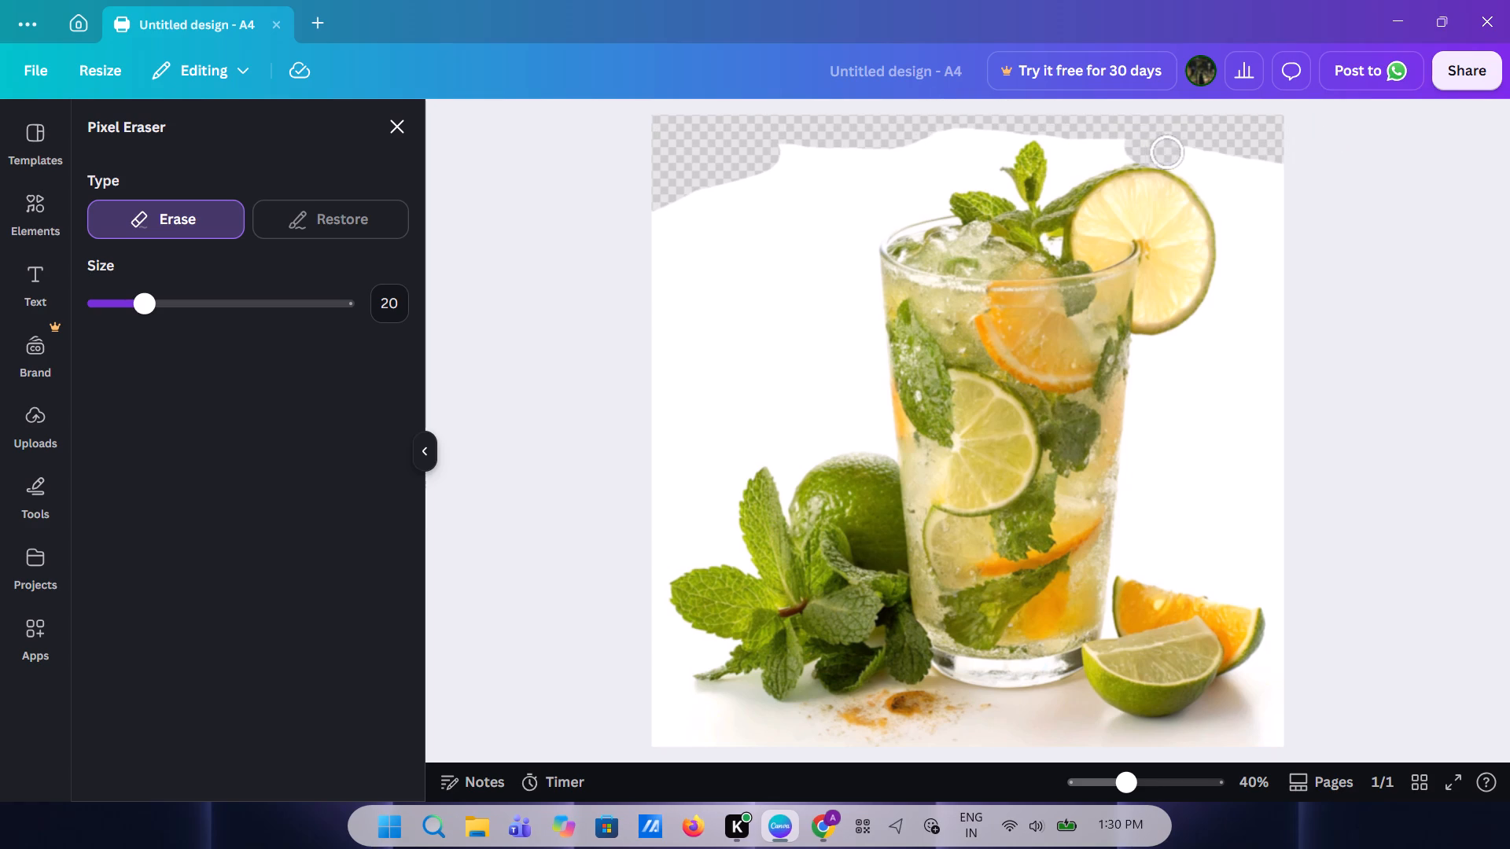
left_click_drag(1169, 153, 1219, 200)
left_click_drag(1219, 200, 1230, 264)
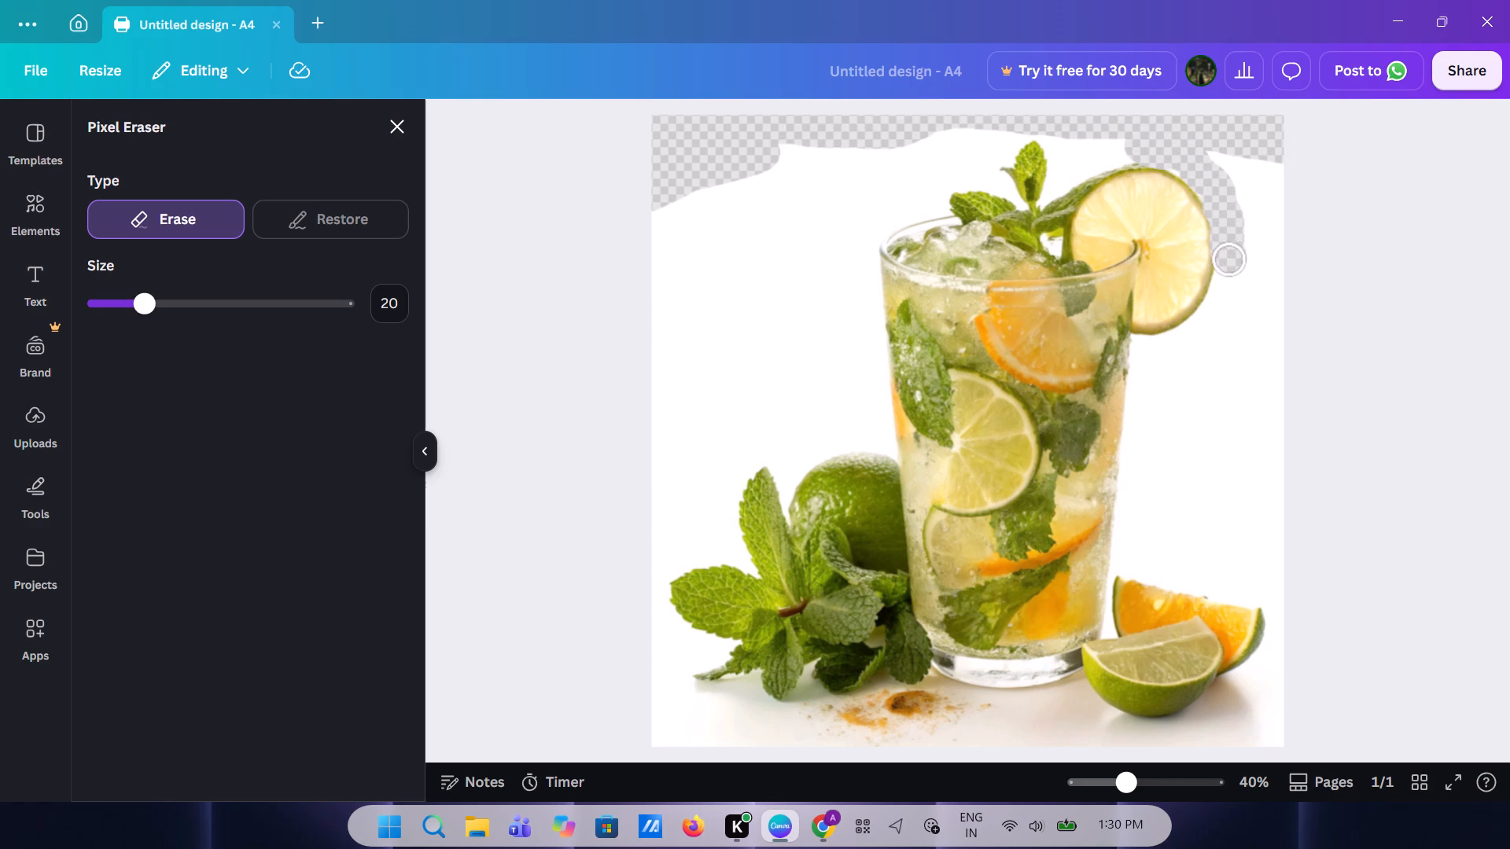
left_click_drag(1230, 264, 1203, 325)
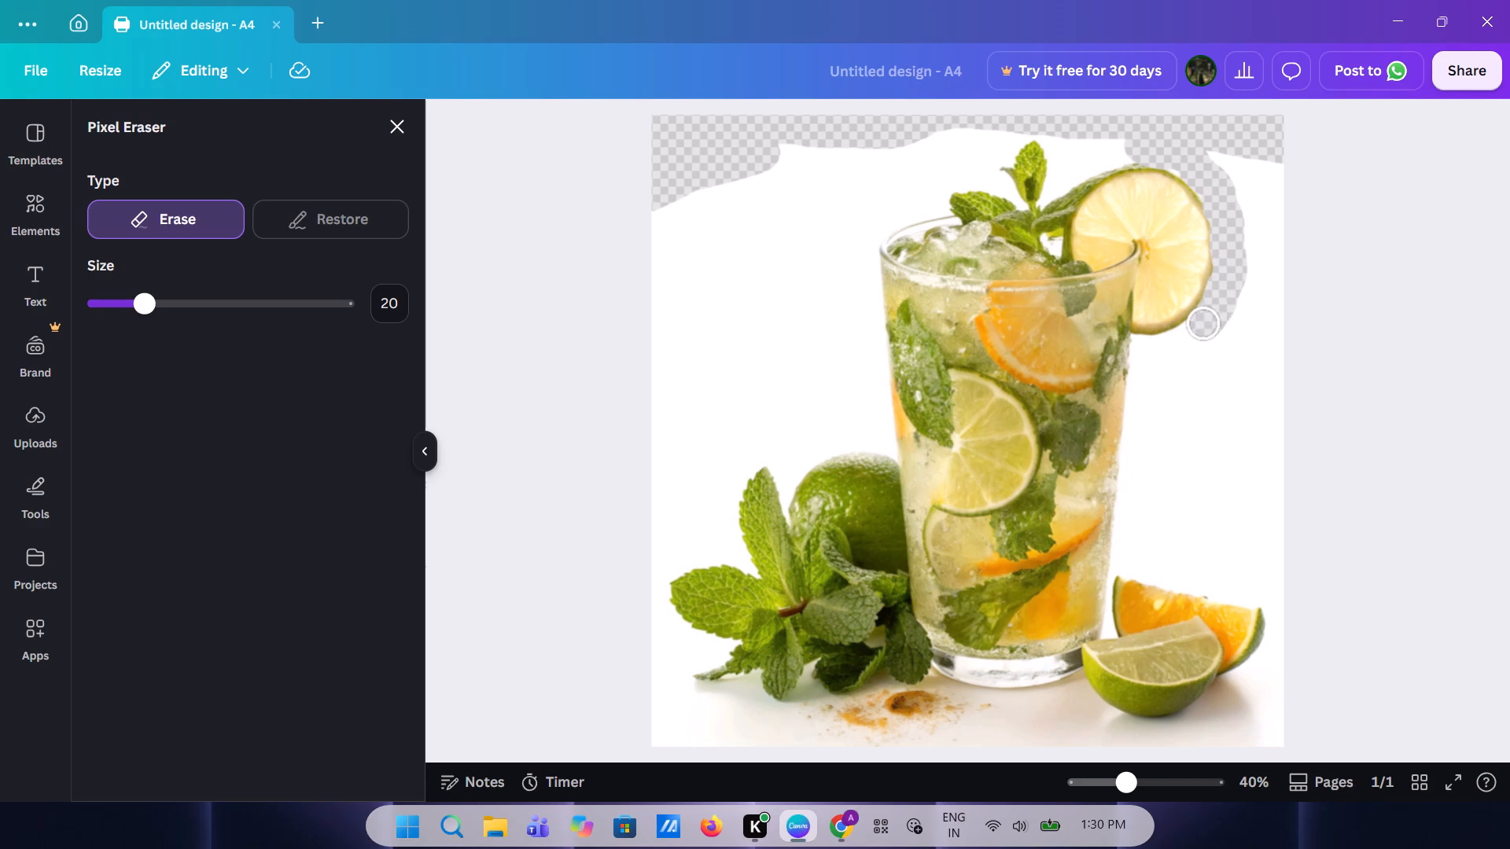
left_click_drag(1203, 325, 1146, 346)
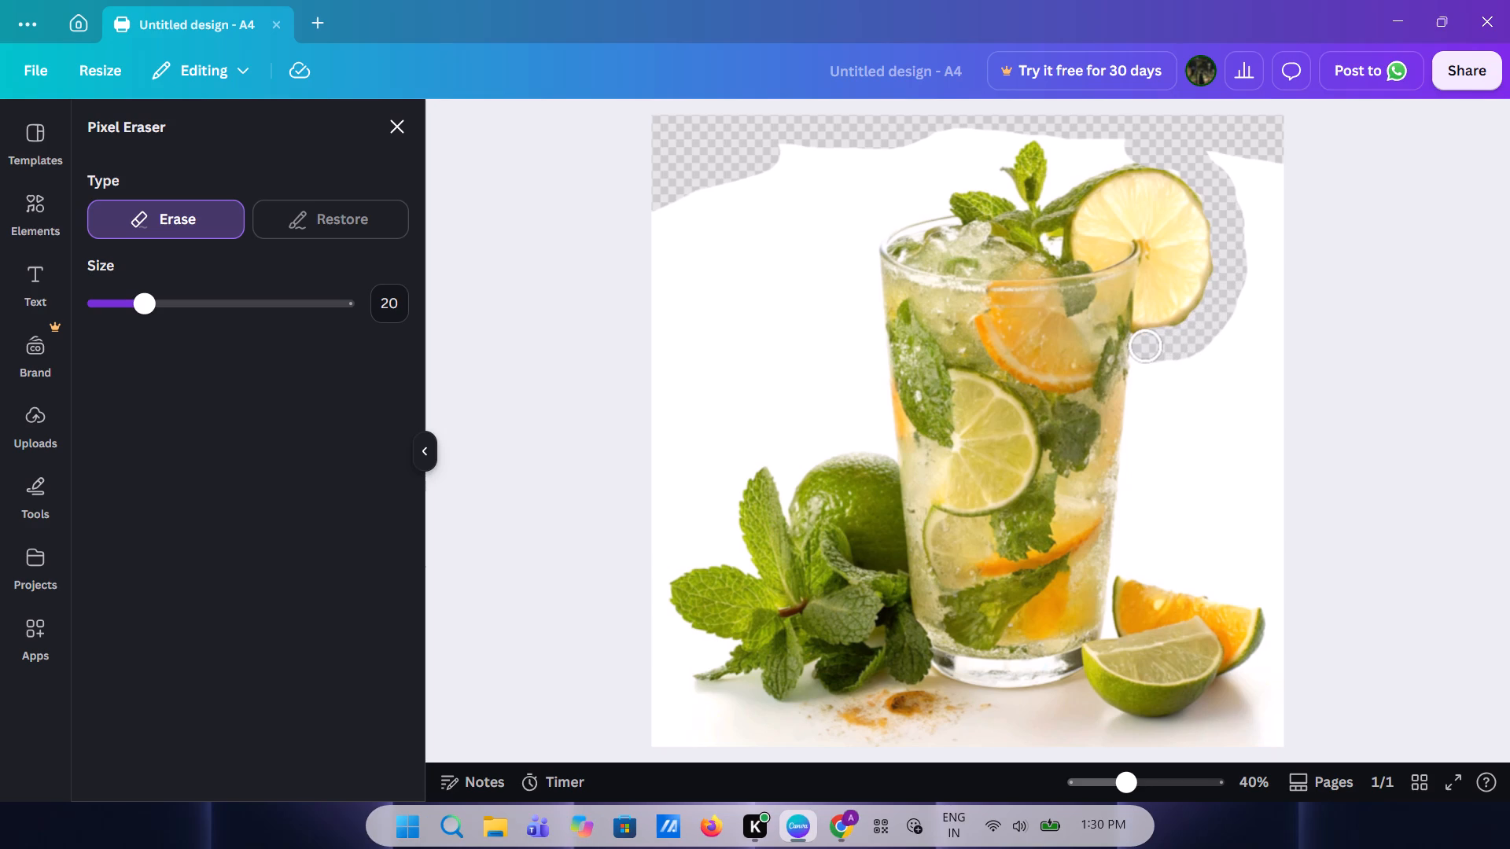
Erase a band around the glass, down its right side, under its base and up its left side to the photo's top.
left_click_drag(1146, 346, 1140, 416)
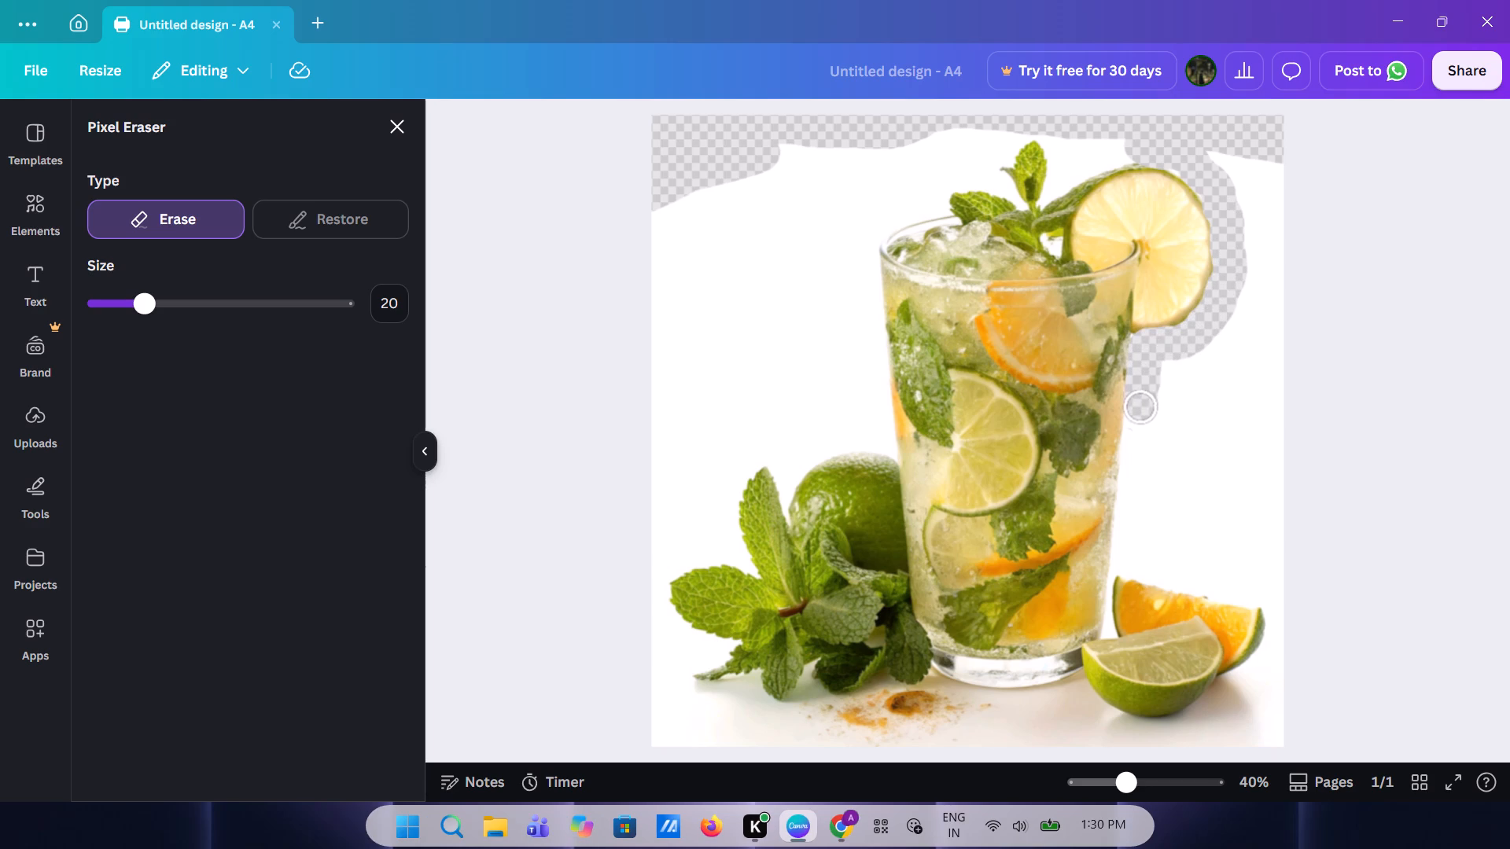
left_click_drag(1140, 416, 1122, 509)
left_click_drag(1122, 509, 1122, 528)
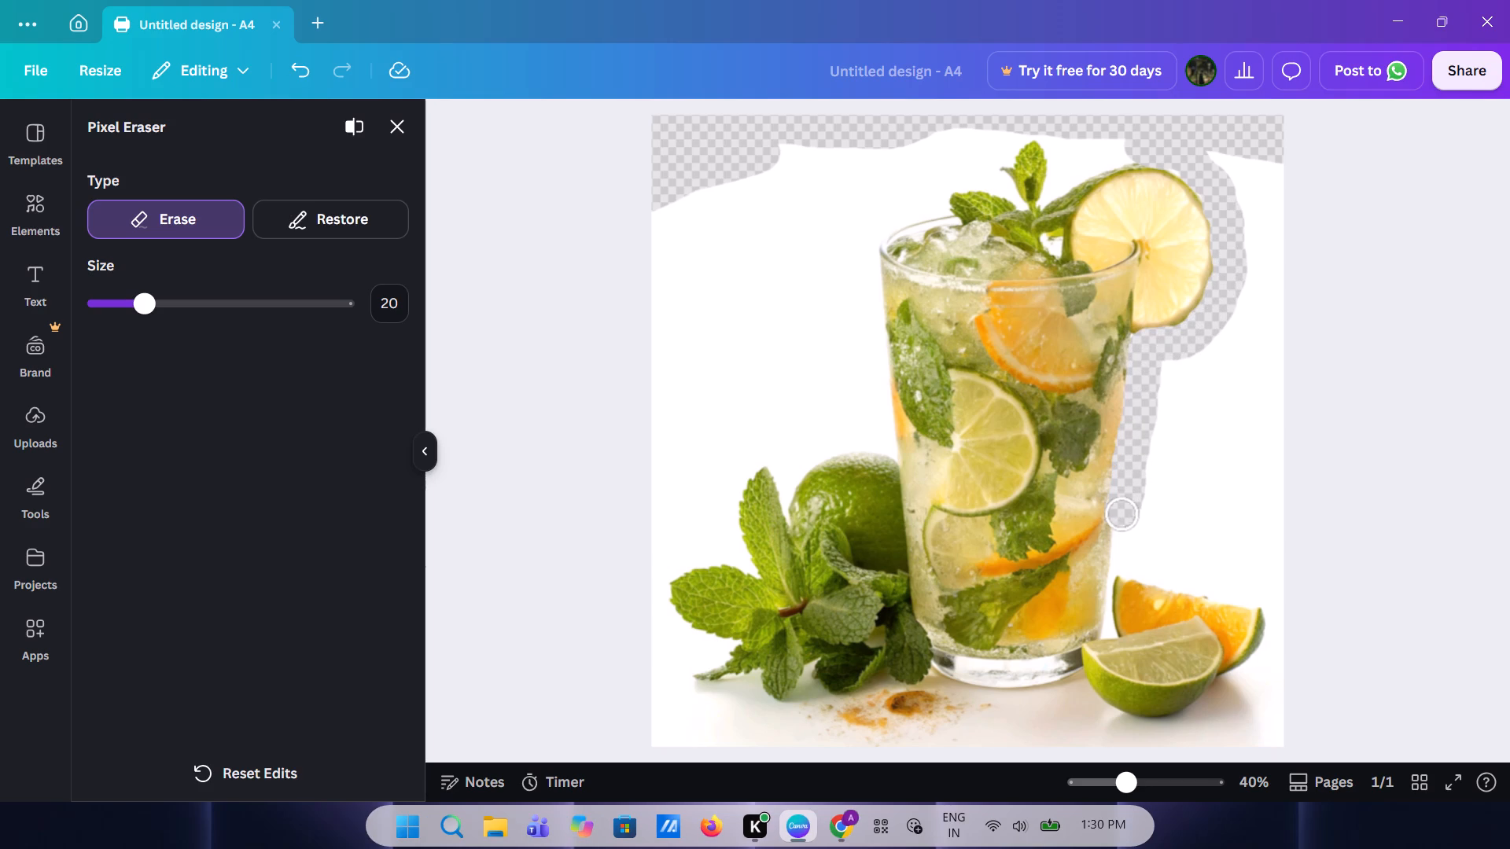
left_click_drag(1122, 528, 965, 703)
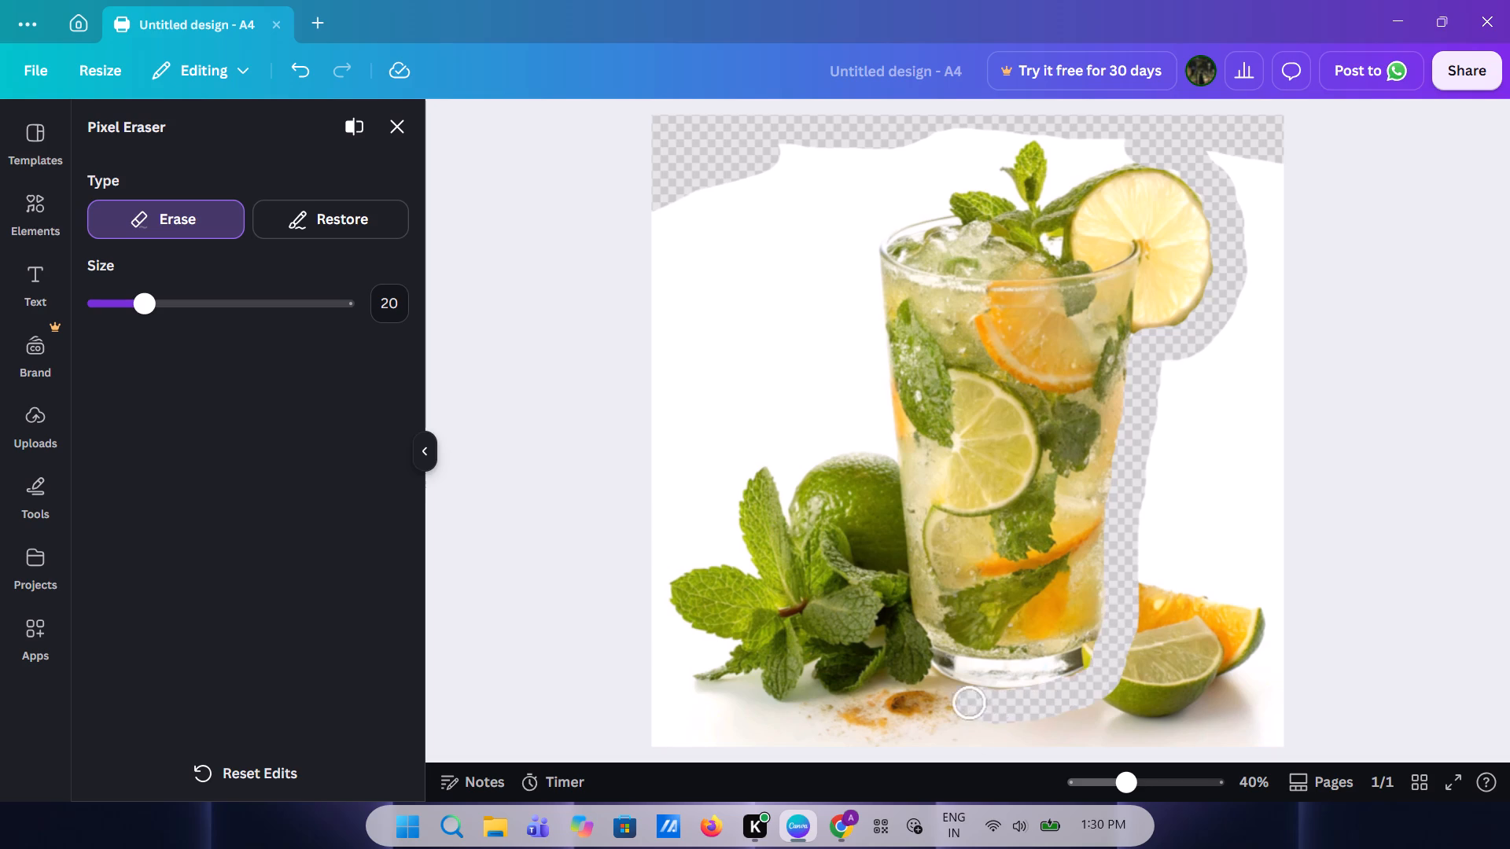
left_click_drag(965, 703, 893, 523)
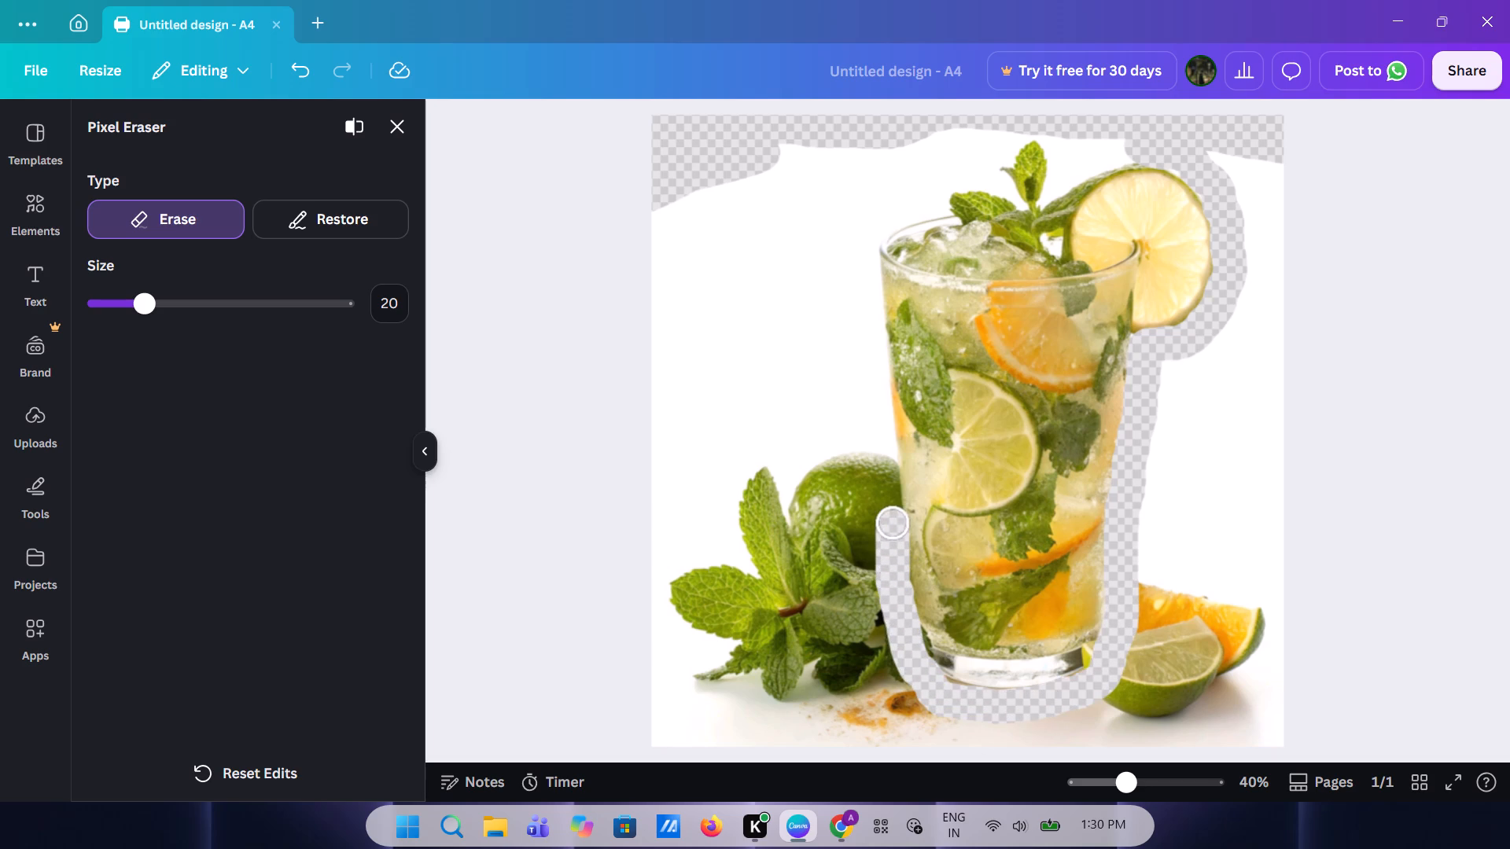
left_click_drag(893, 523, 865, 313)
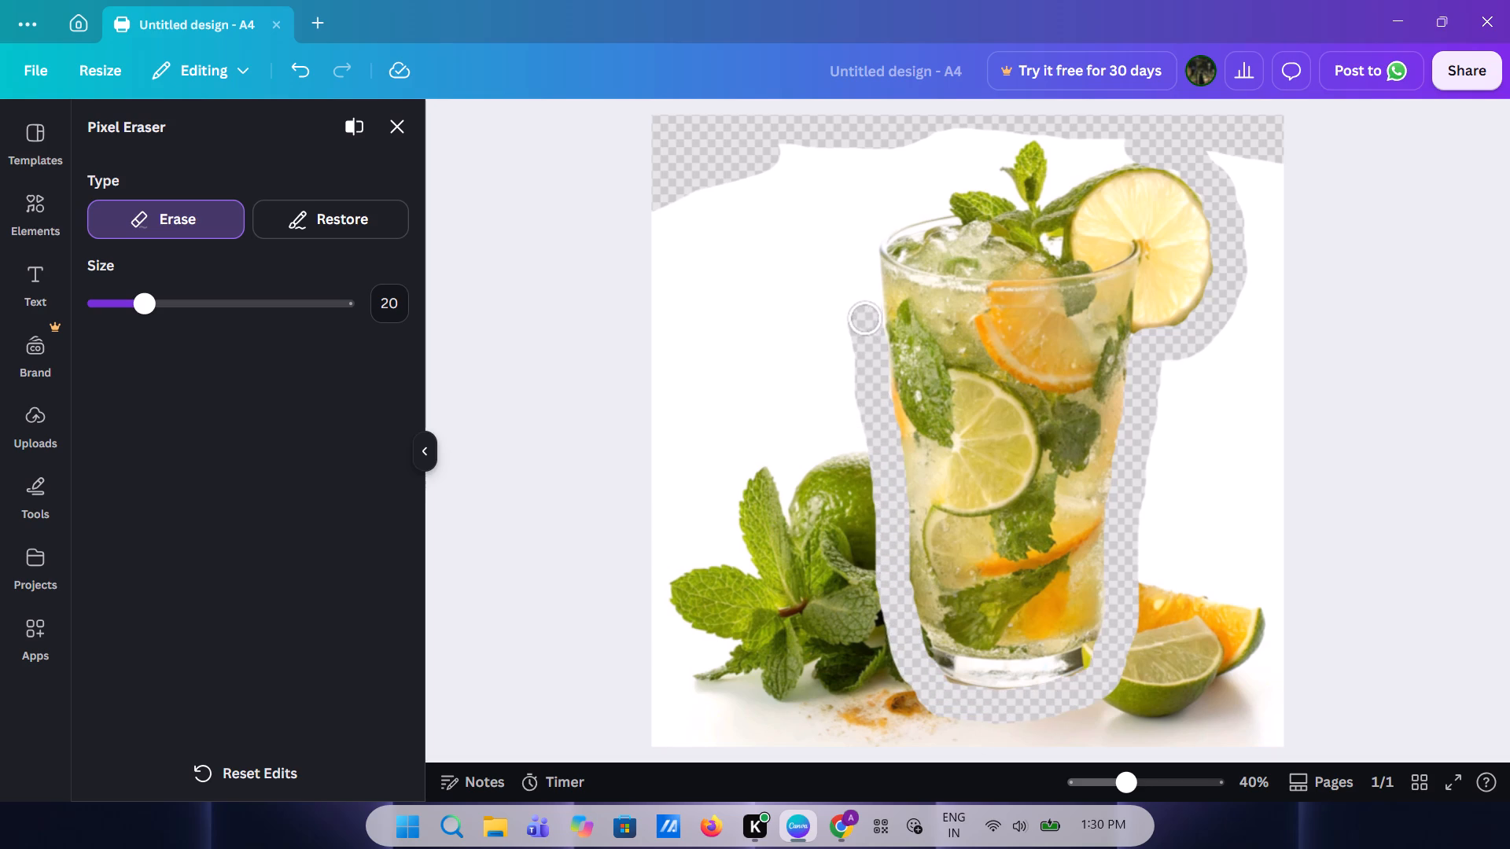
left_click_drag(865, 313, 887, 160)
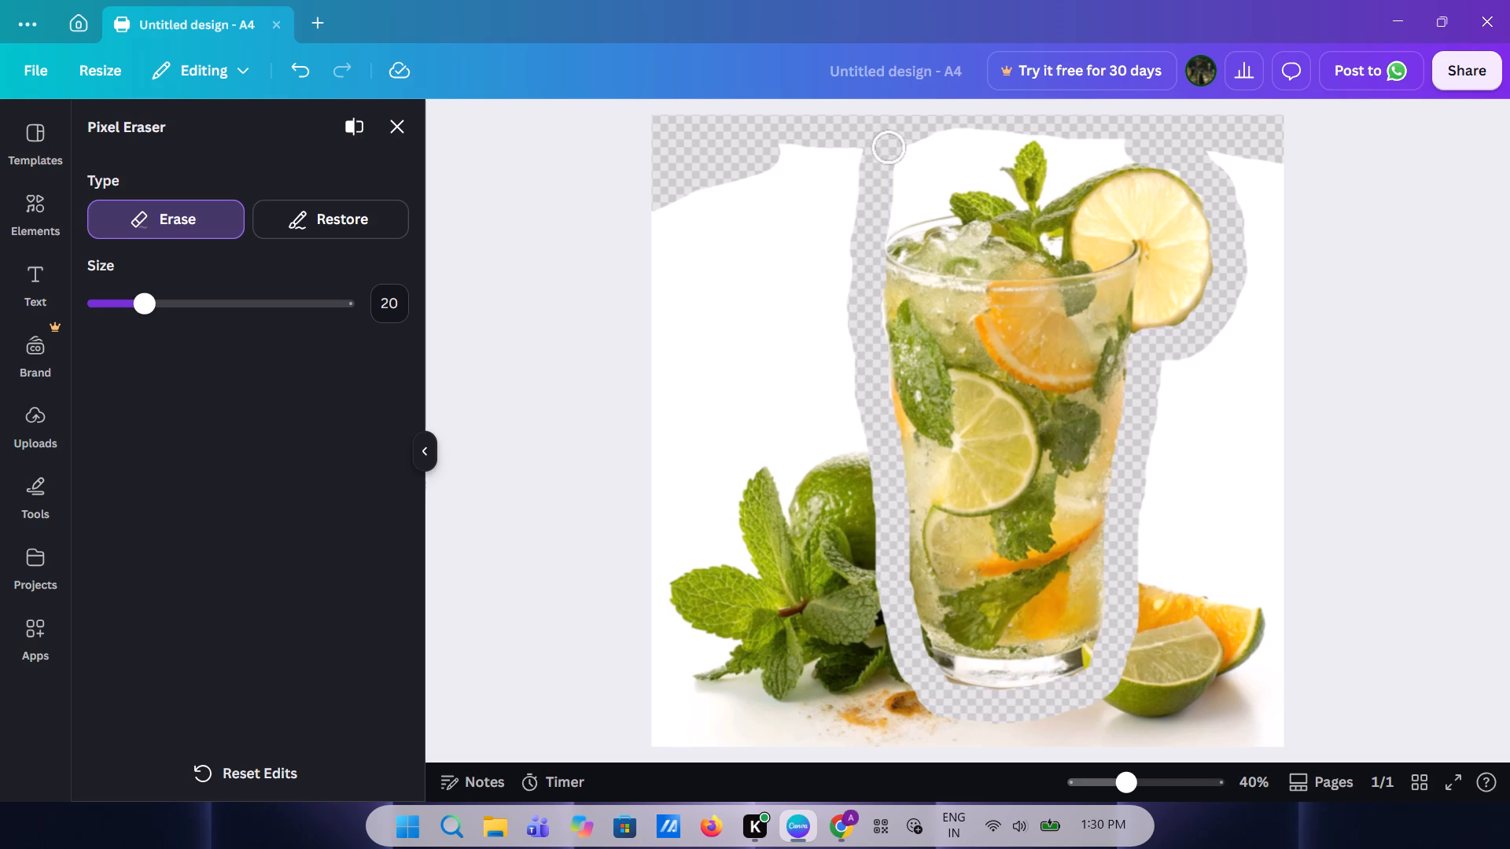
Erase the white background around the glass rim and mint sprig, and along a band toward the photo's upper-left edge.
left_click_drag(887, 160, 887, 218)
left_click_drag(887, 218, 943, 190)
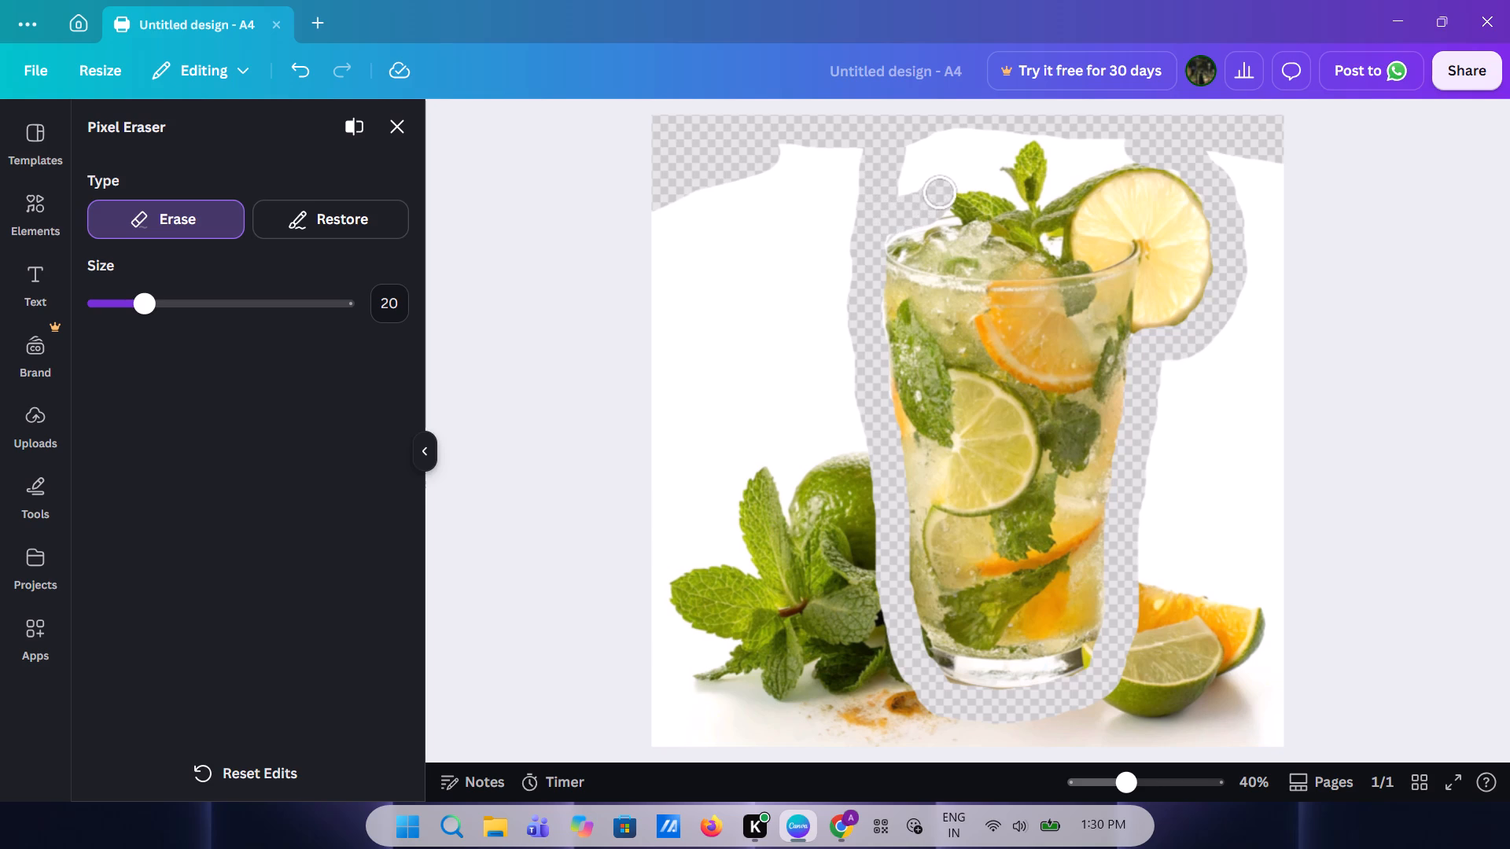
left_click_drag(943, 190, 1000, 181)
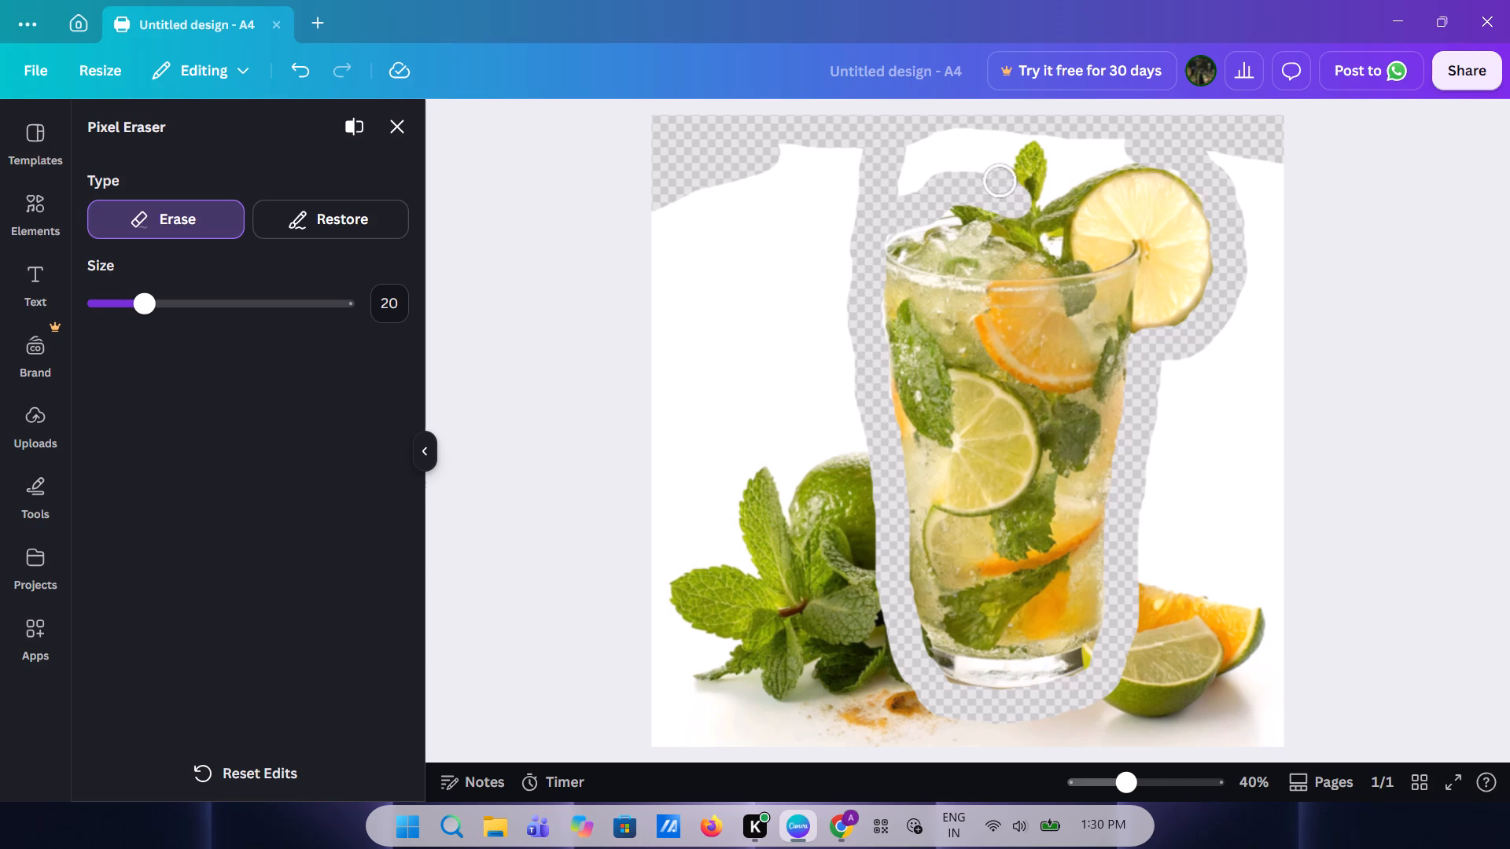
left_click_drag(1000, 181, 1058, 142)
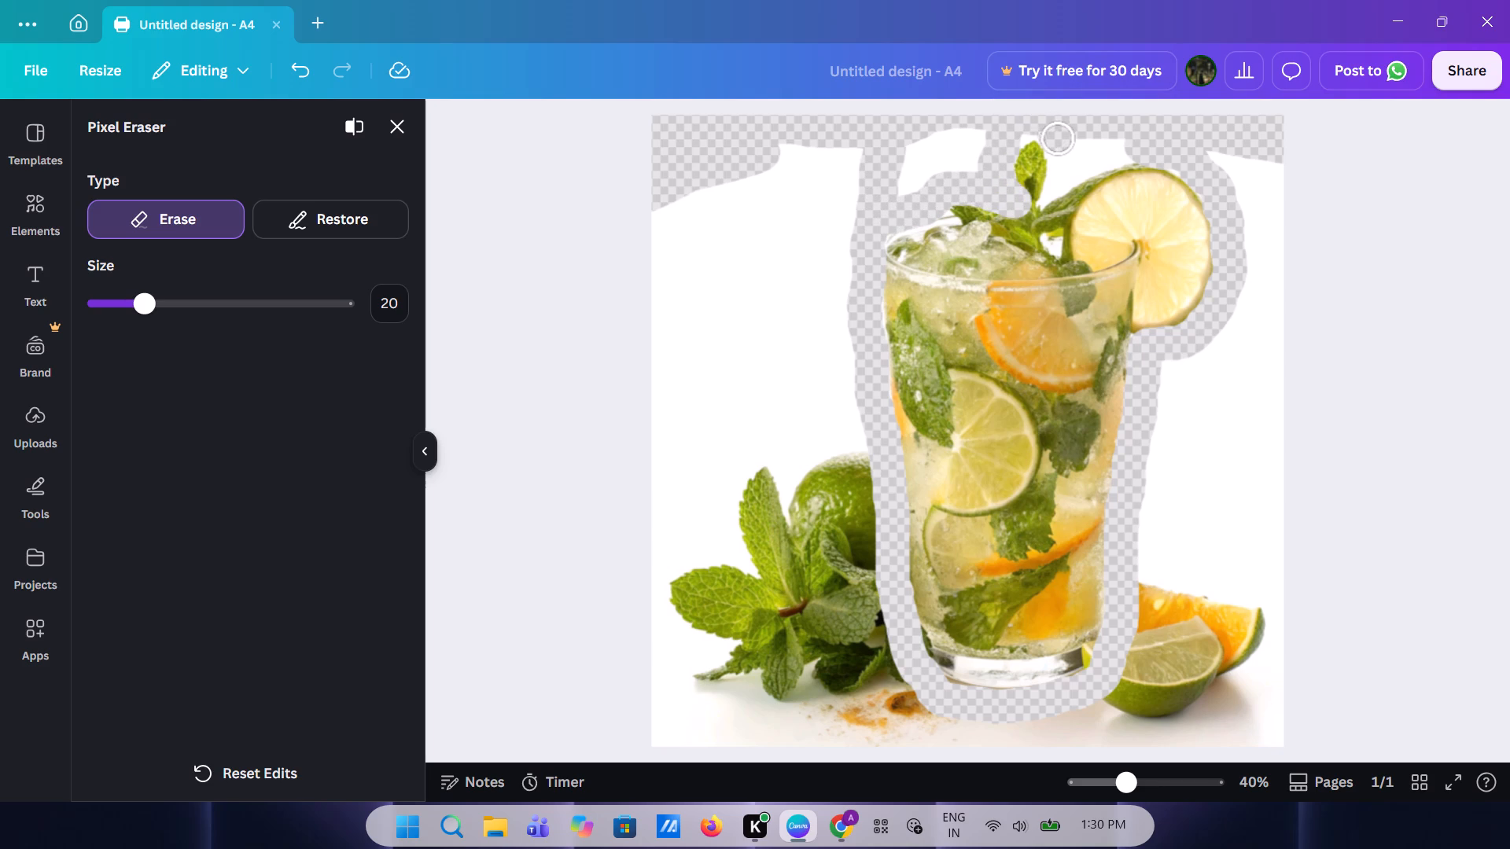
left_click_drag(1058, 142, 1132, 153)
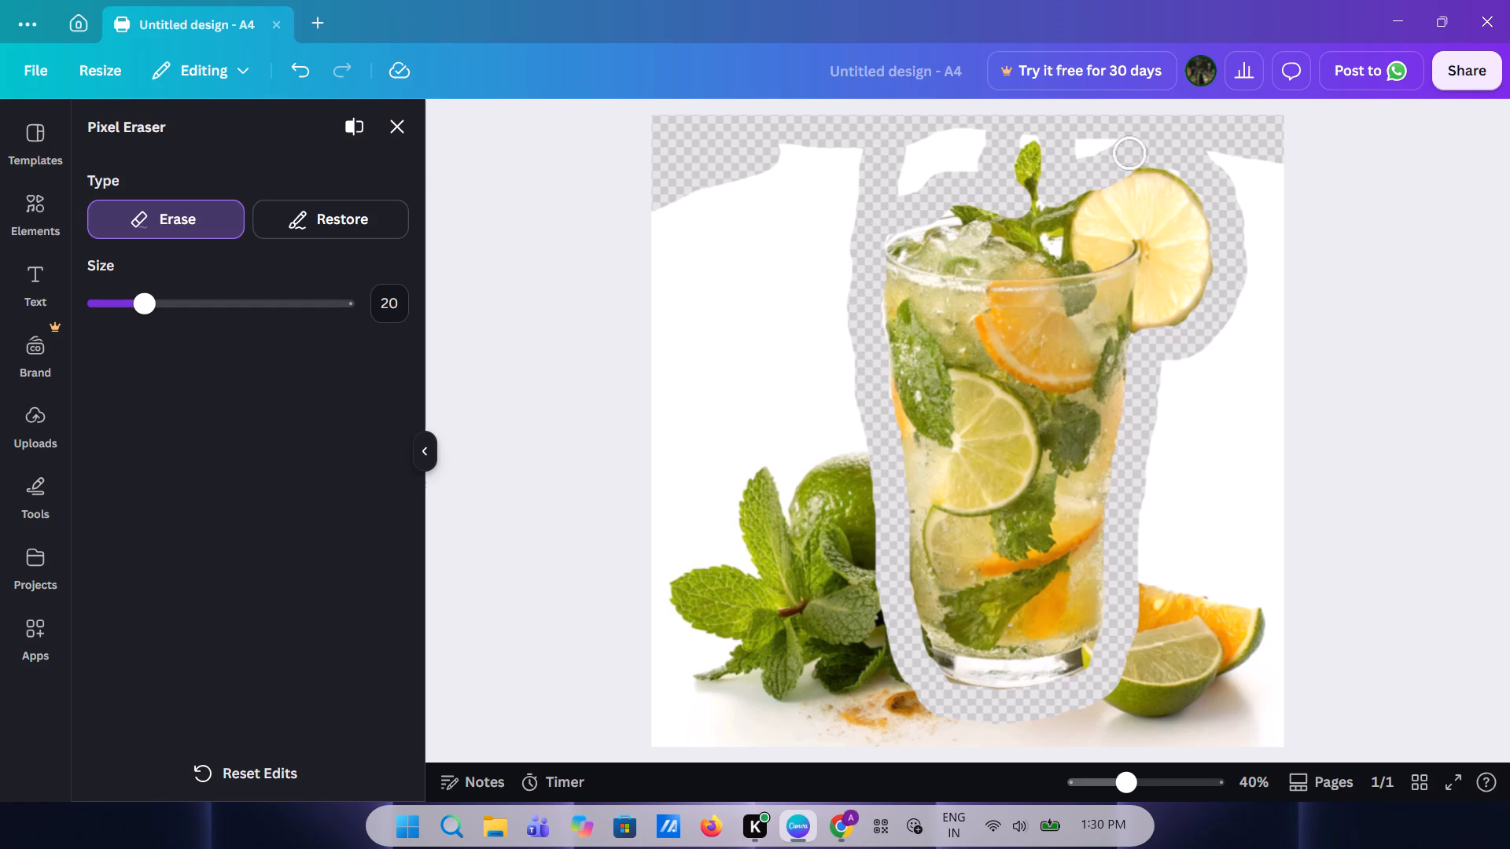
left_click_drag(1132, 153, 948, 171)
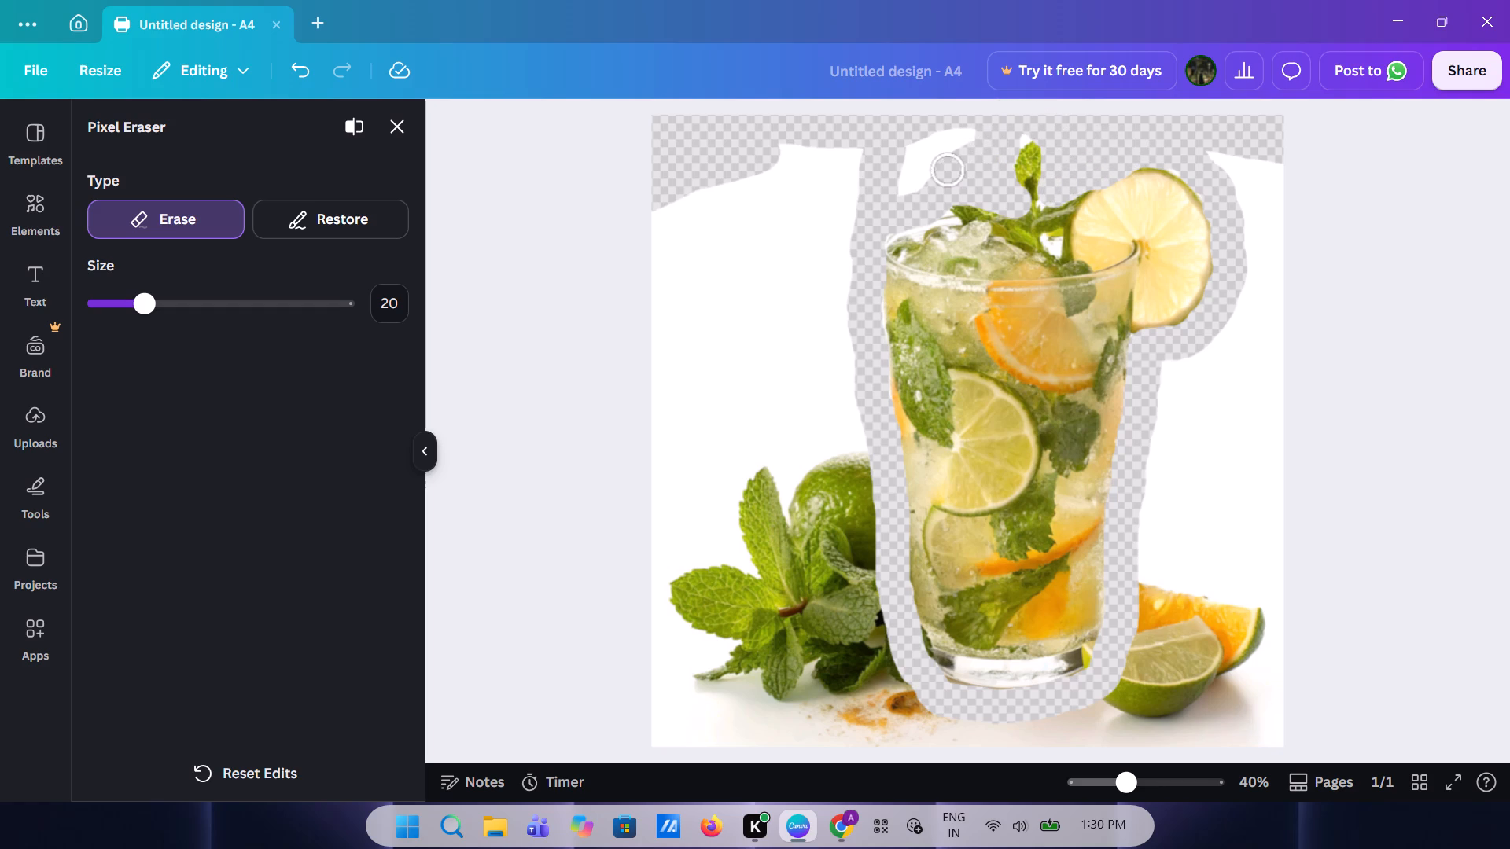
left_click_drag(948, 171, 929, 197)
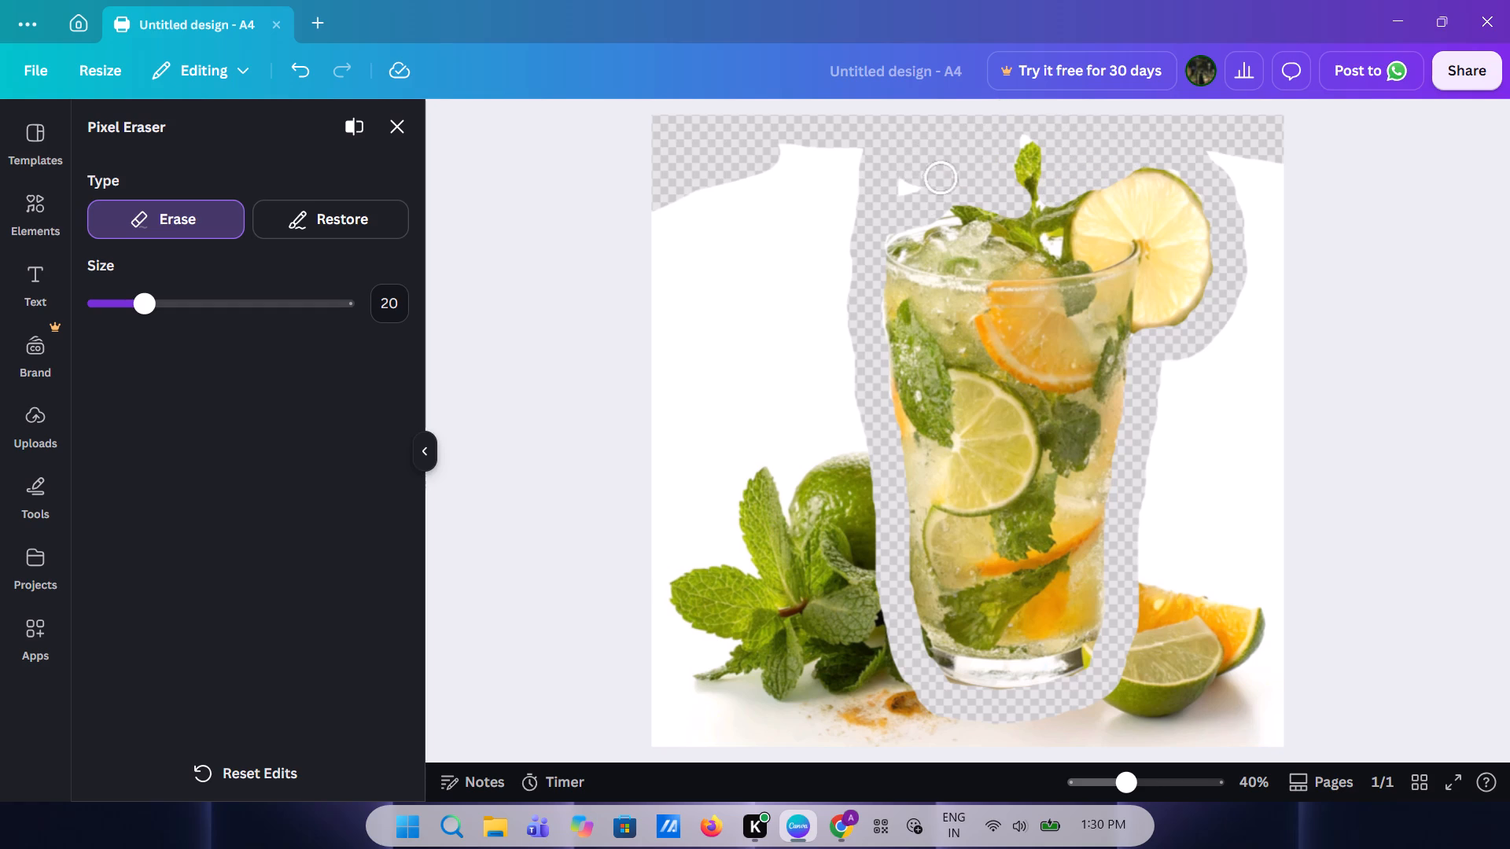
left_click_drag(929, 197, 612, 248)
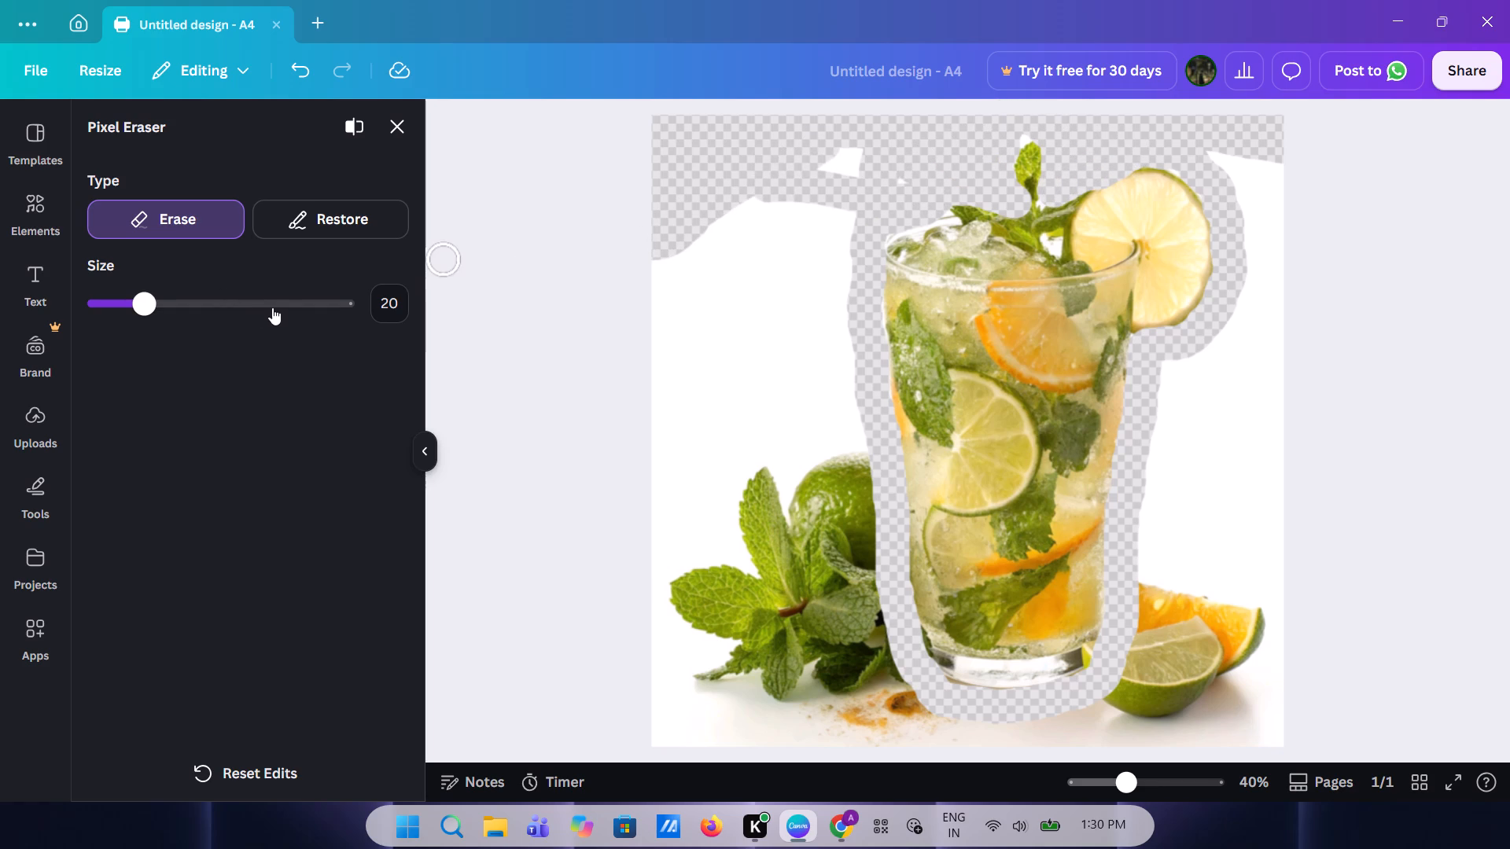
Set the eraser size to 91 and erase the mint leaves, lime, spilled spice and white background left of and below the glass.
left_click_drag(274, 308, 324, 307)
left_click_drag(666, 271, 820, 539)
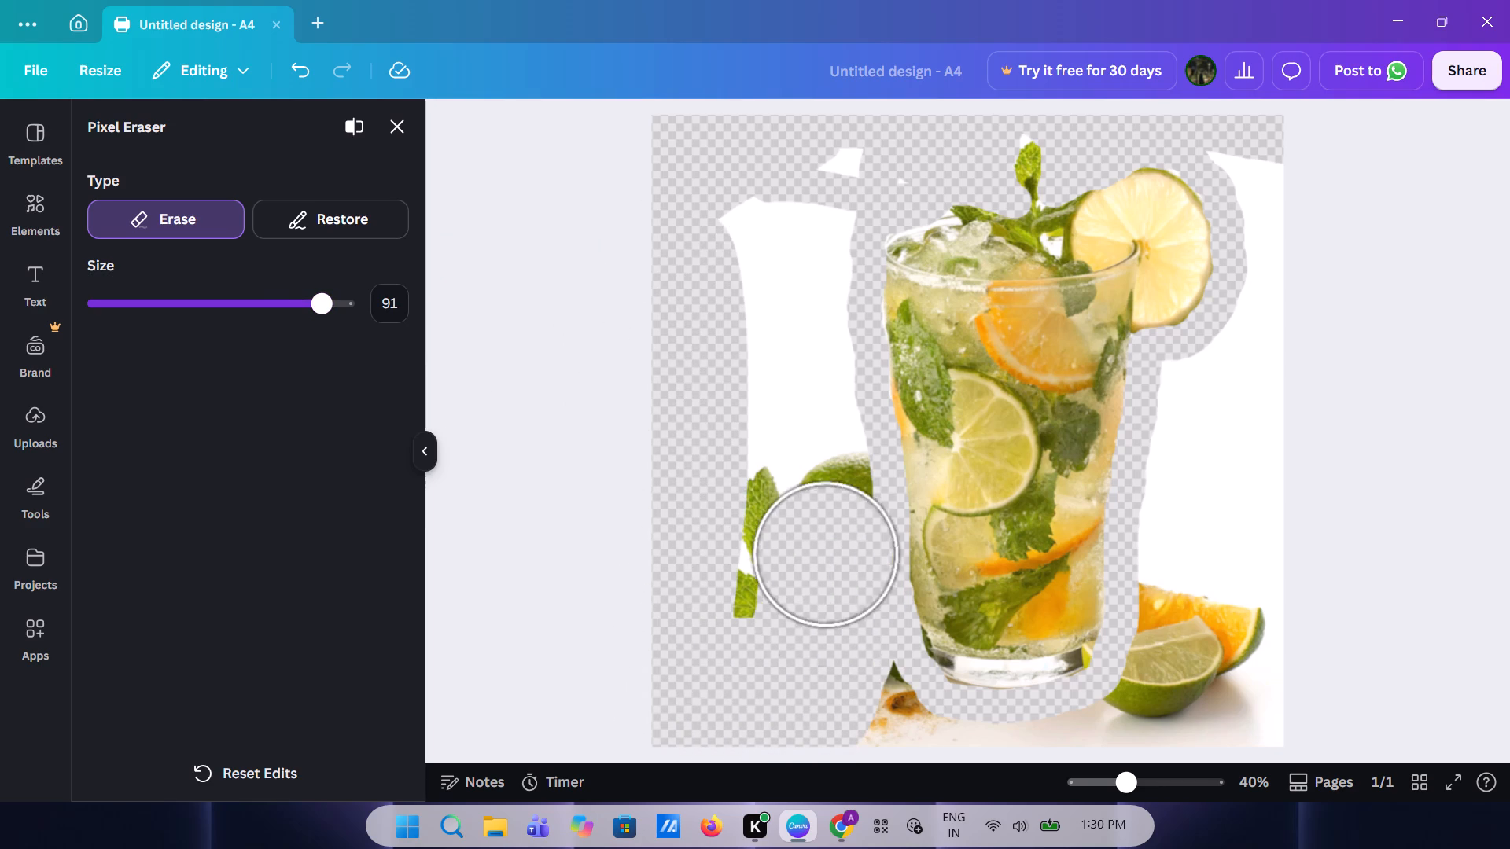
left_click_drag(820, 539, 808, 206)
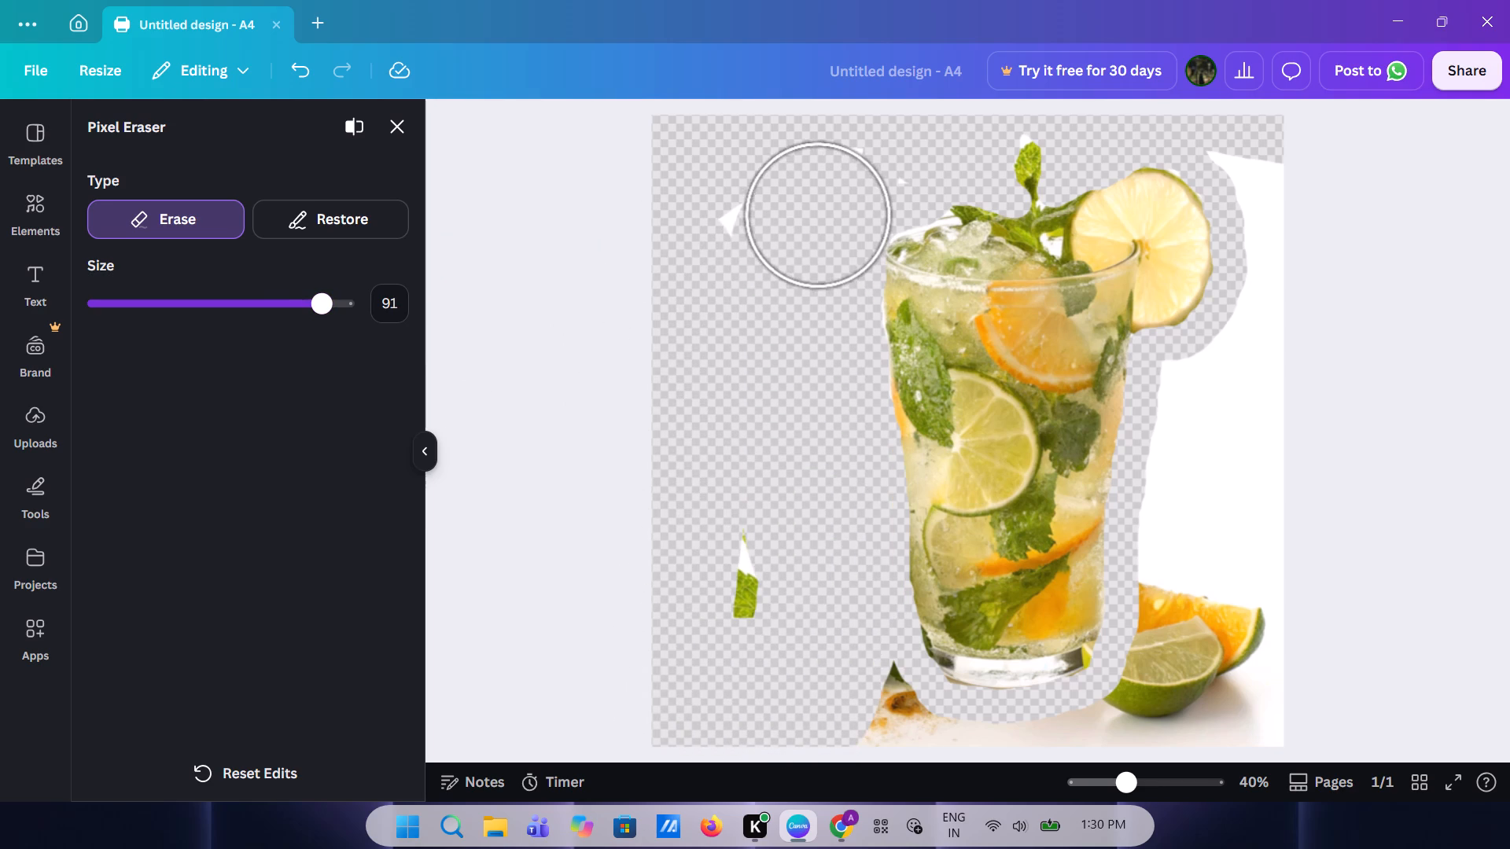
left_click_drag(808, 206, 742, 686)
left_click_drag(742, 686, 1018, 762)
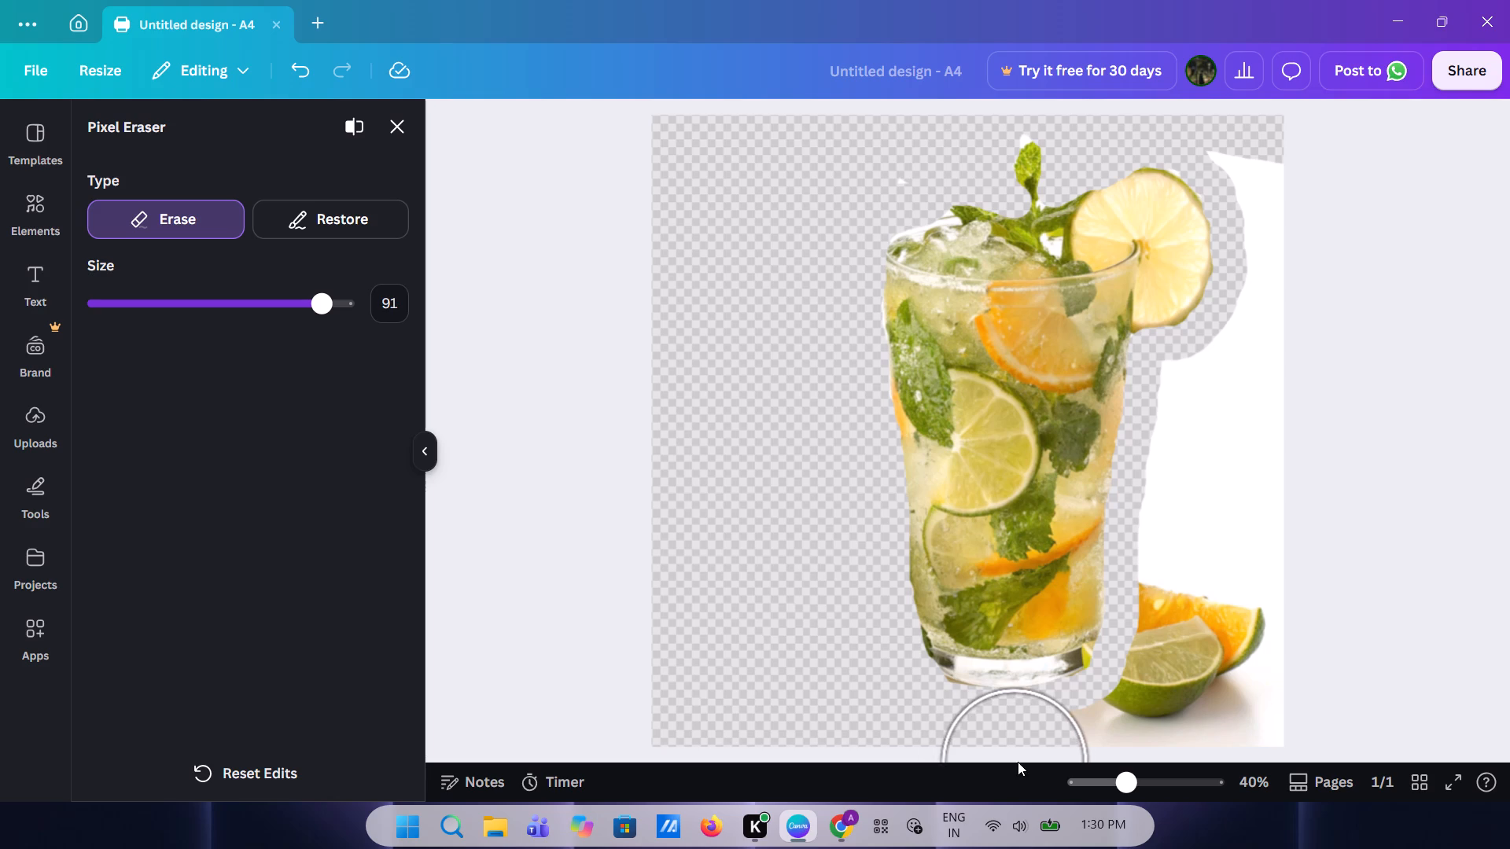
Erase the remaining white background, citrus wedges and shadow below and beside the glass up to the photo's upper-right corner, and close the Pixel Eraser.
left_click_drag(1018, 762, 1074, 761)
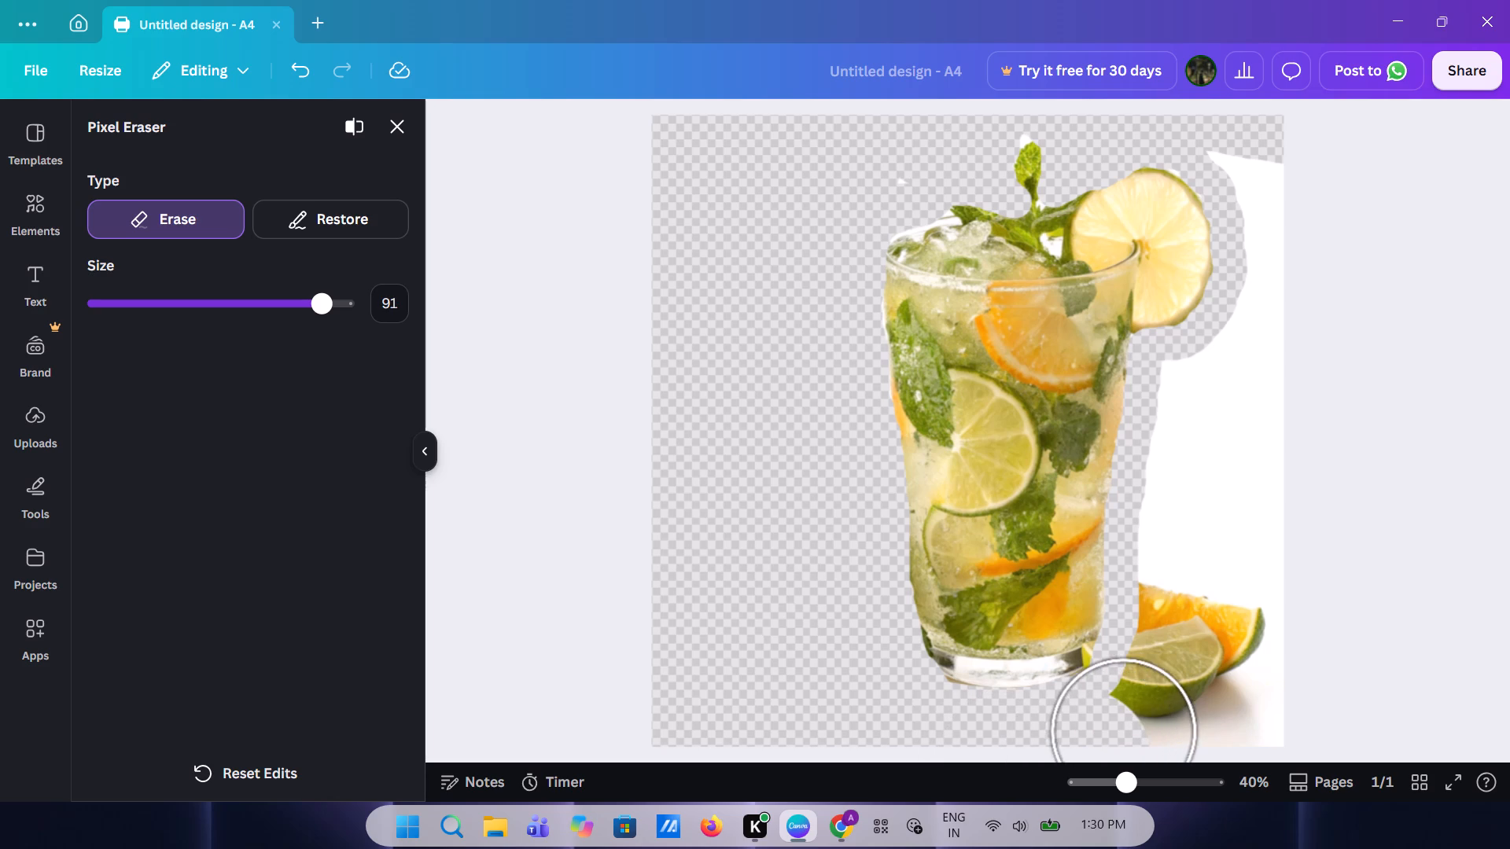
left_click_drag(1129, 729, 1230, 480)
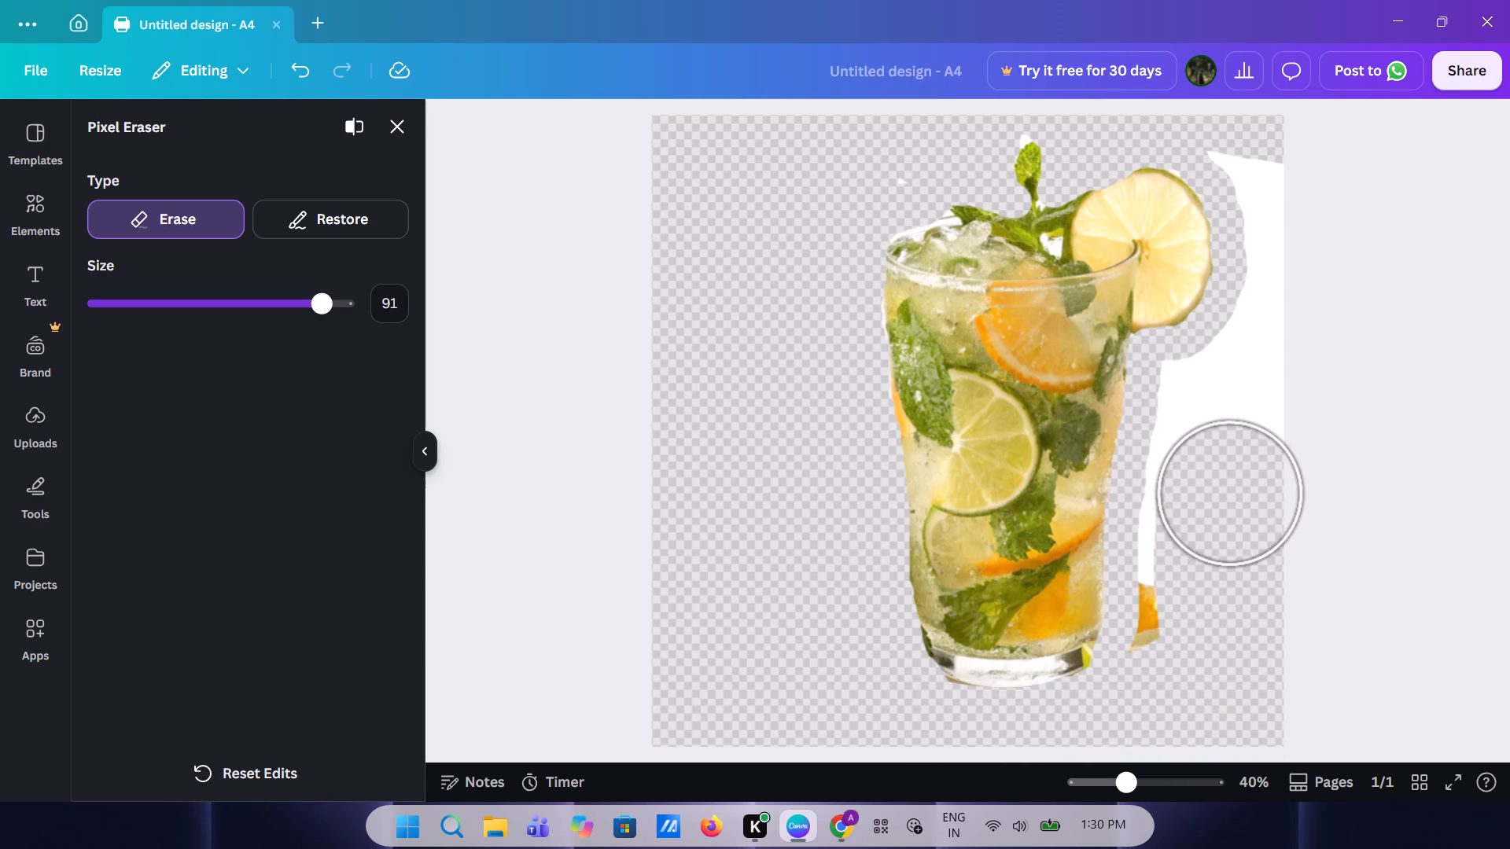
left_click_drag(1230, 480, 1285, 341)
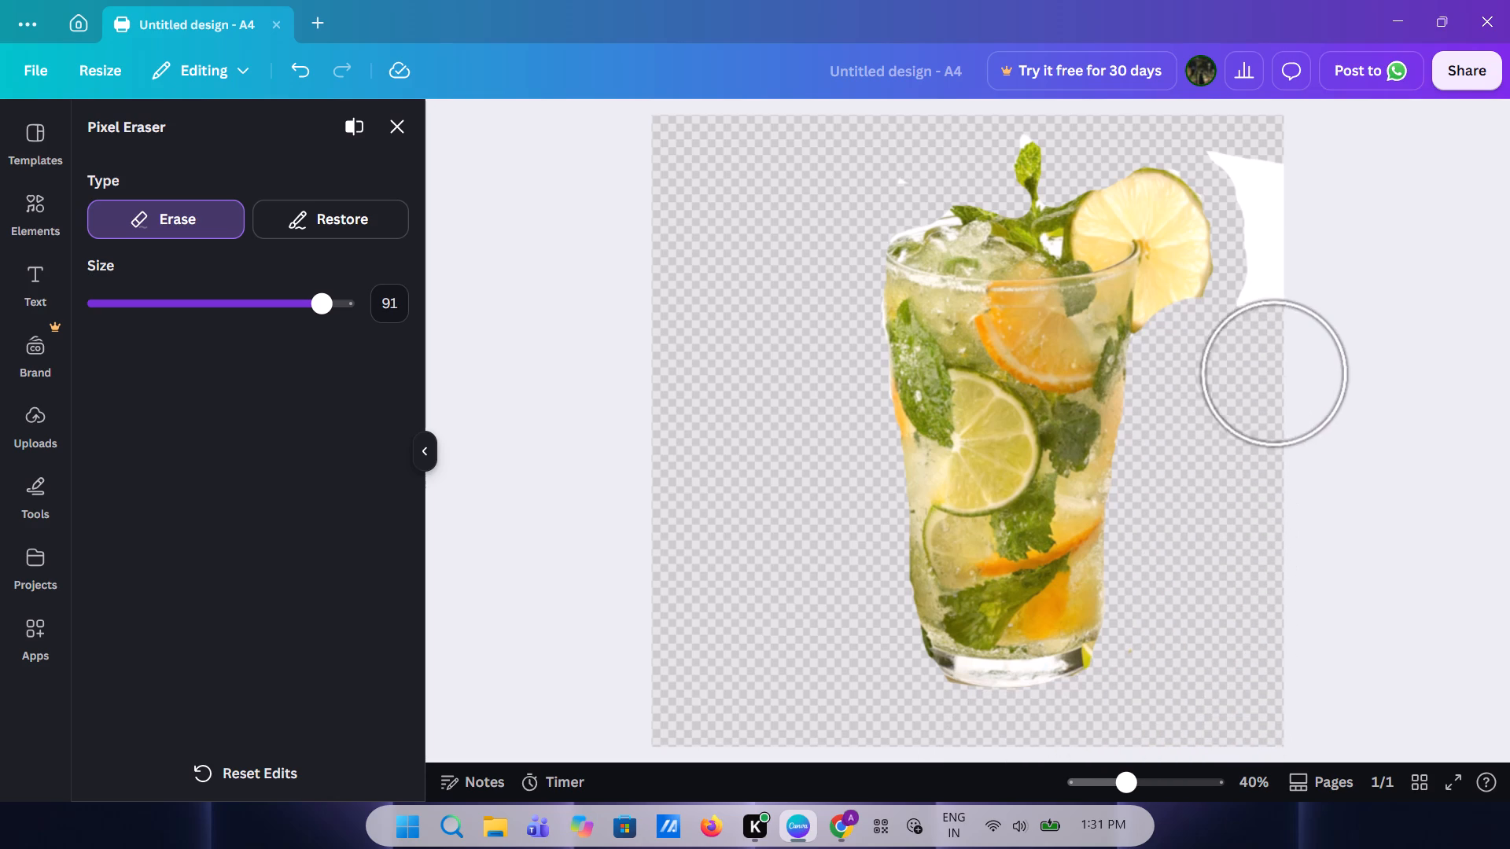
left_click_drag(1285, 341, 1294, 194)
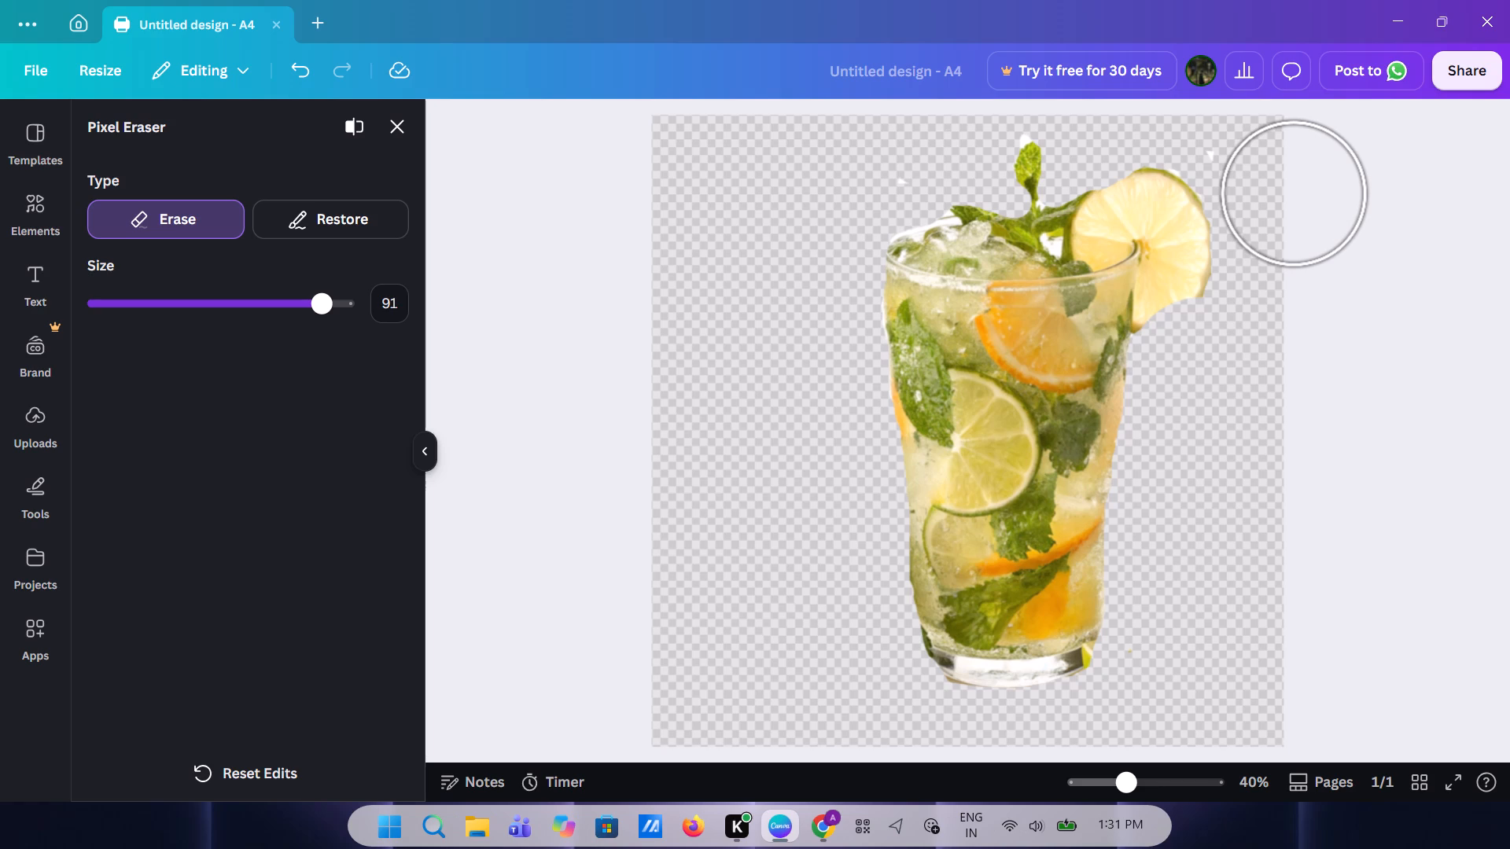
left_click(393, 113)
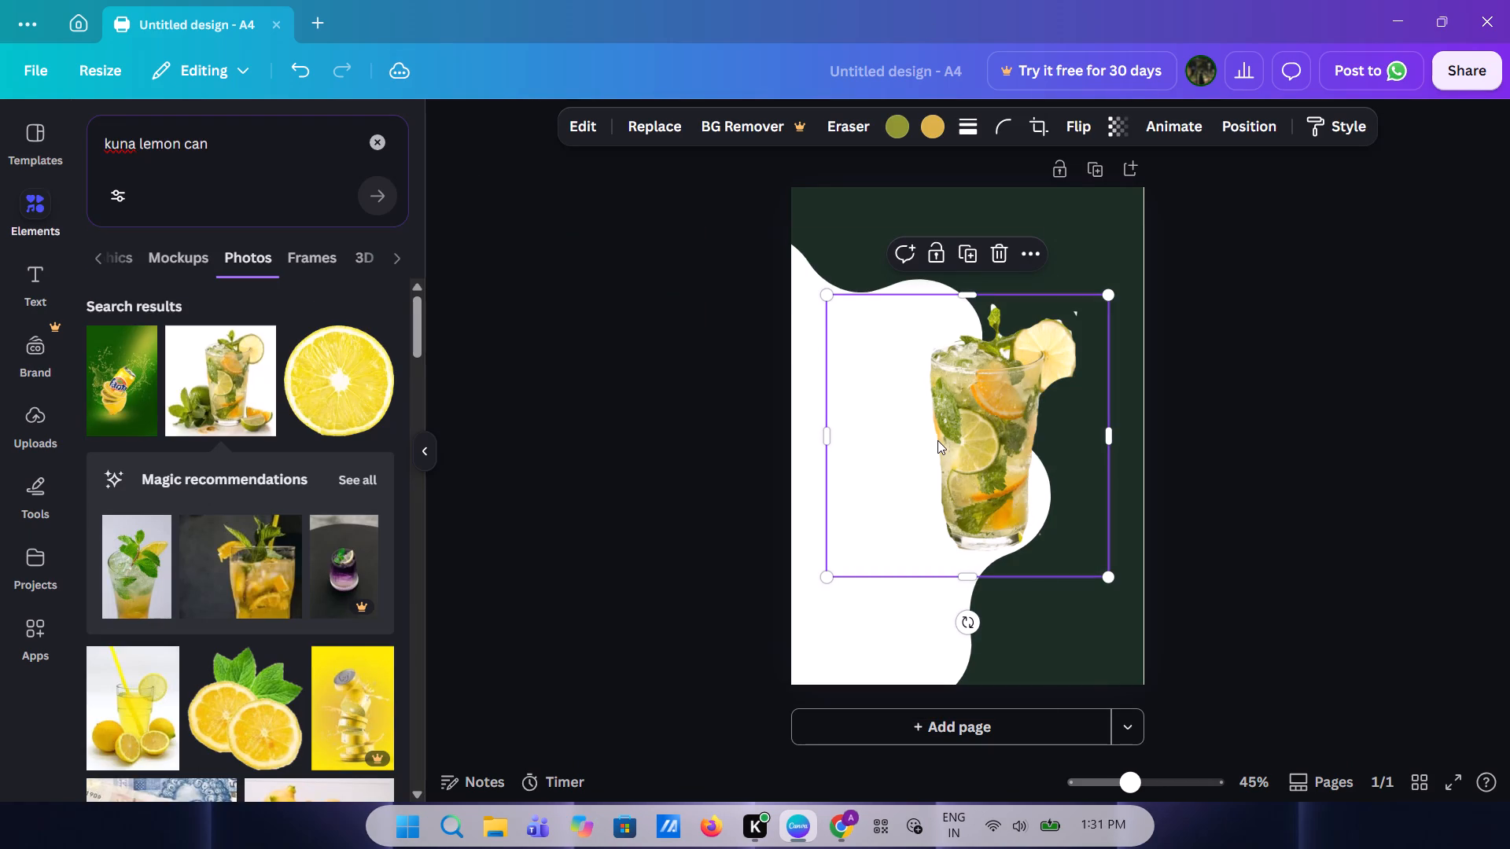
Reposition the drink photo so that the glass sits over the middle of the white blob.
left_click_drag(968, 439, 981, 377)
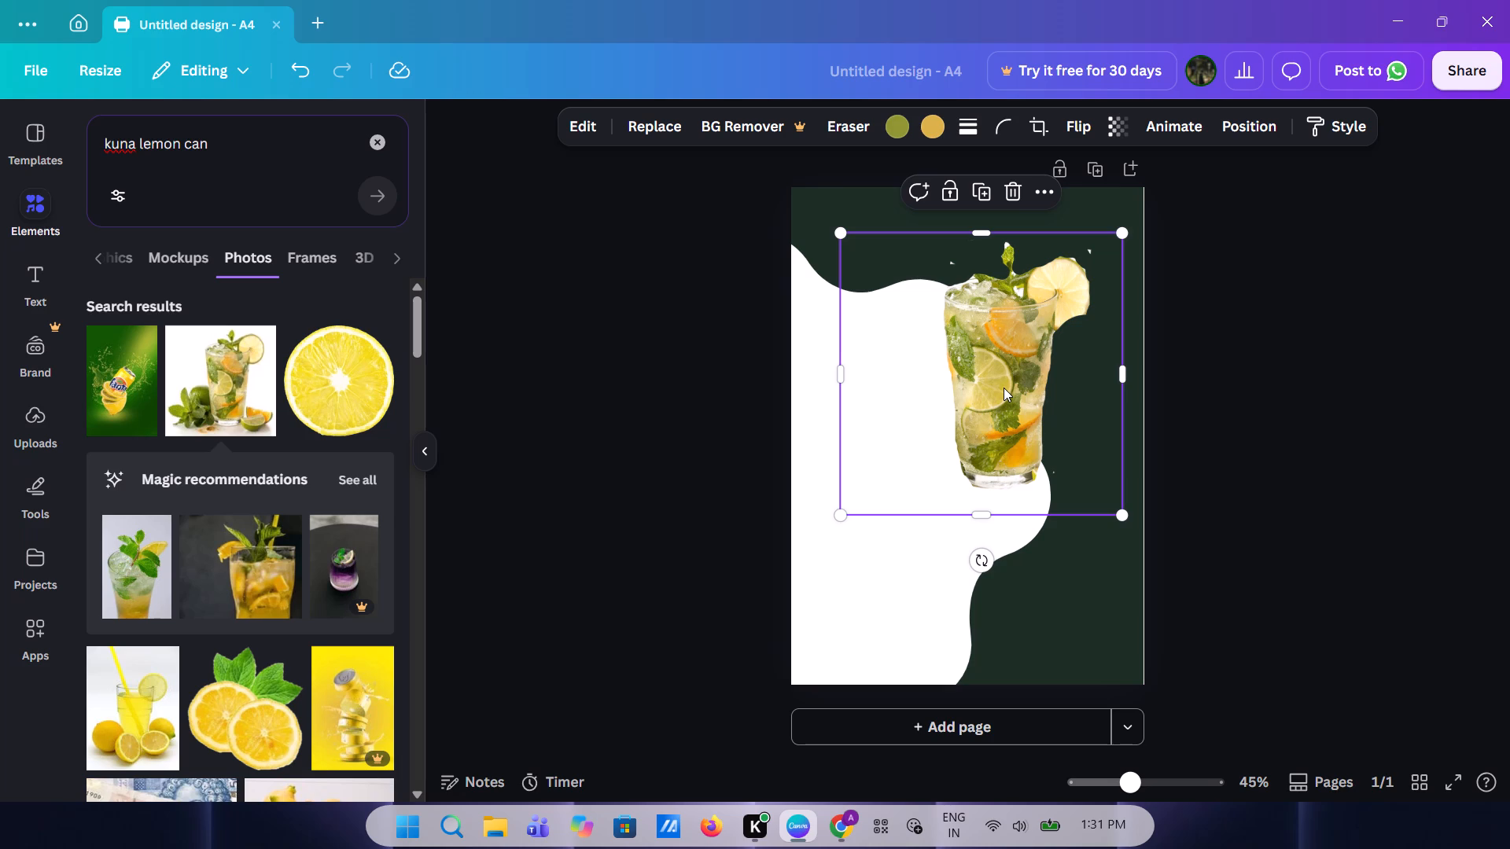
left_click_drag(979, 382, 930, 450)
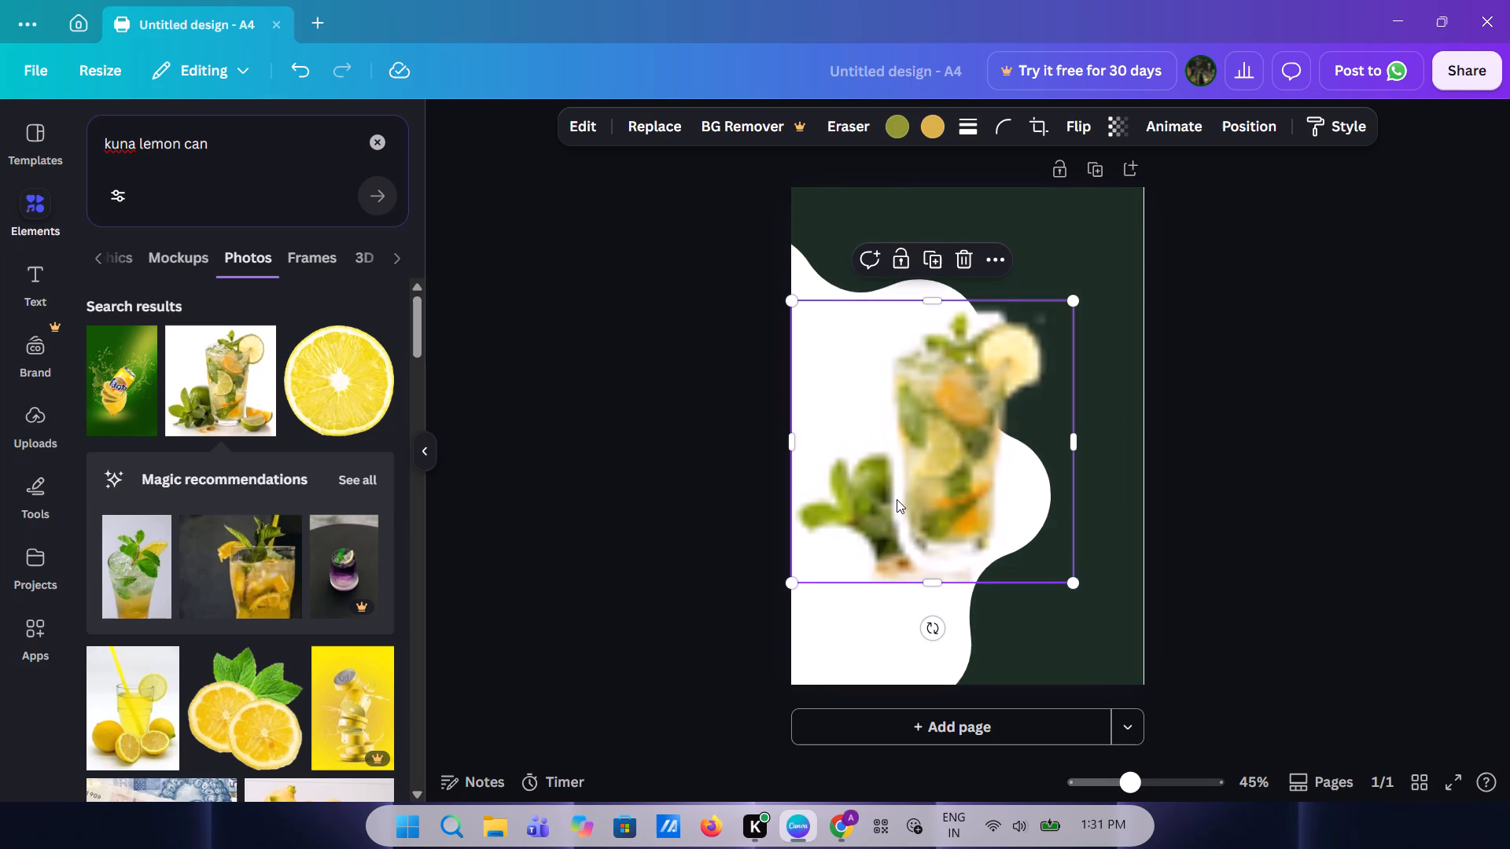
Delete the lemon drink photo from the page.
left_click(897, 499)
left_click(927, 476)
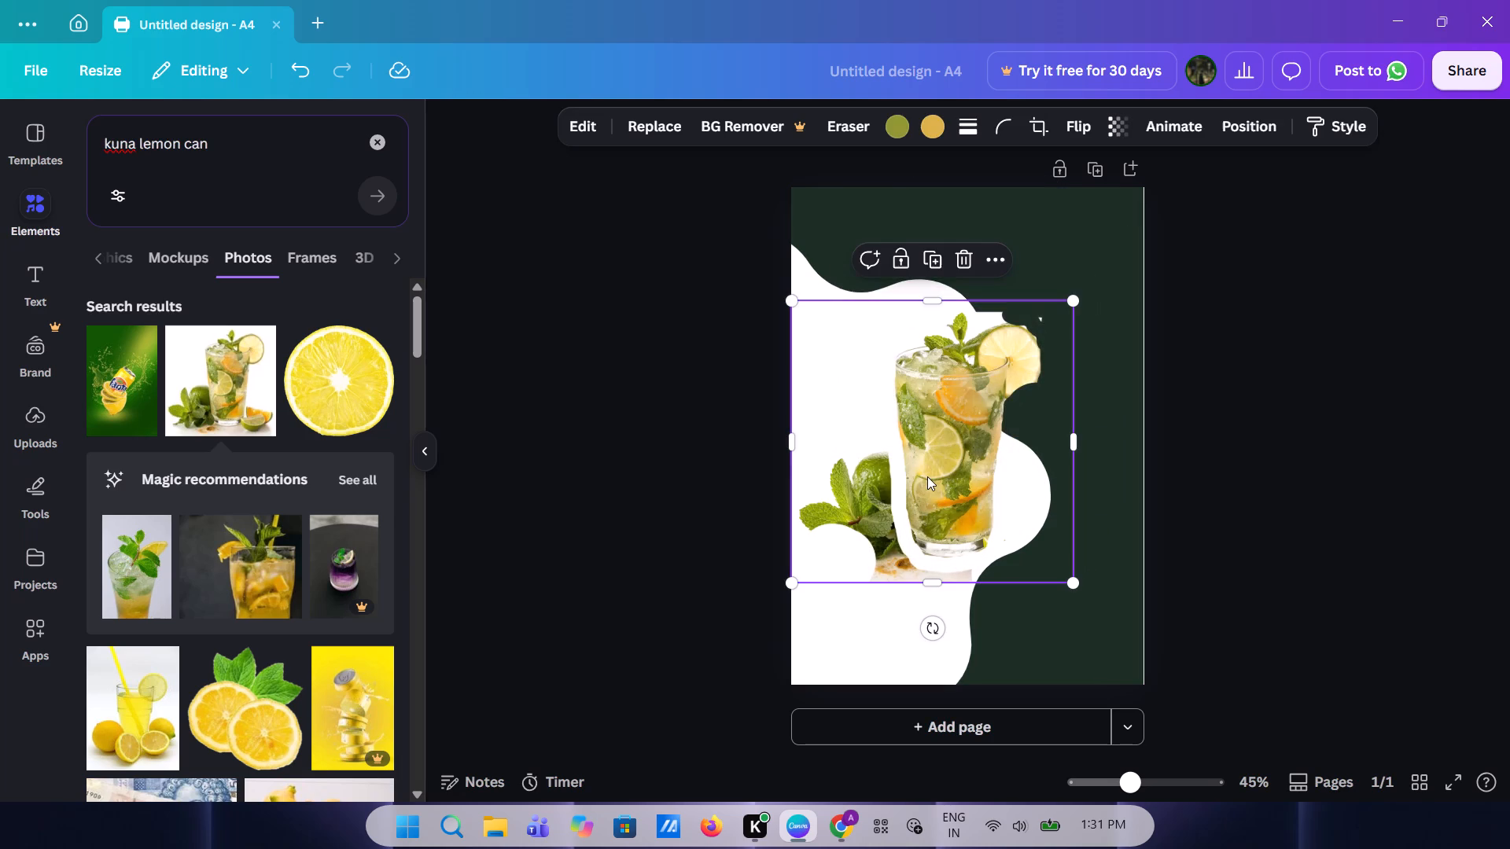
key("BackSpace")
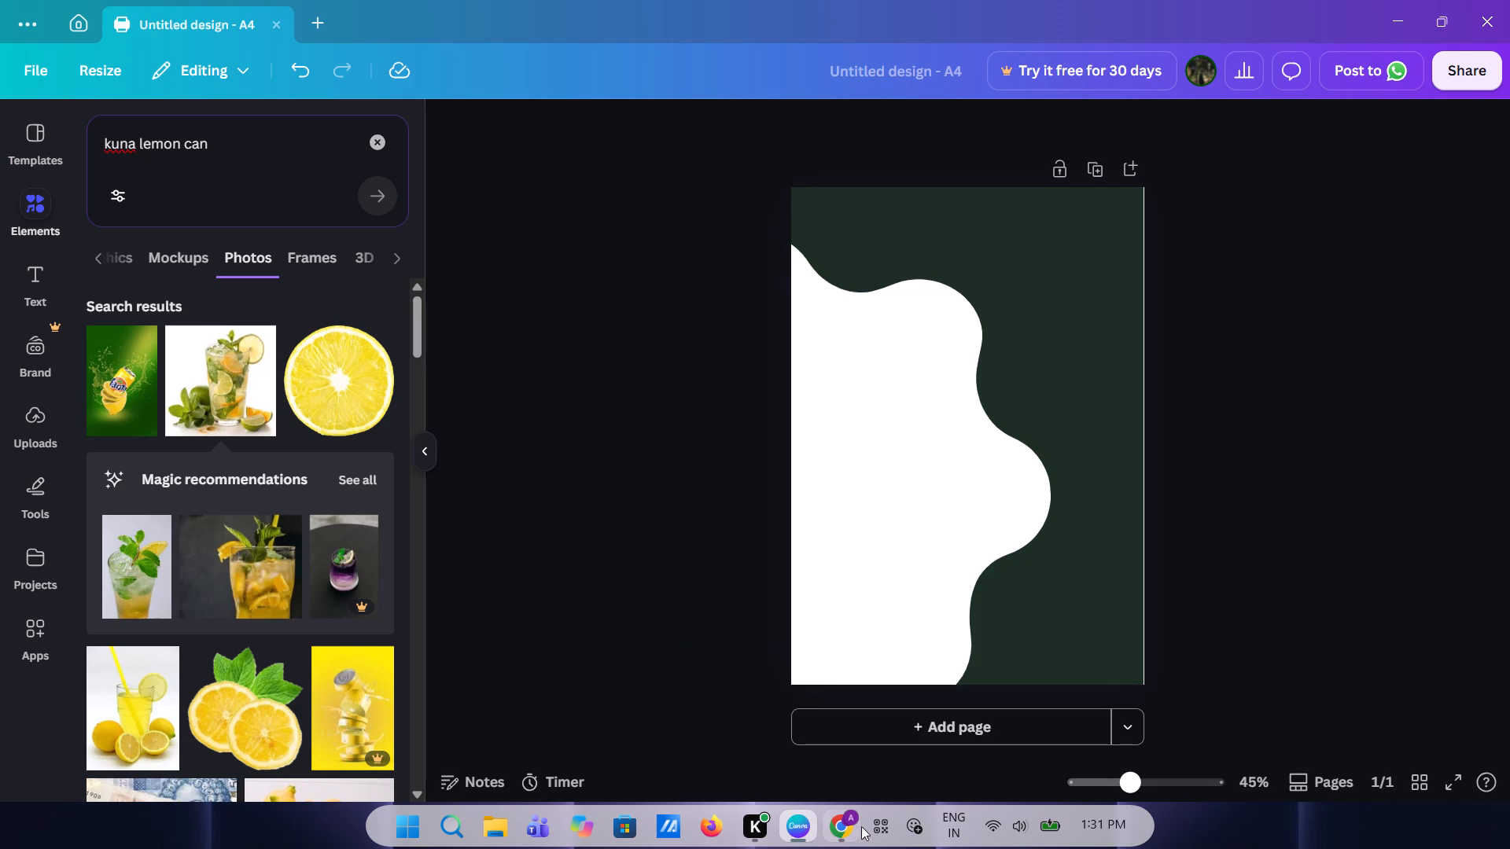
Switch to Chrome and search Google Images for "sprite can photo".
left_click(837, 840)
scroll(387, 282, "up", 2)
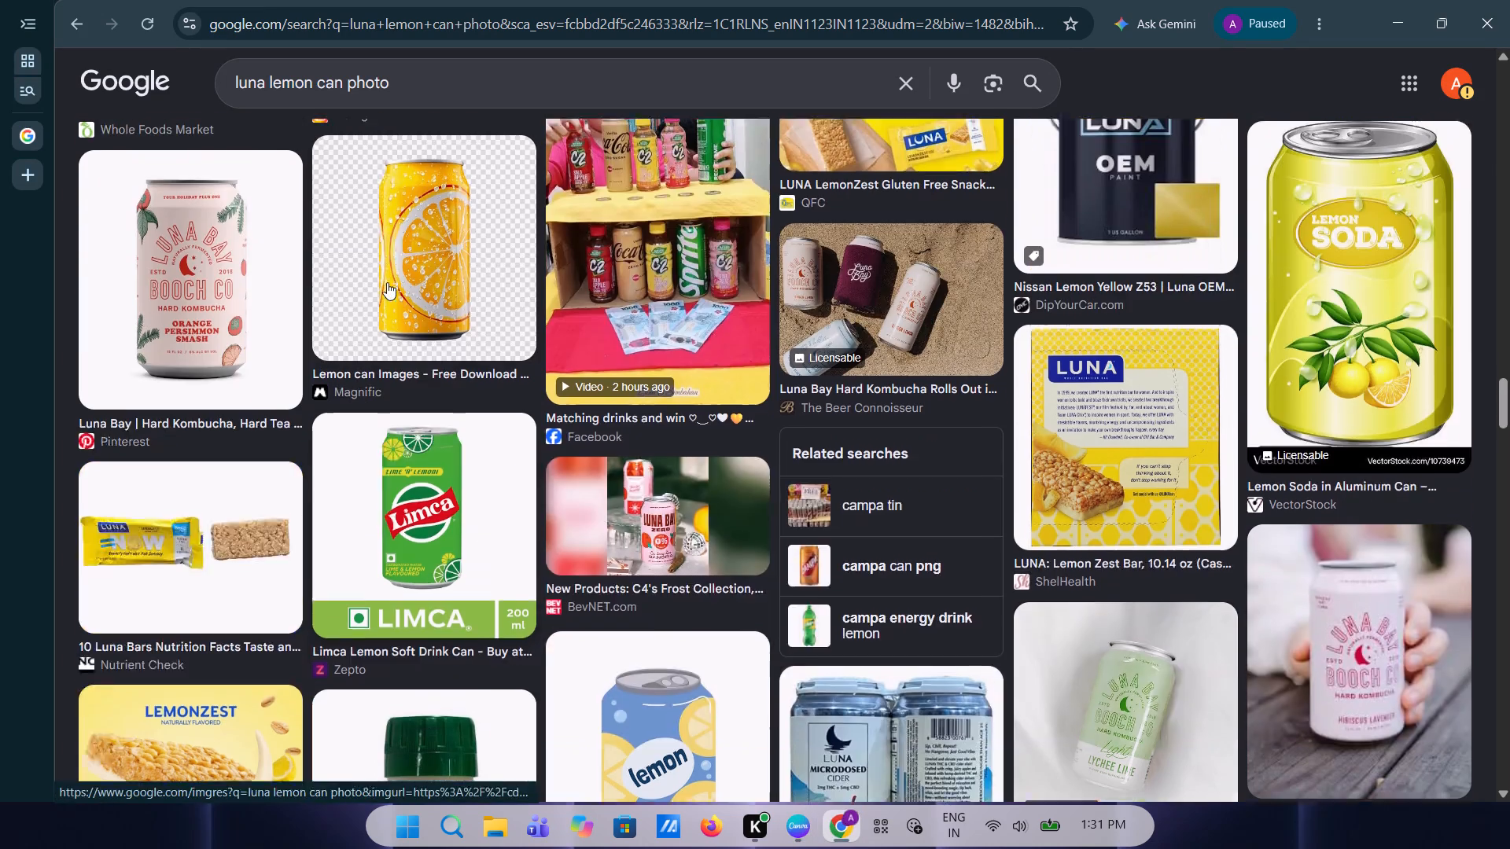
scroll(387, 282, "up", 6)
left_click(400, 77)
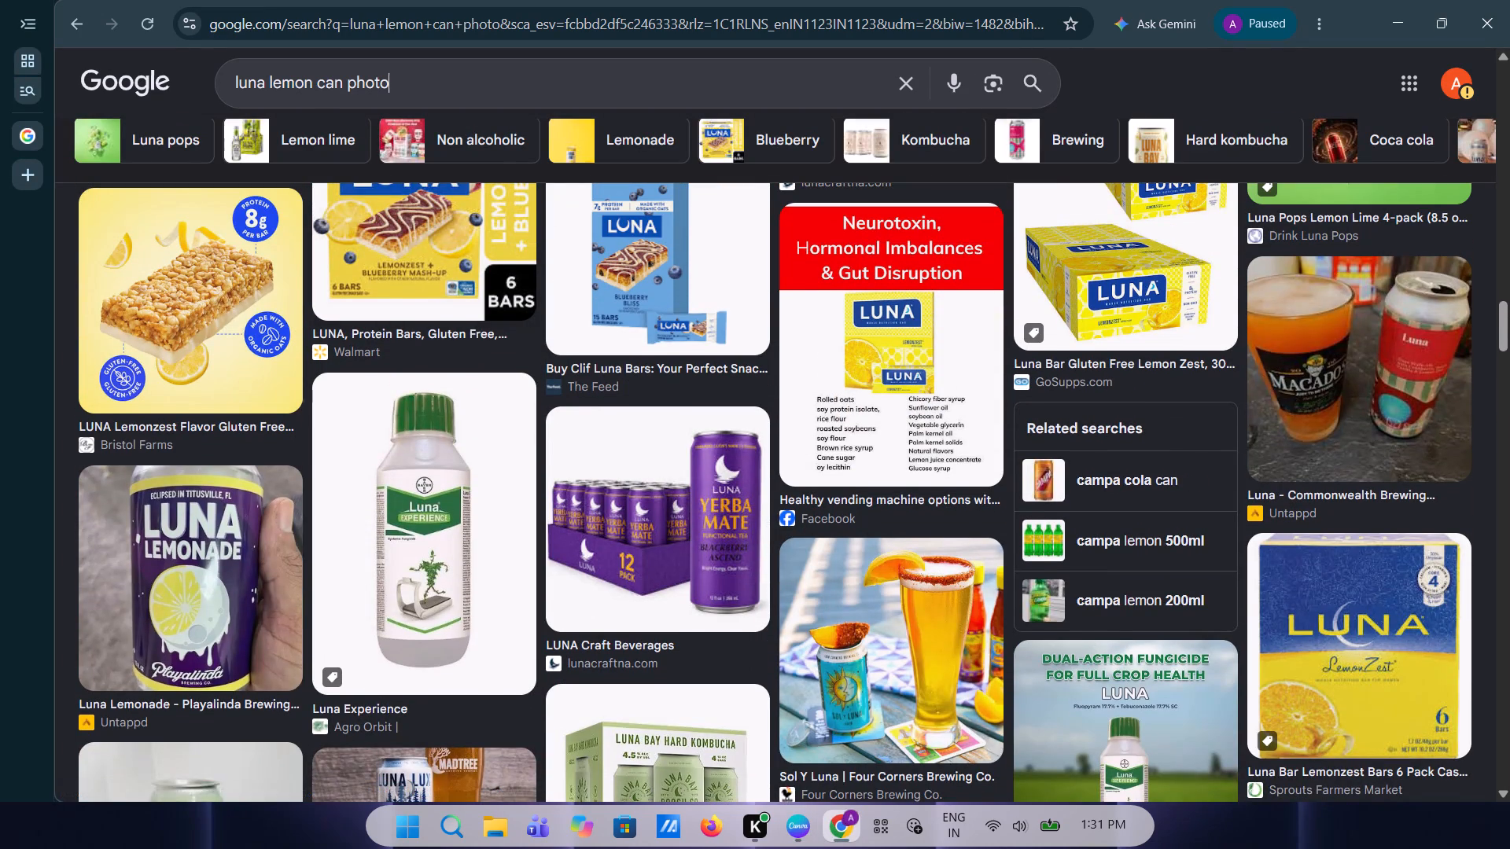
key("BackSpace")
key("BackSpace")
key("BackSpace")
key("BackSpace")
key("BackSpace")
key("BackSpace")
key("BackSpace")
key("BackSpace")
key("BackSpace")
key("BackSpace")
key("BackSpace")
key("BackSpace")
key("BackSpace")
key("BackSpace")
key("BackSpace")
key("BackSpace")
key("BackSpace")
key("BackSpace")
key("BackSpace")
key("BackSpace")
type("sprite")
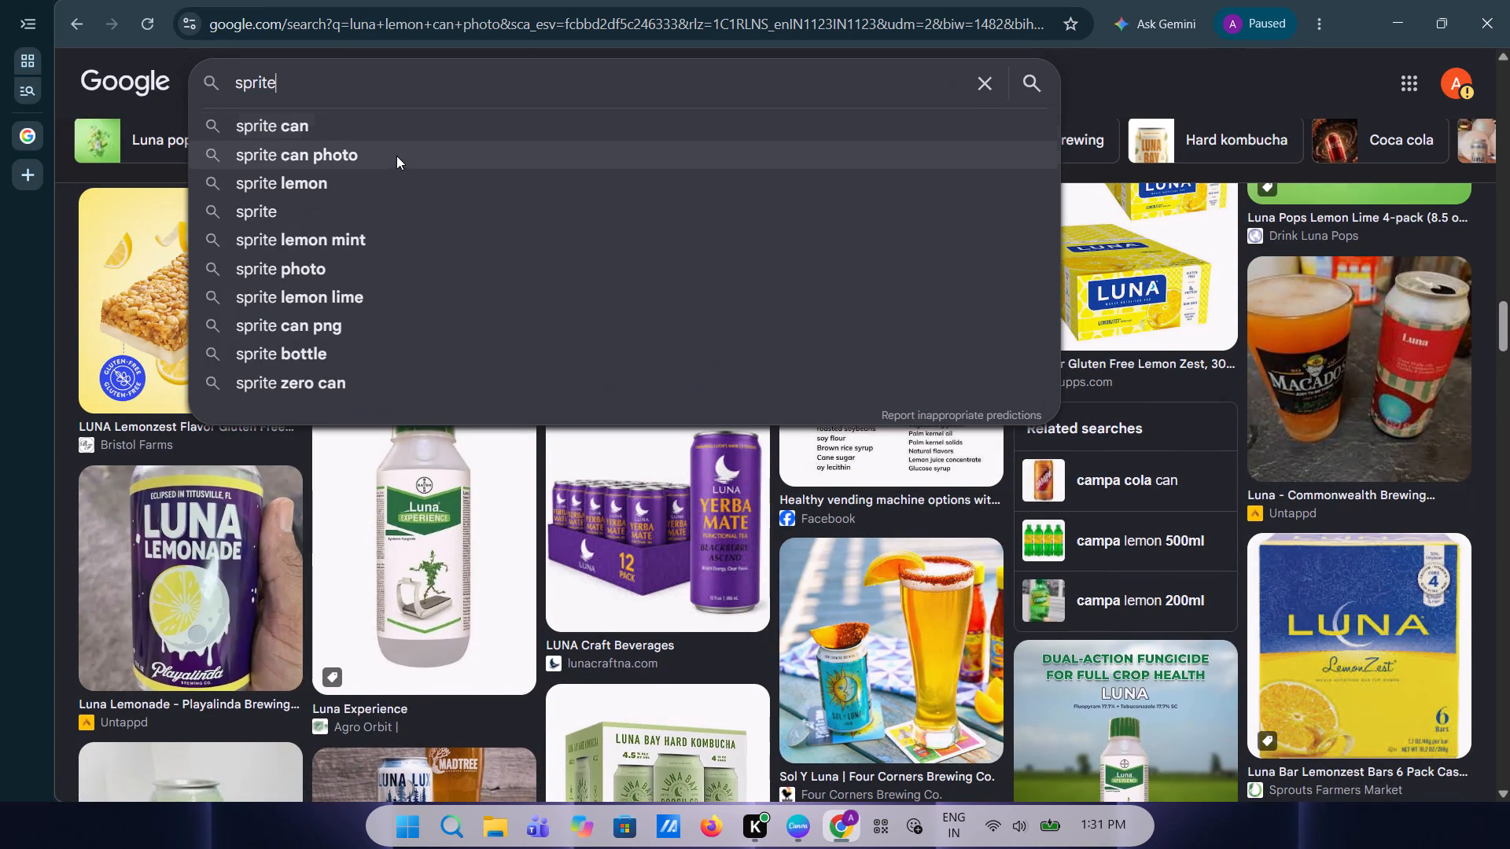
left_click(395, 157)
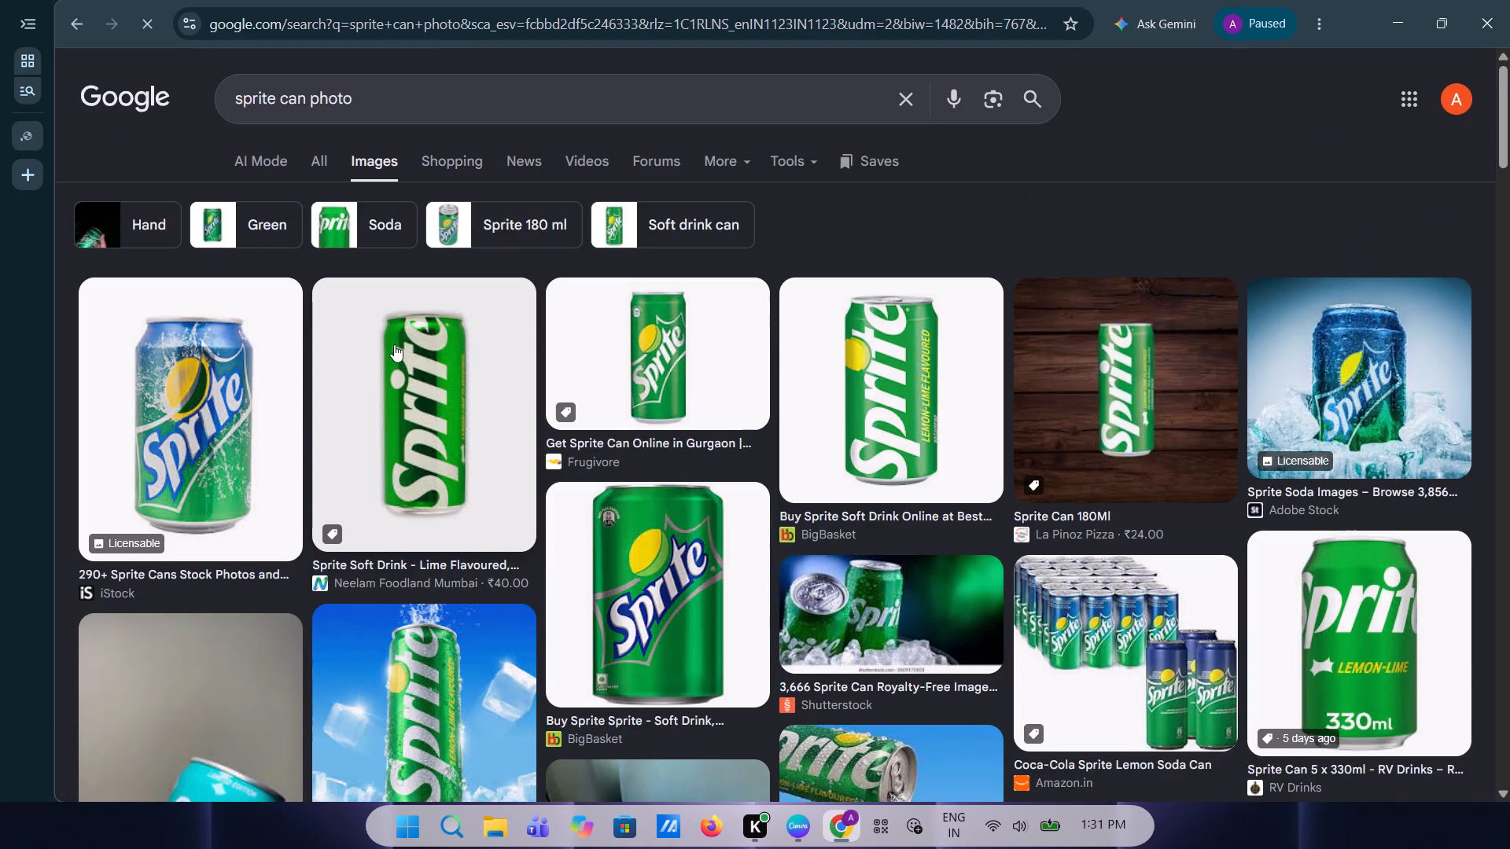
Open the preview of BigBasket's lemon-lime Sprite can image from the results.
scroll(394, 344, "down", 1)
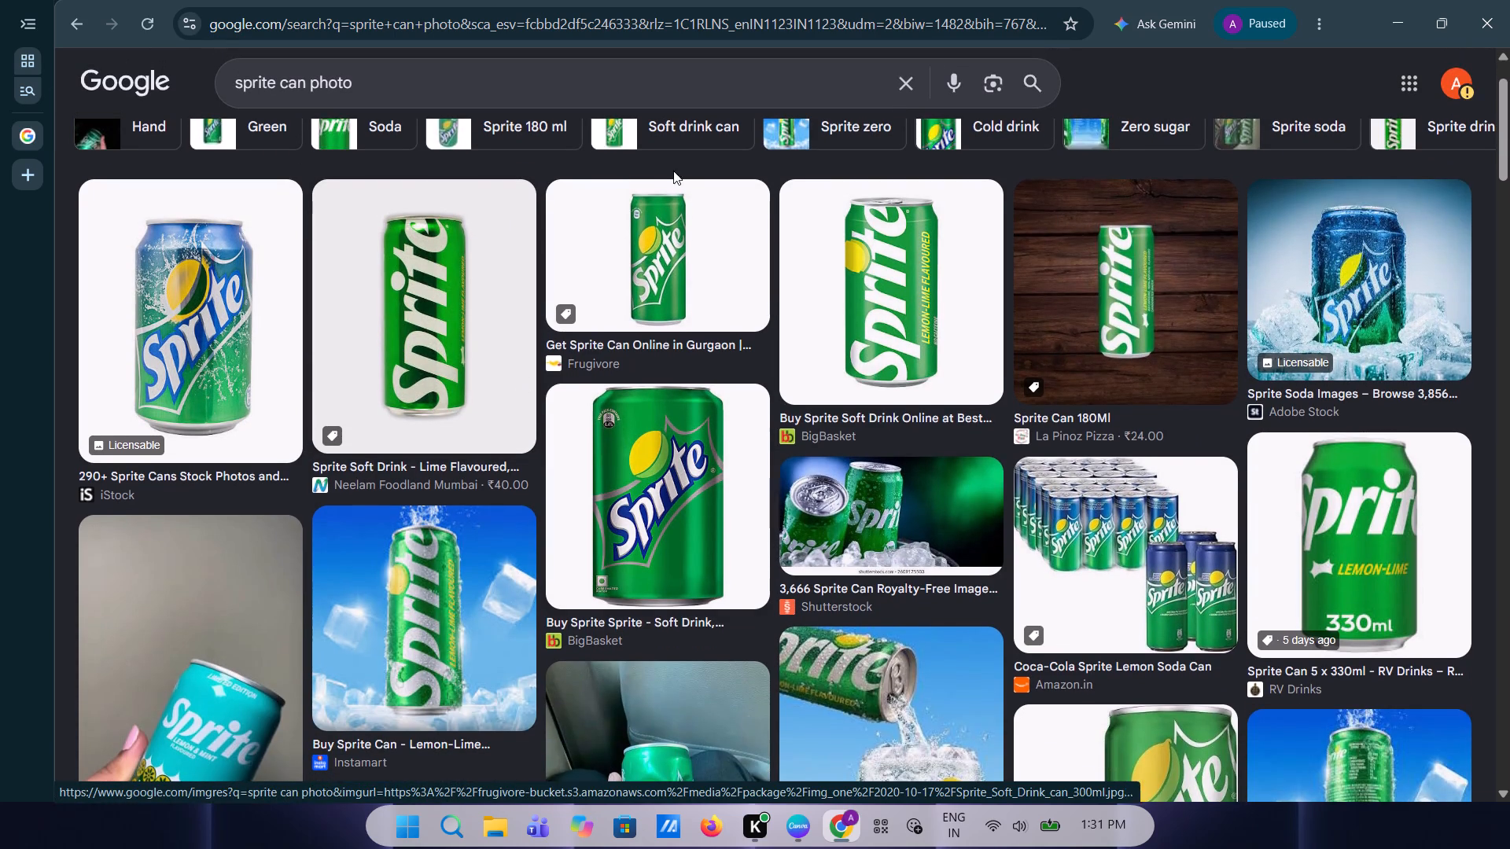
left_click(846, 325)
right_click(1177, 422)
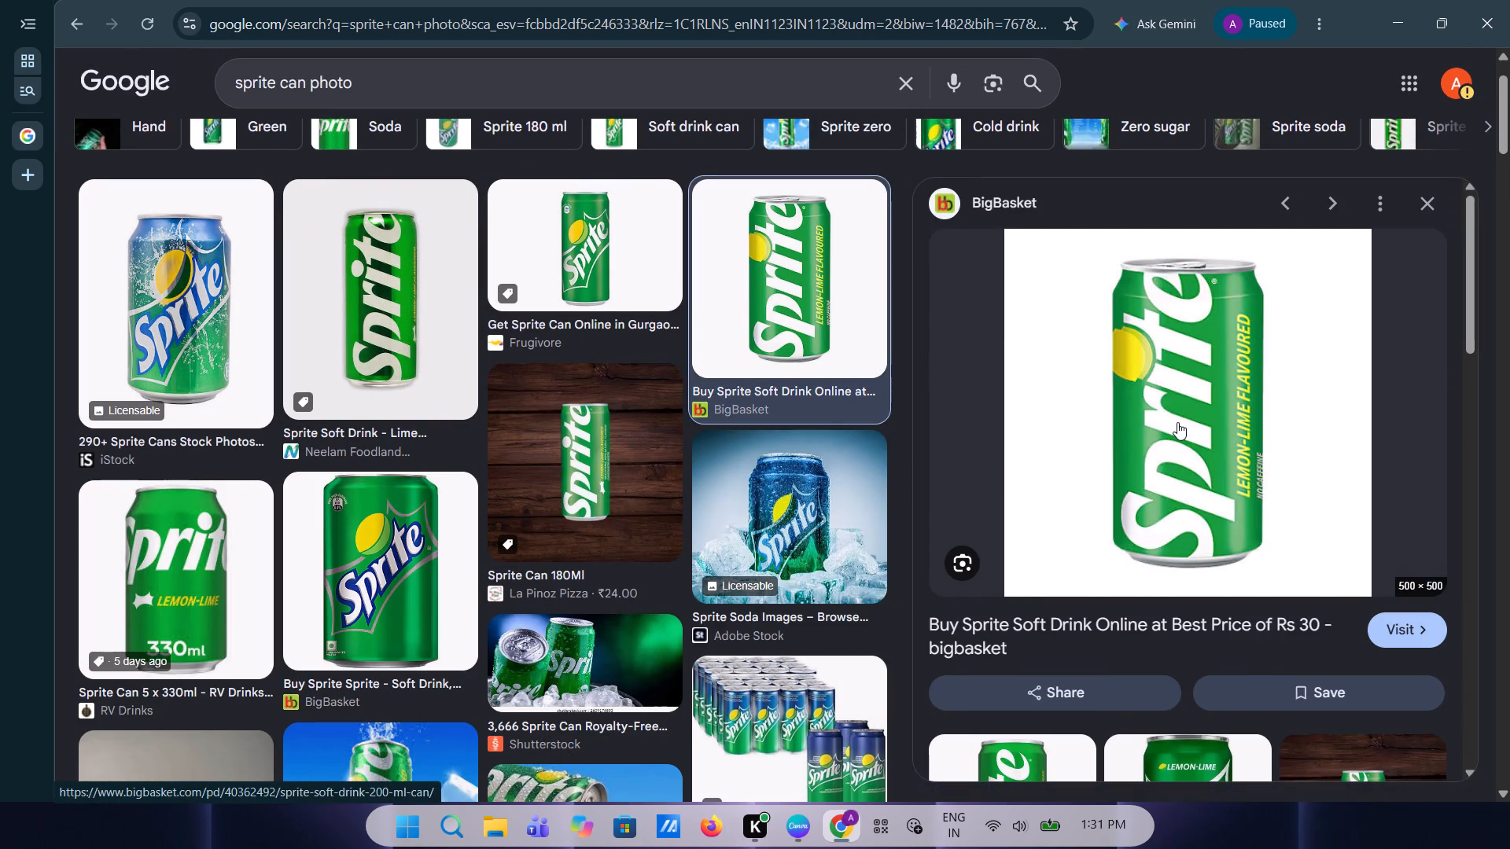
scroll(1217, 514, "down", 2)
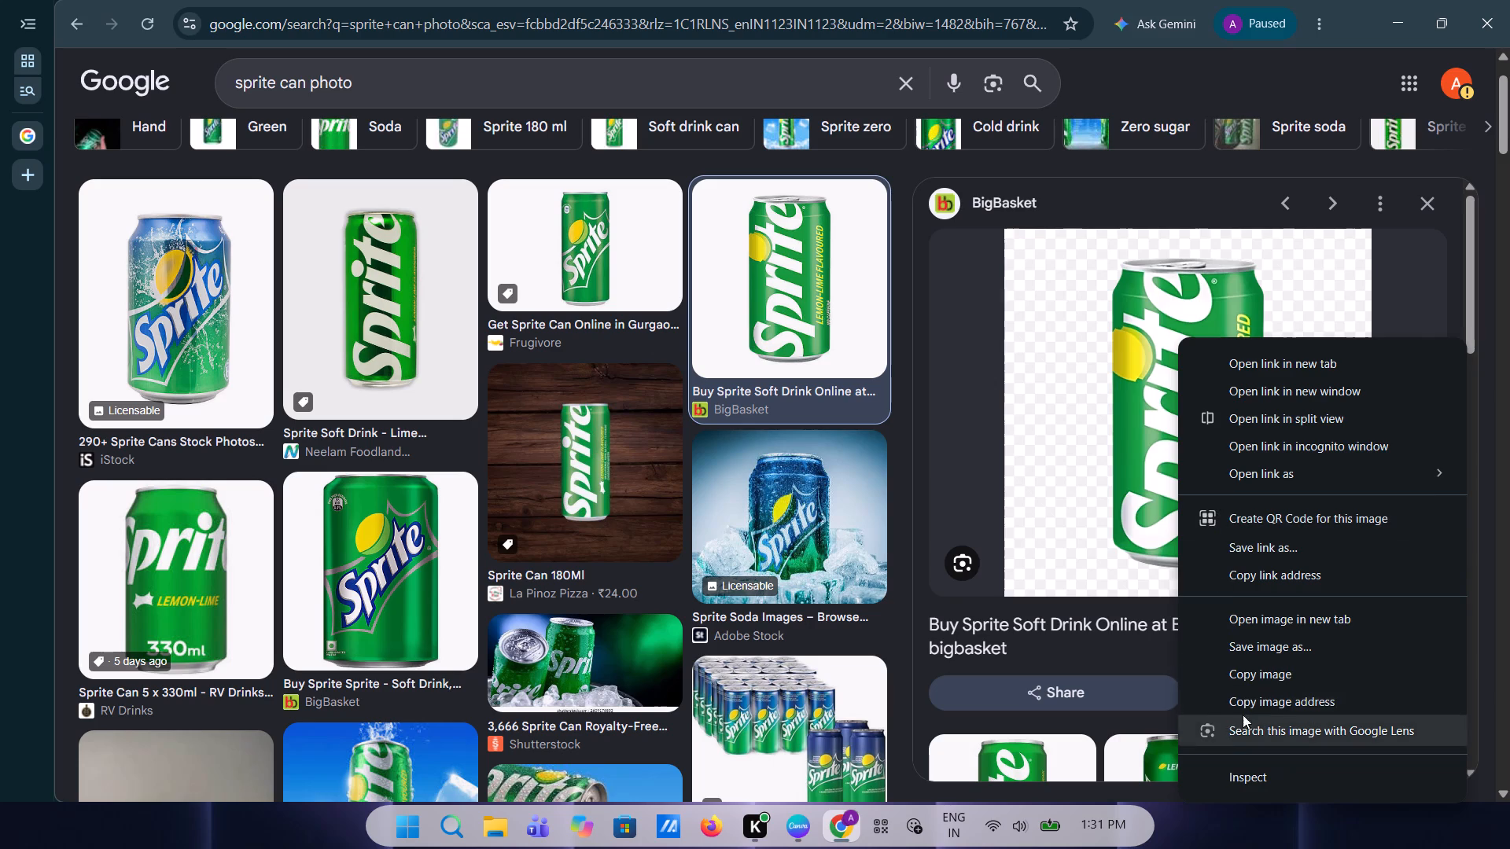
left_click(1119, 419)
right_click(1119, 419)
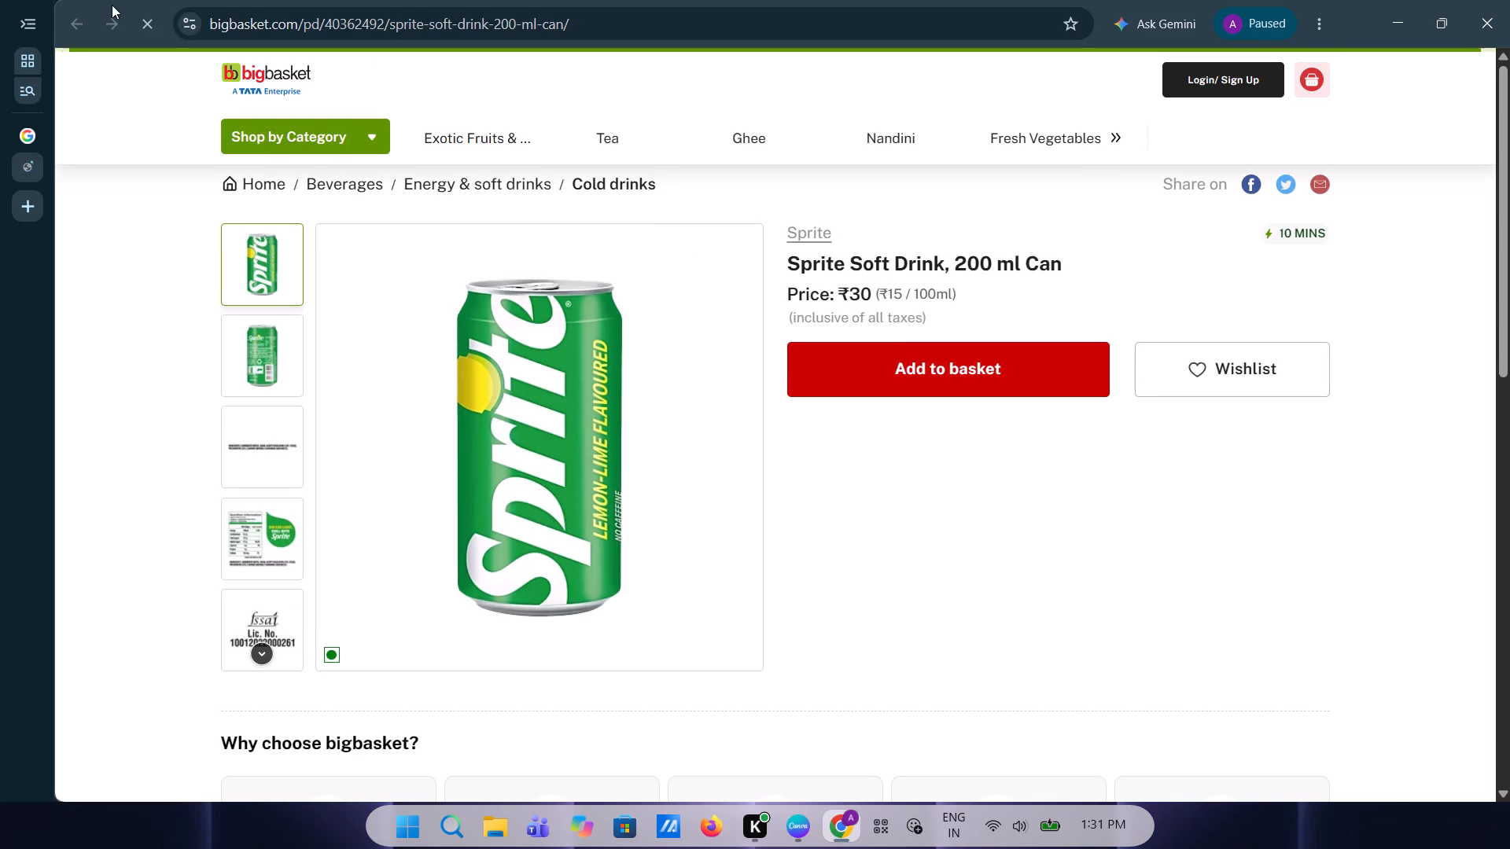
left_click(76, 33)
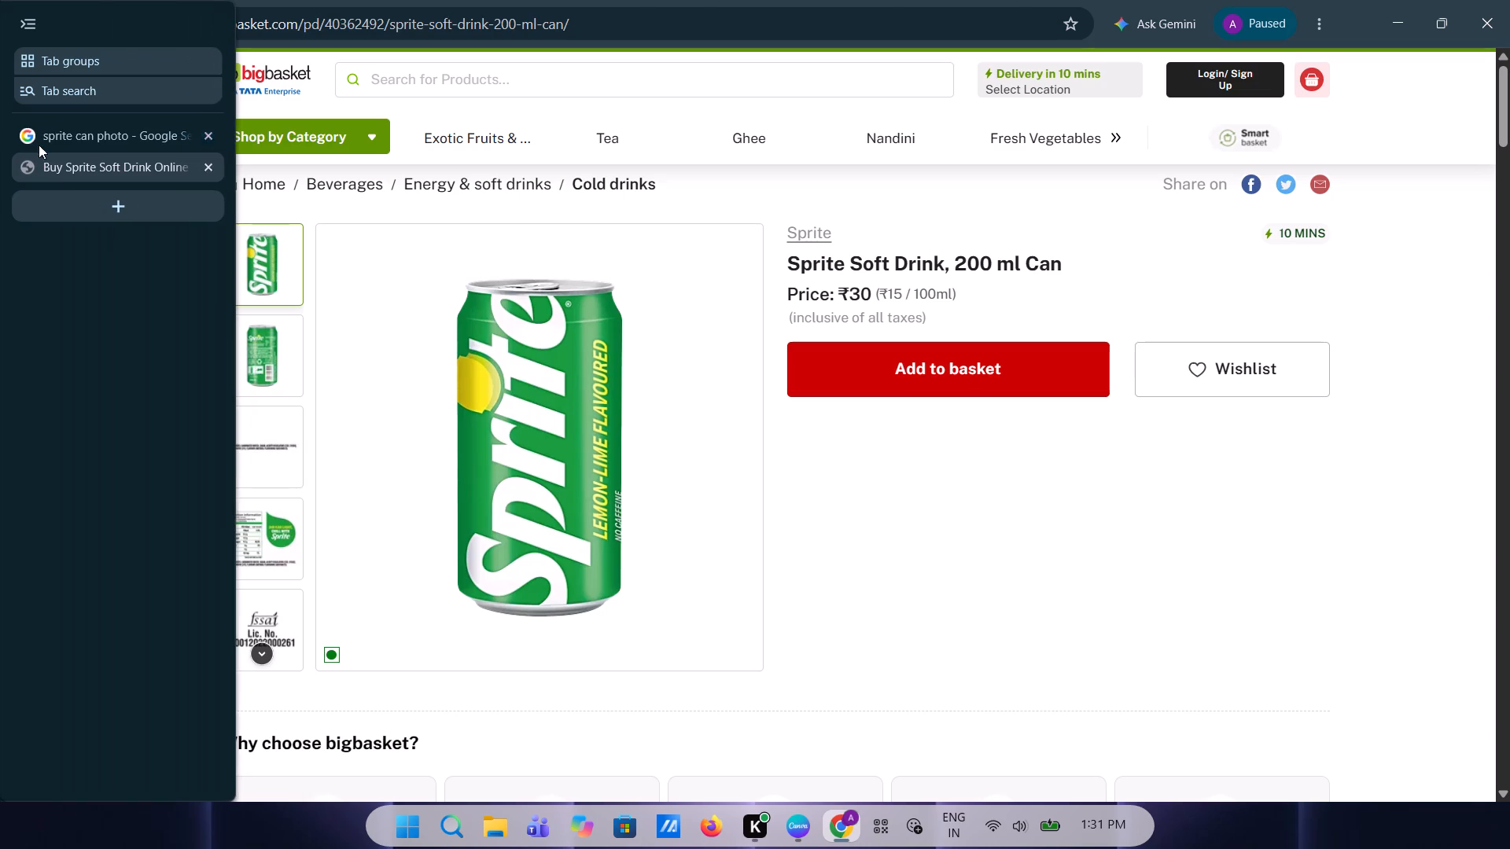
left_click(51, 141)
Save the previewed BigBasket Sprite can image to the Pictures folder under its suggested file name in WebP format.
scroll(578, 333, "down", 1)
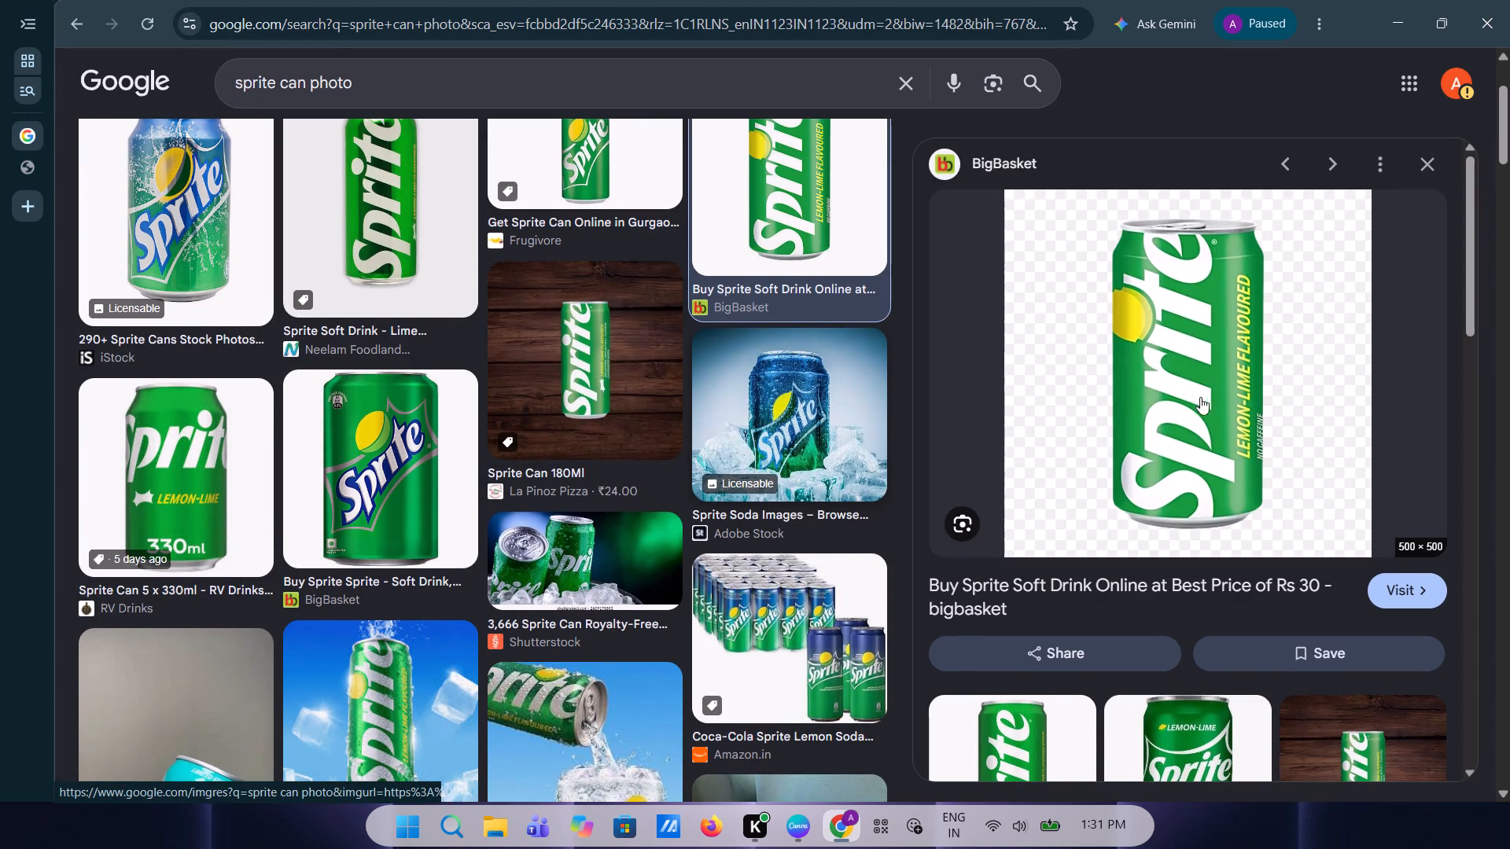
right_click(1204, 392)
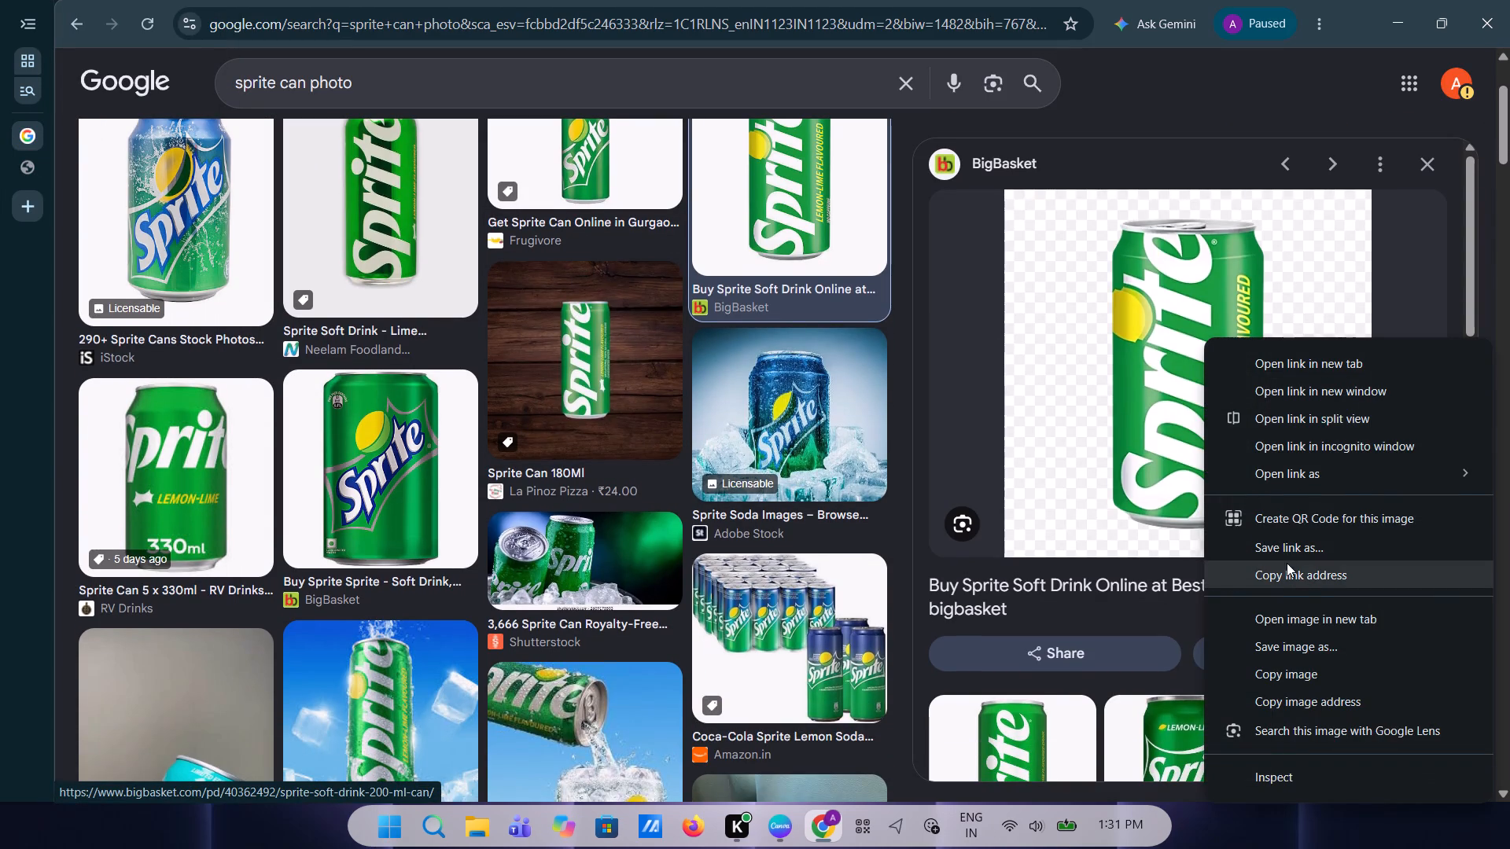
left_click(1269, 645)
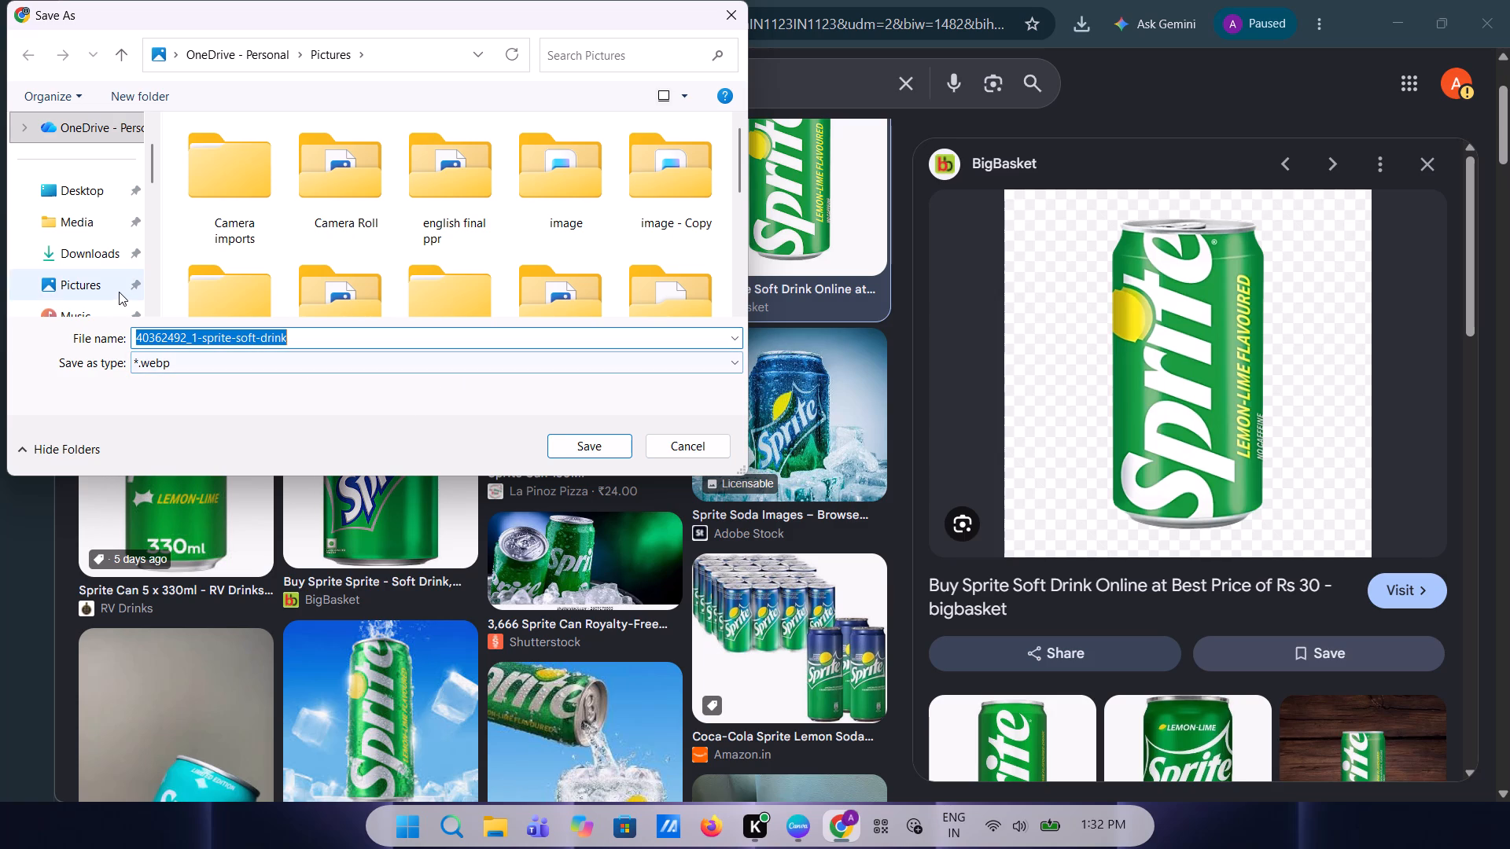
scroll(69, 283, "down", 1)
double_click(76, 133)
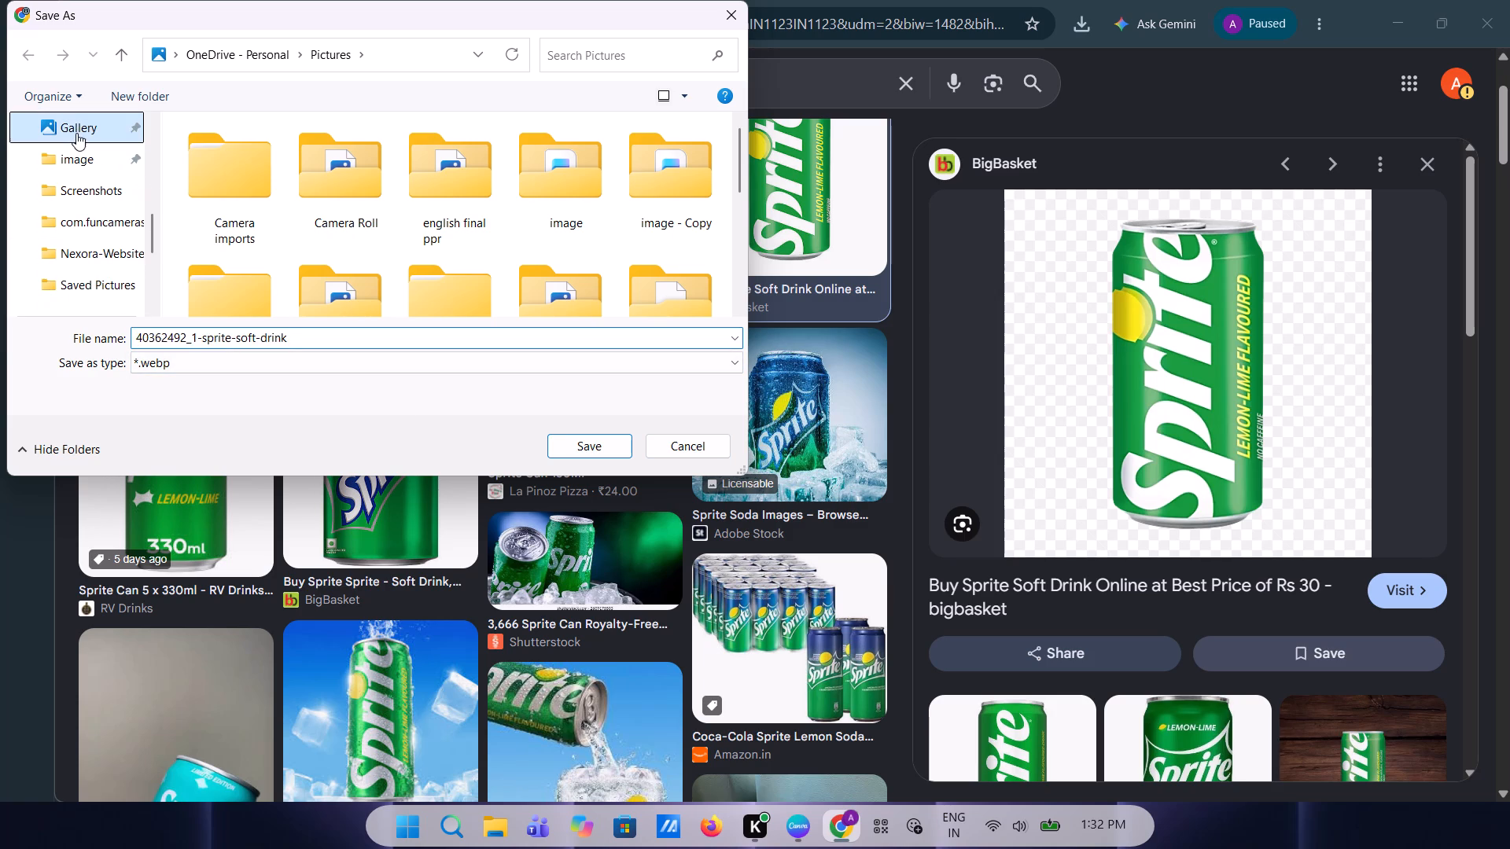
left_click(580, 457)
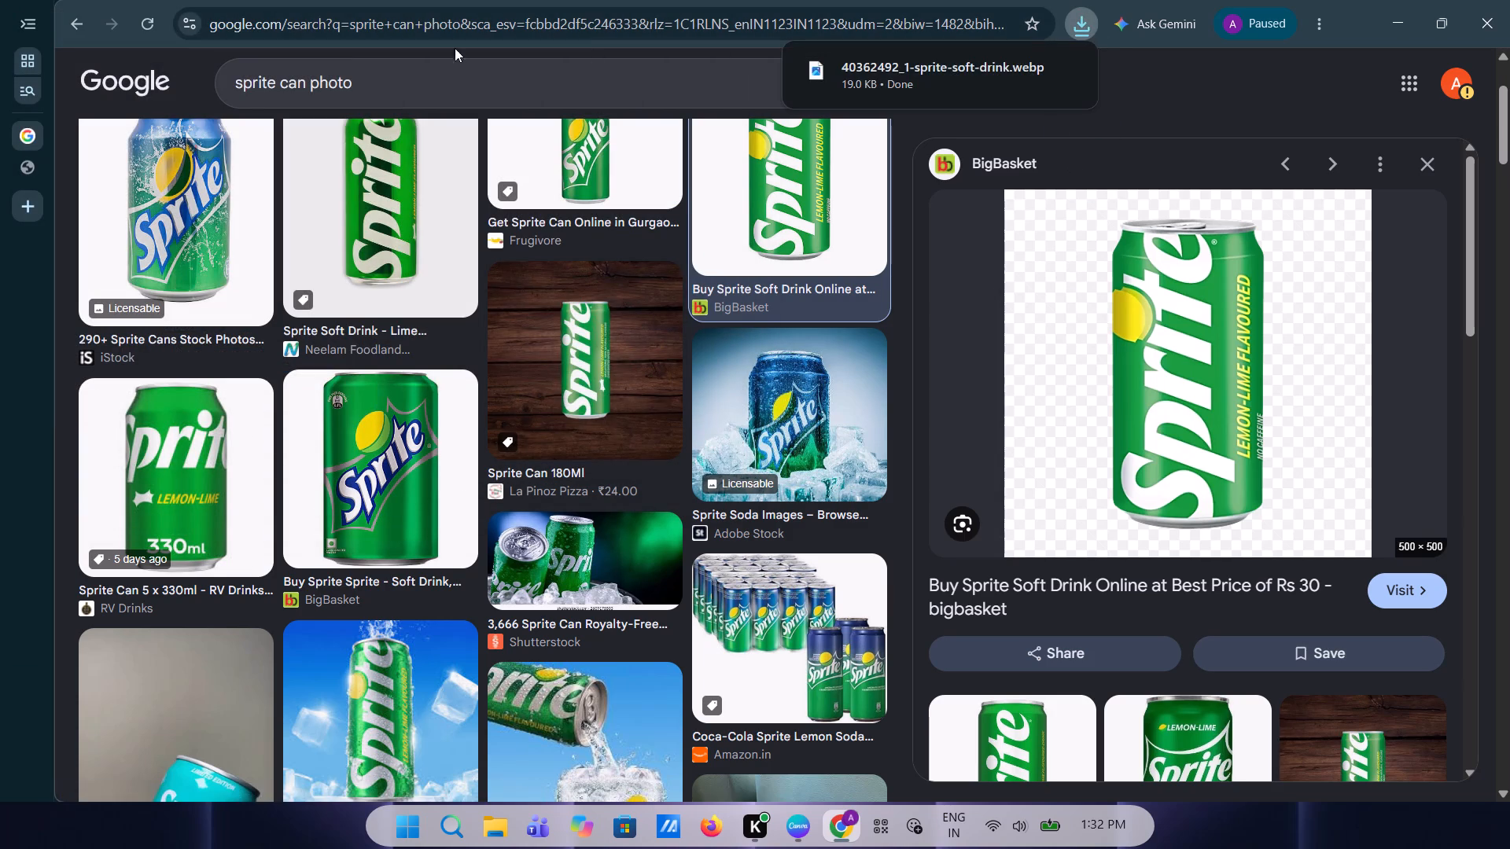
Replace the image search query and search Google for "background remove".
left_click(358, 78)
key("equal")
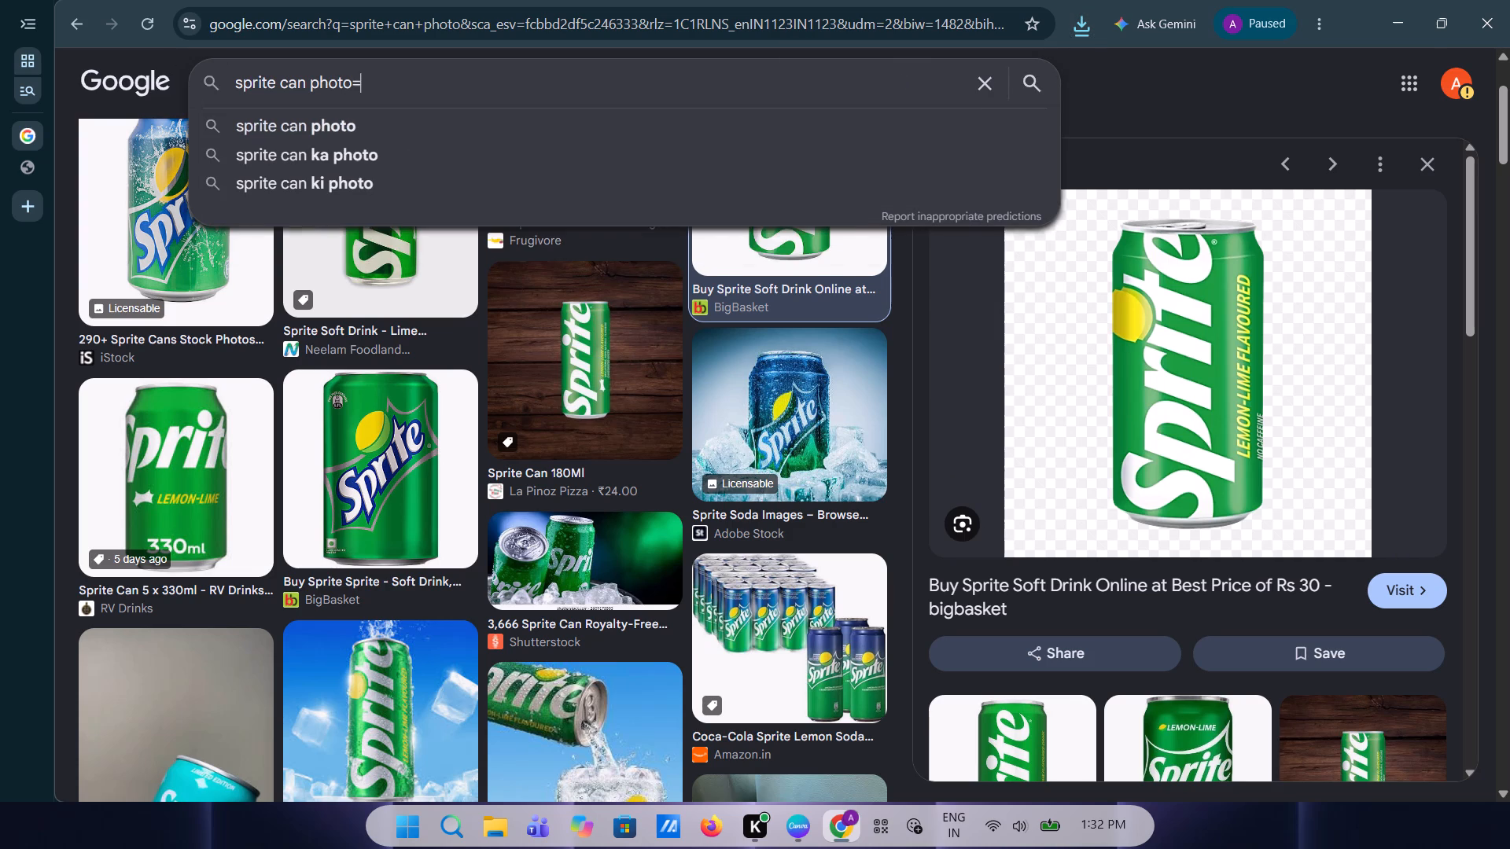
key("BackSpace")
key("BackSpace")
key("BackSpace")
key("BackSpace")
key("BackSpace")
key("BackSpace")
key("BackSpace")
key("BackSpace")
key("BackSpace")
key("BackSpace")
key("BackSpace")
key("BackSpace")
key("BackSpace")
key("BackSpace")
key("BackSpace")
key("BackSpace")
key("BackSpace")
key("BackSpace")
key("BackSpace")
key("BackSpace")
key("a")
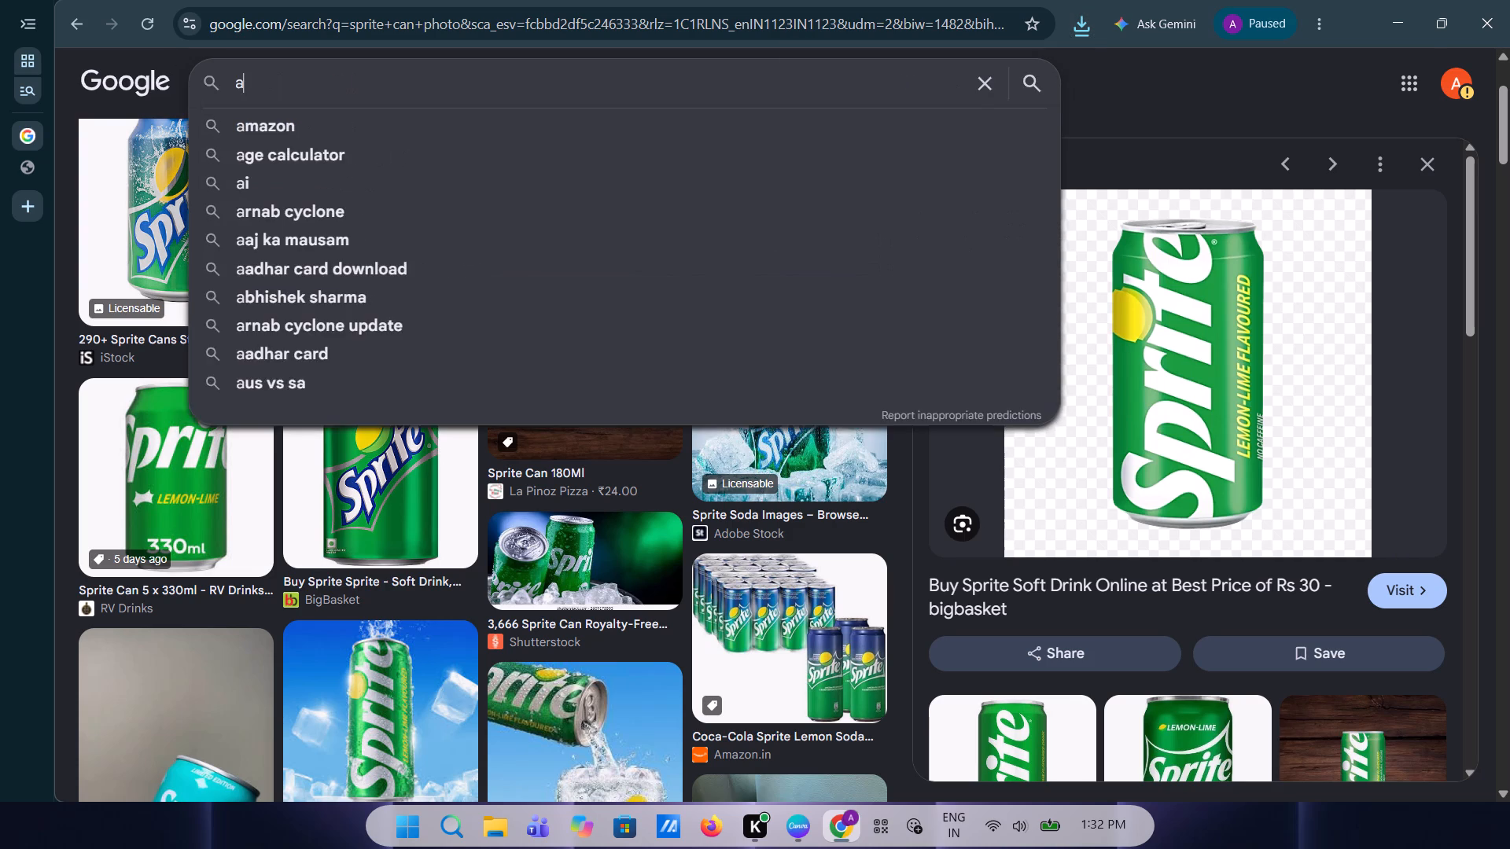
key("BackSpace")
type("bak")
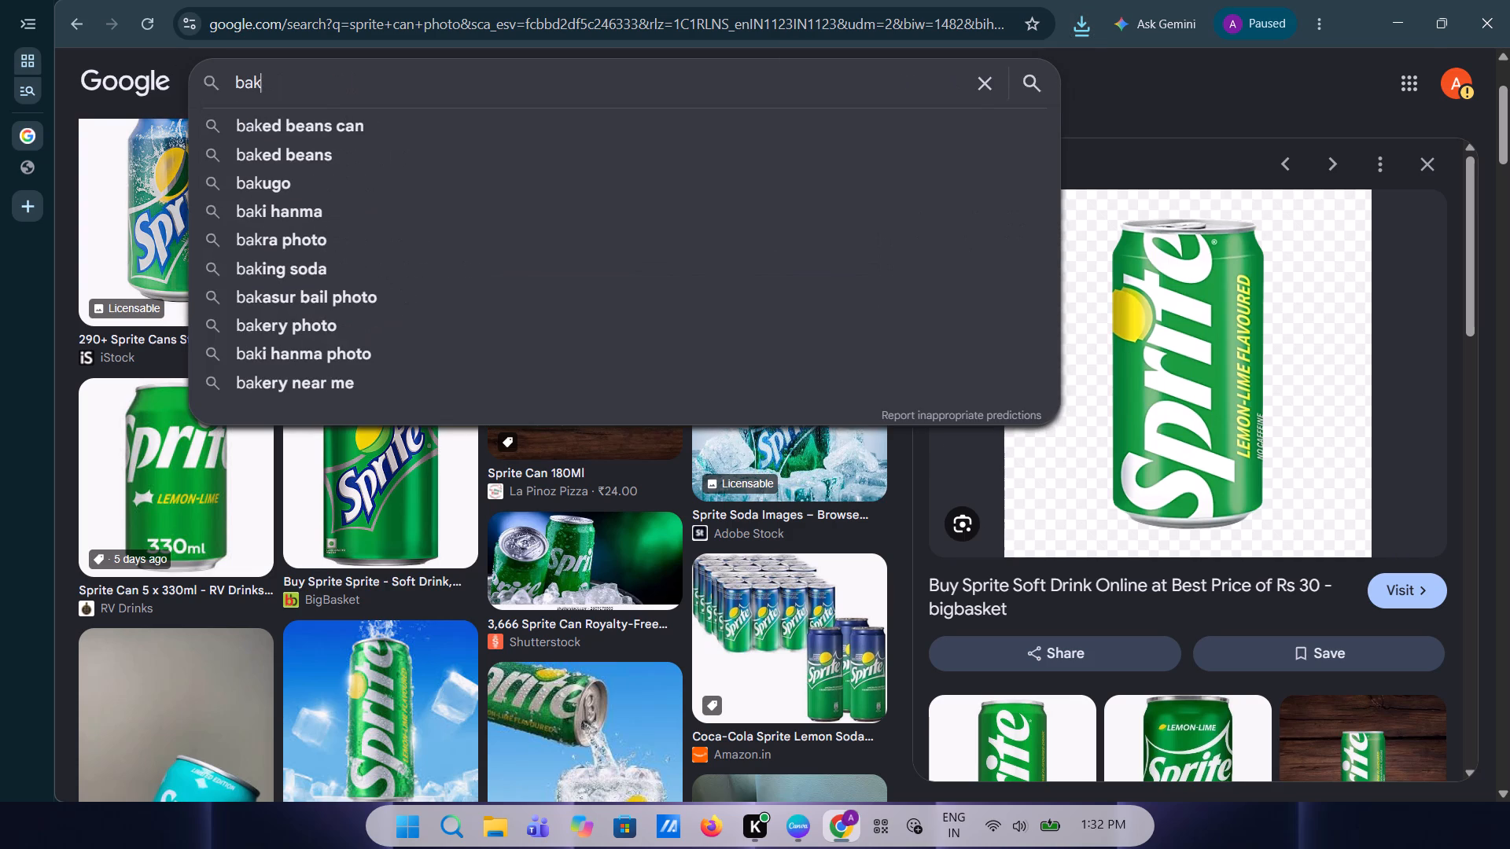
type("groy")
key("BackSpace")
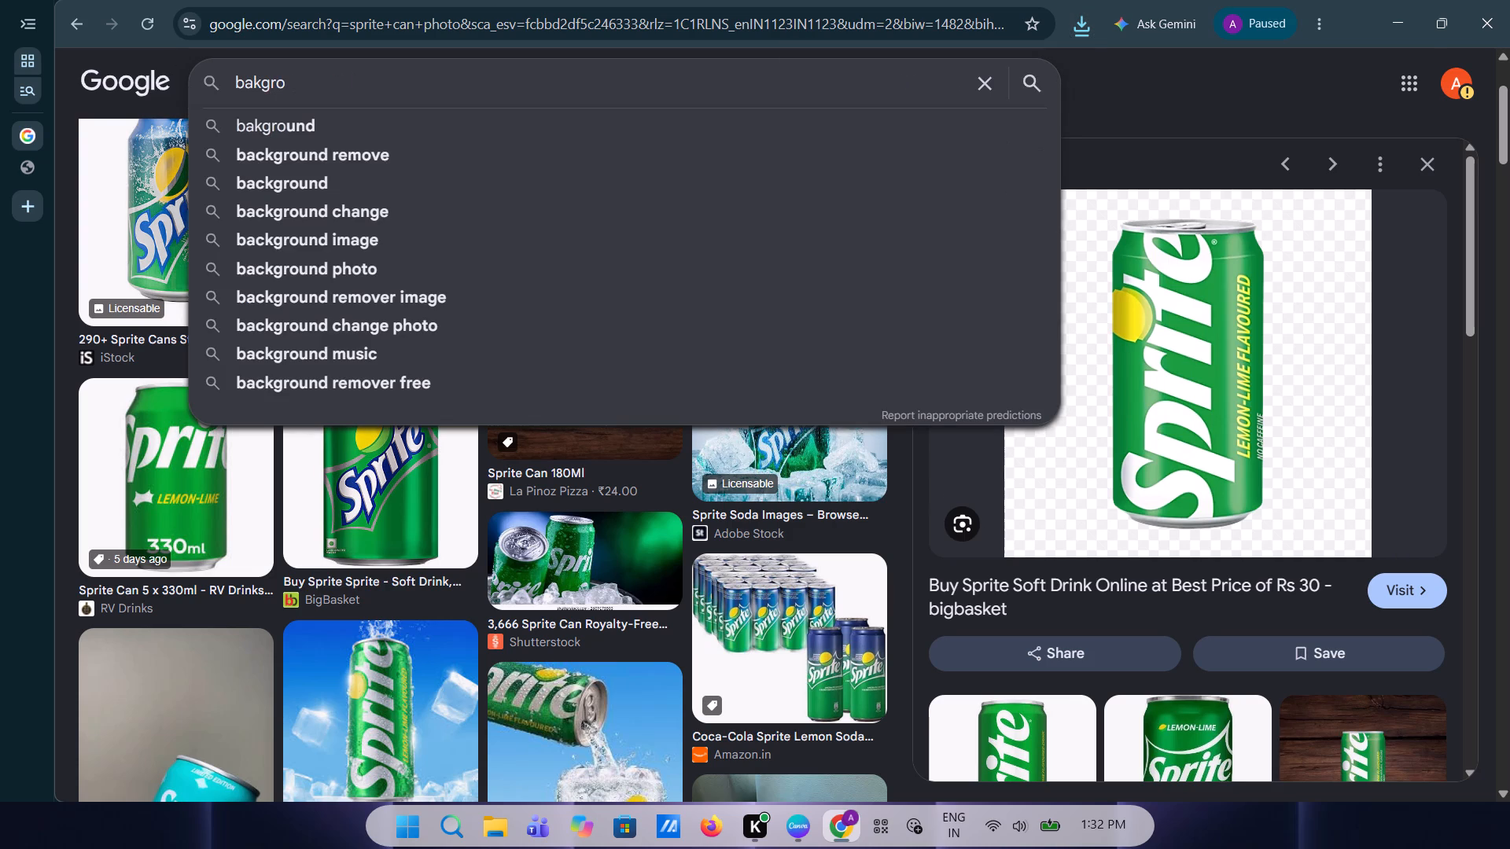
left_click(366, 158)
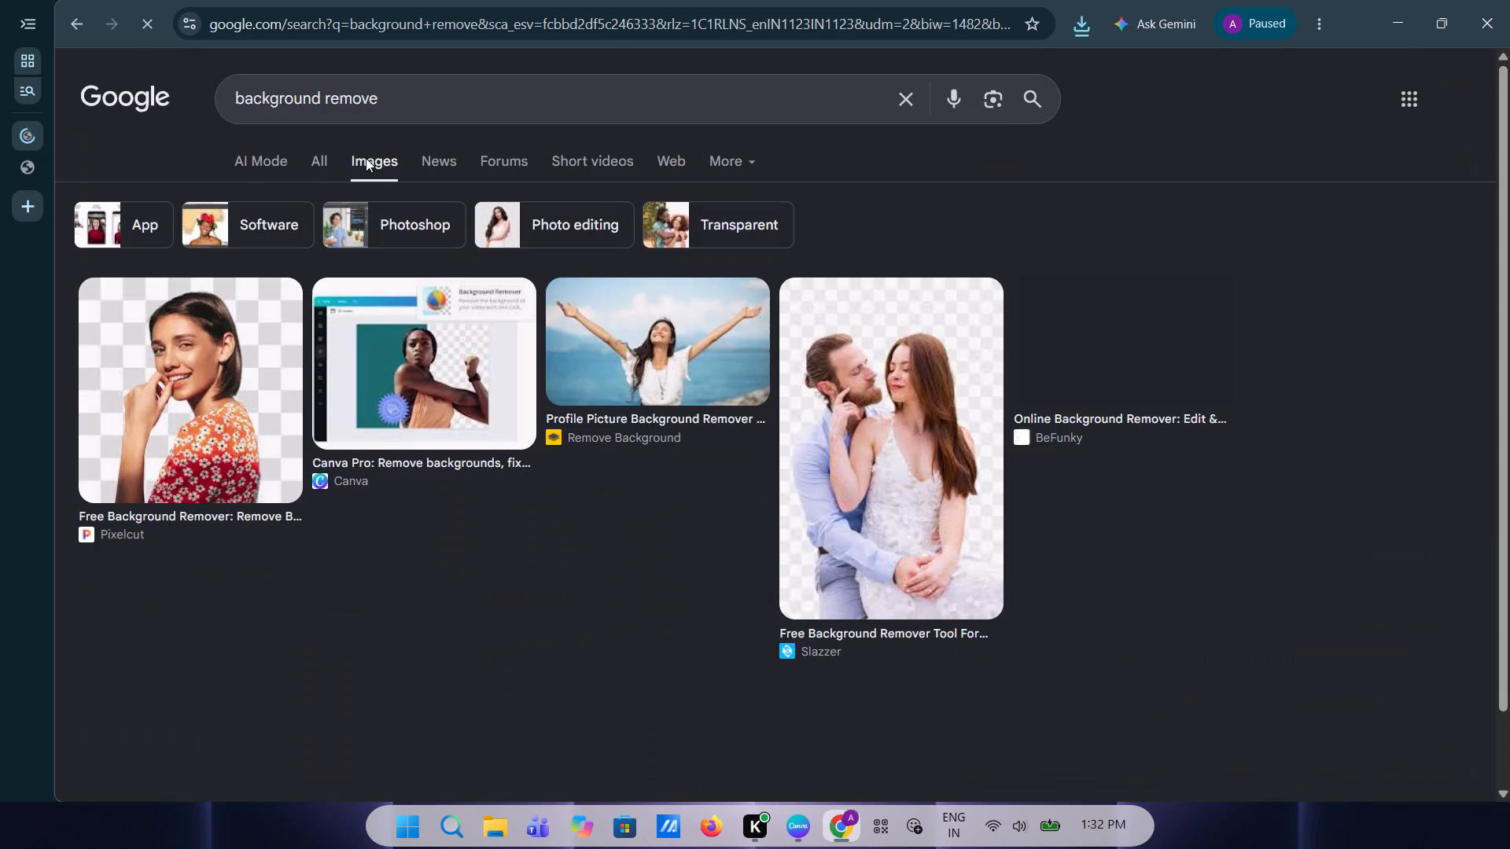
Show all web results for the background removal search and open the remove.bg website.
scroll(259, 369, "down", 4)
scroll(259, 369, "up", 1)
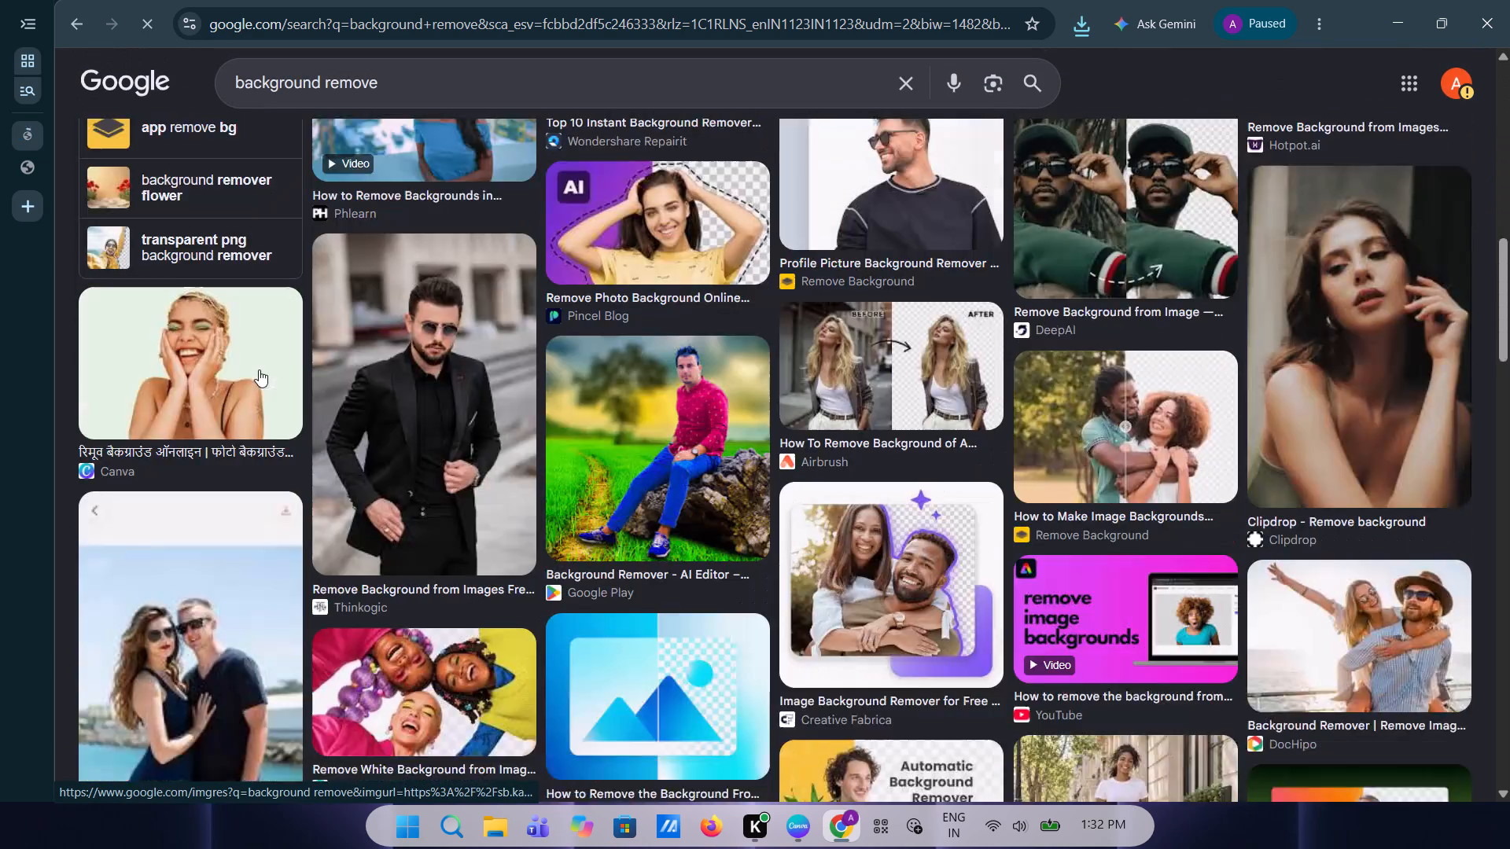
scroll(259, 369, "up", 1)
left_click(315, 161)
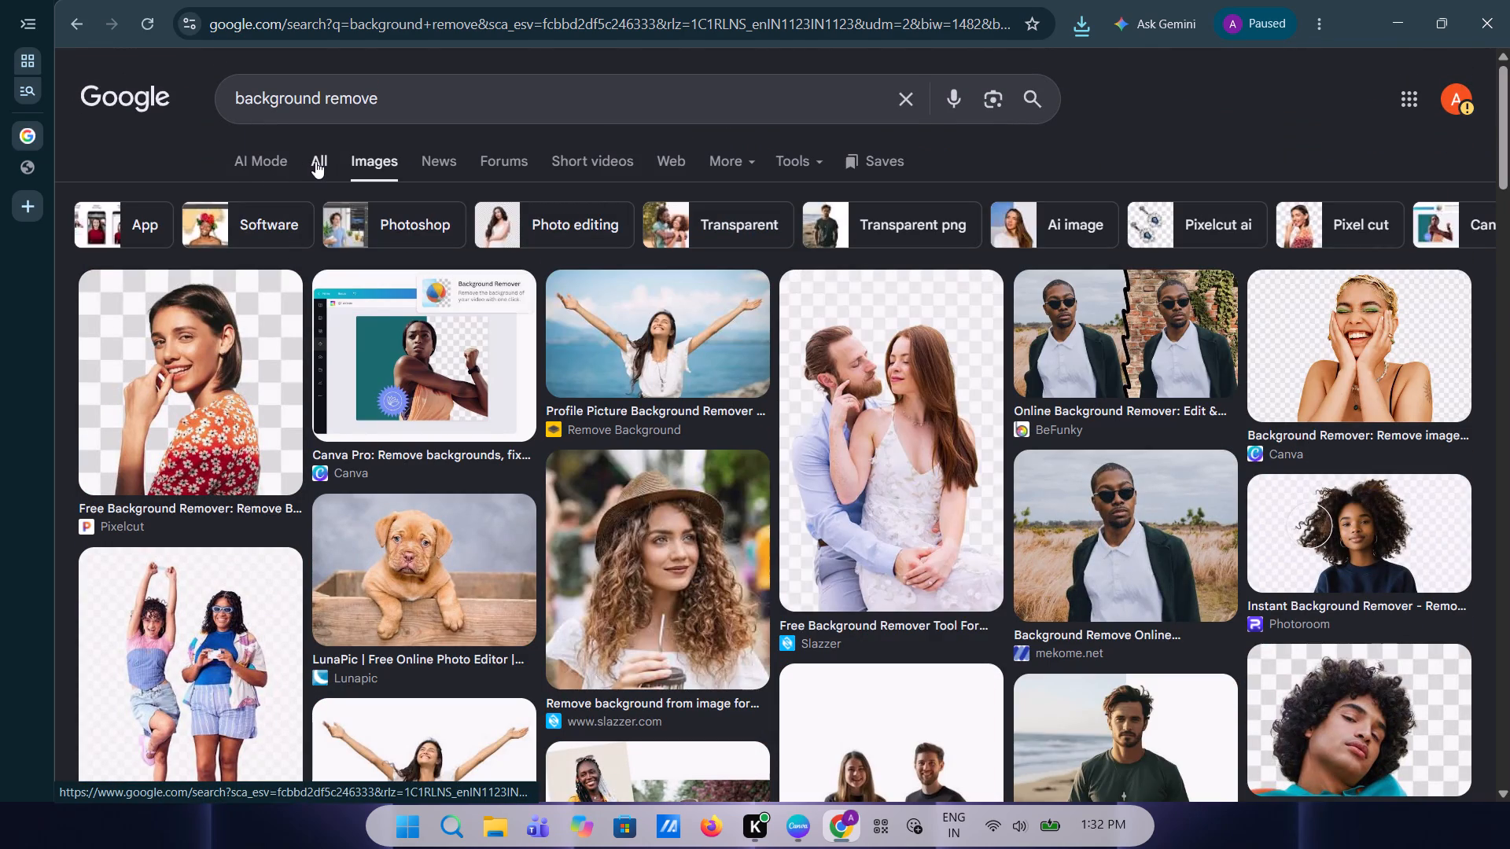
left_click(307, 221)
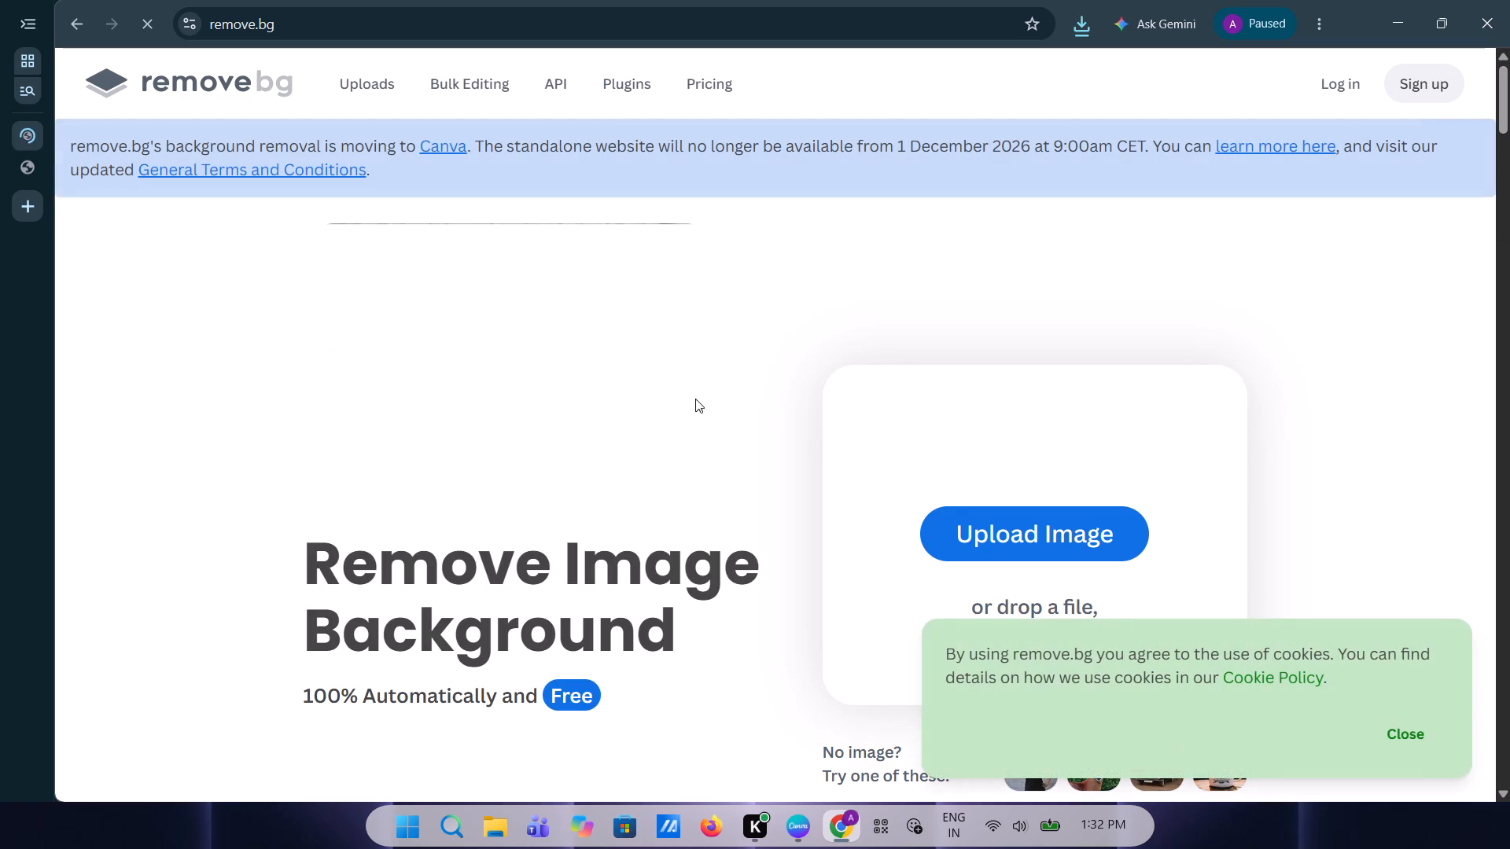
Upload the saved Sprite can image to remove.bg for background removal.
left_click(1064, 549)
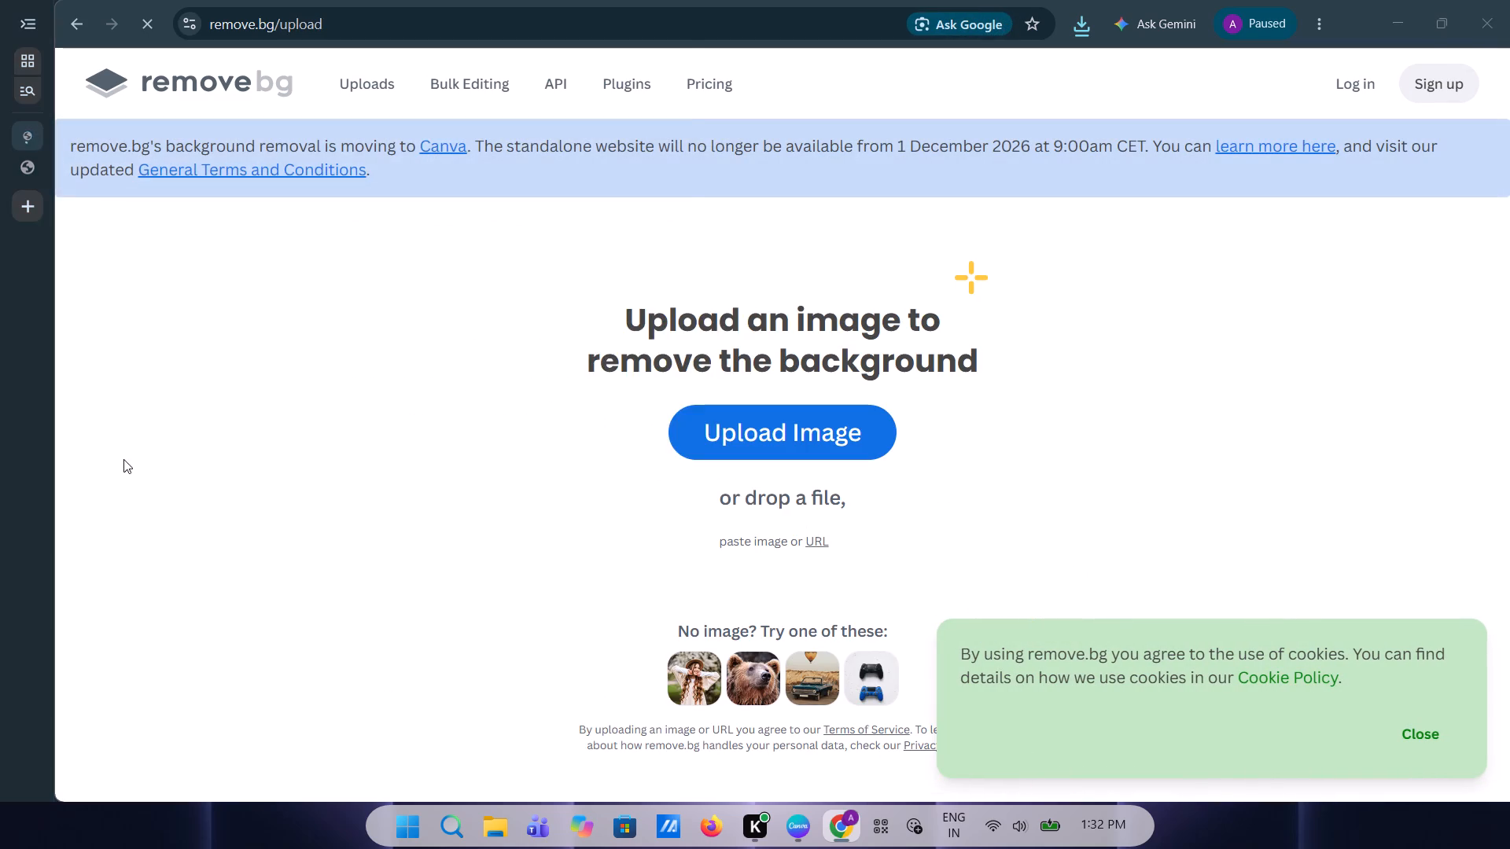
scroll(73, 361, "down", 1)
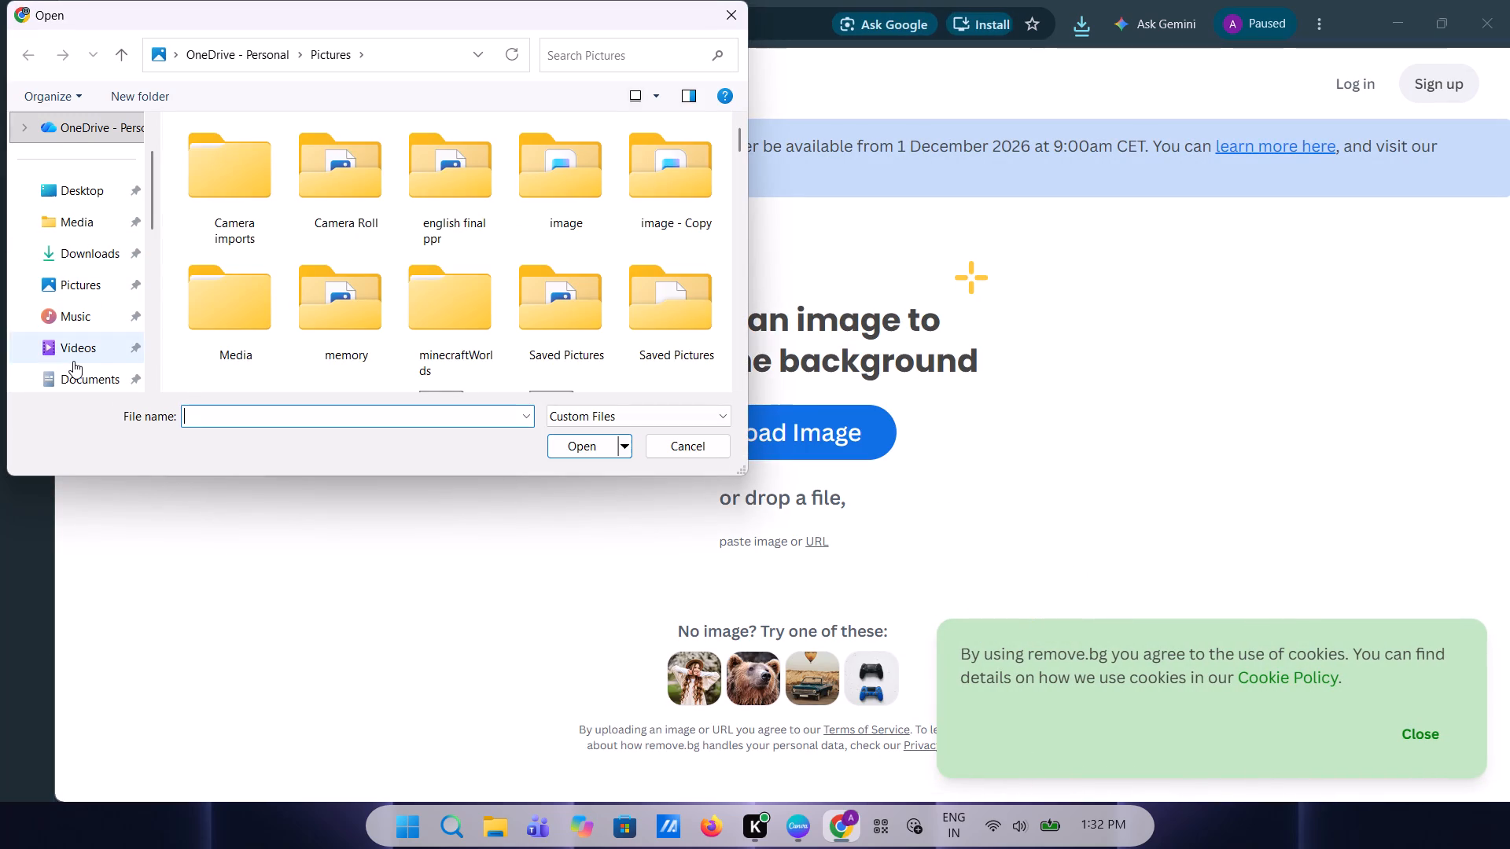
scroll(73, 361, "down", 1)
left_click(96, 227)
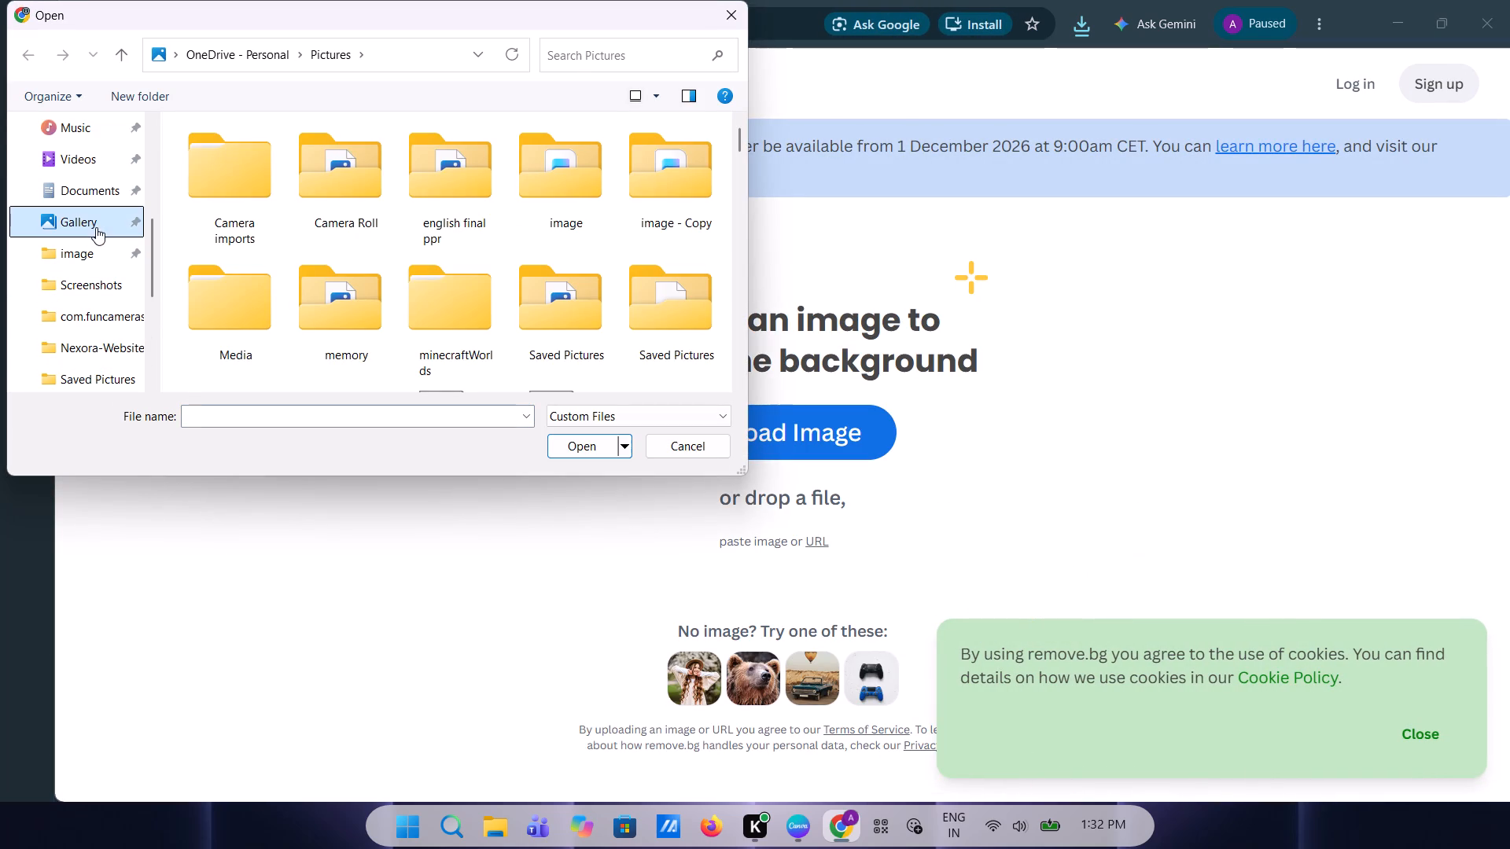
double_click(223, 195)
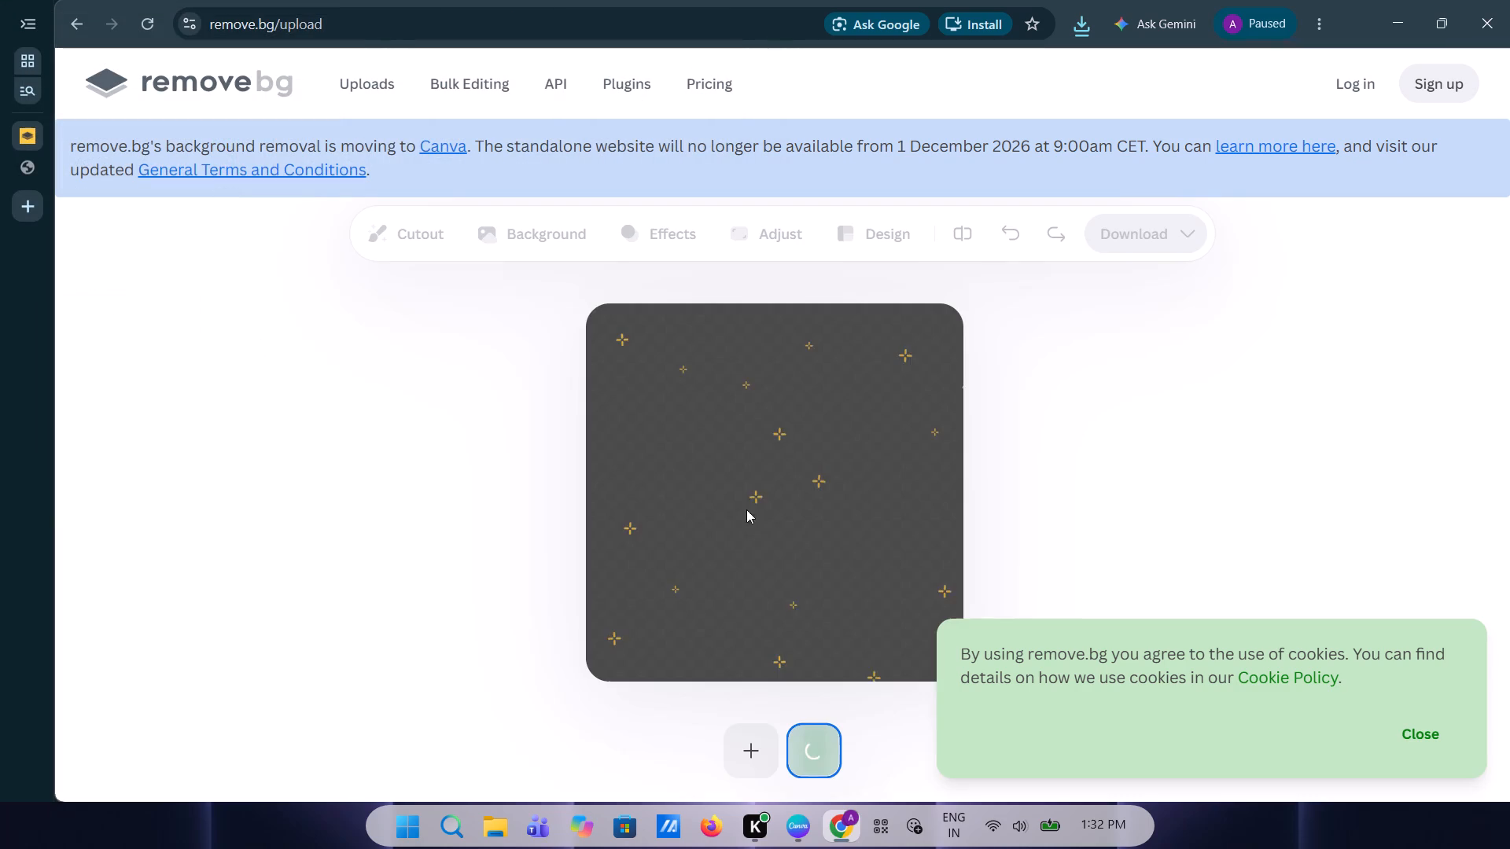
Dismiss the cookie notice and download the free 500 x 500 preview of the cut-out Sprite can from remove.bg.
scroll(712, 514, "down", 1)
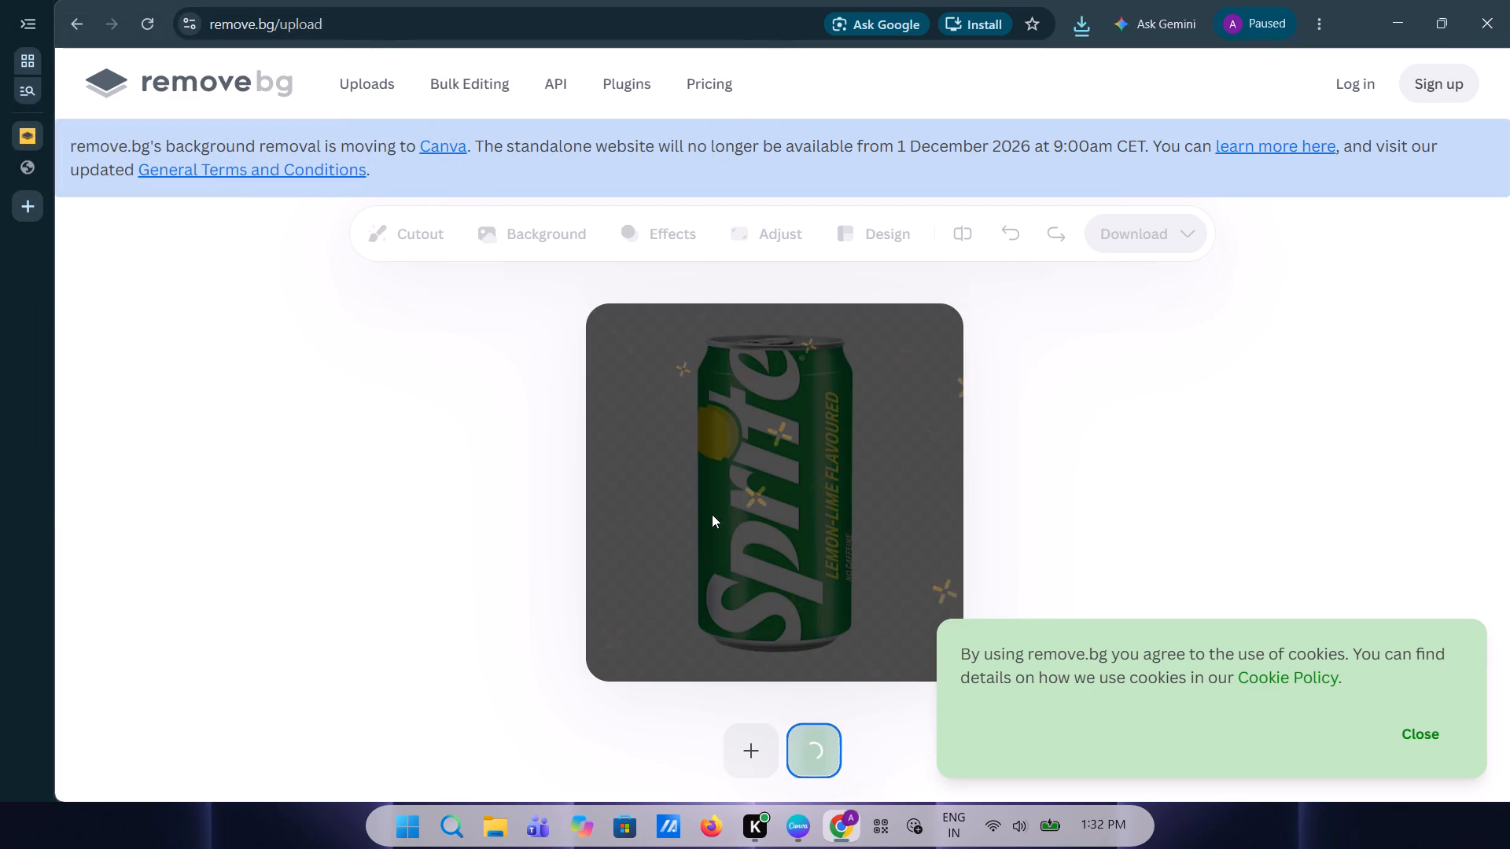
left_click(1424, 742)
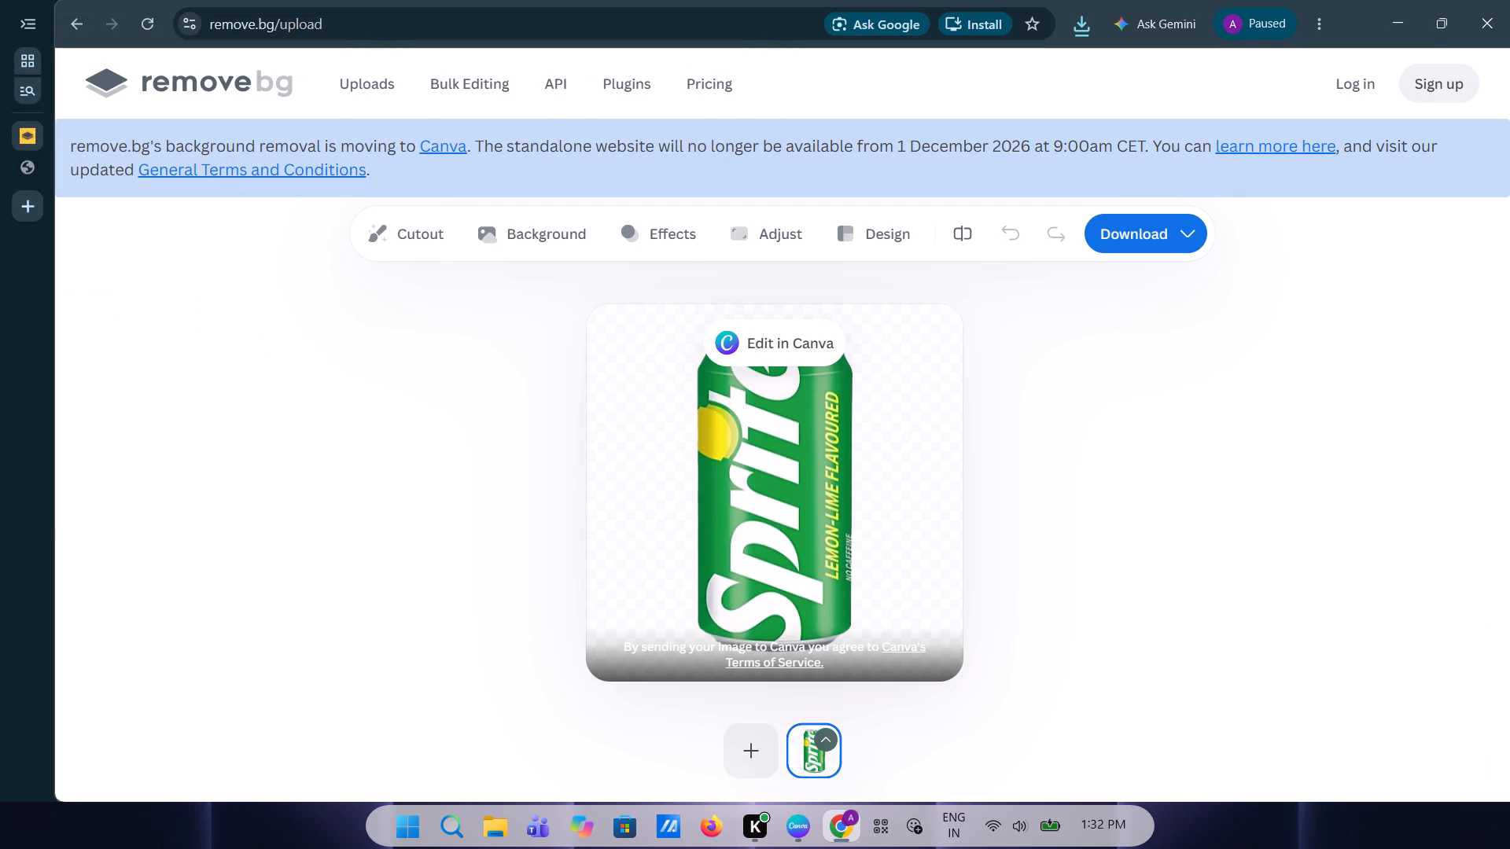
left_click(1157, 231)
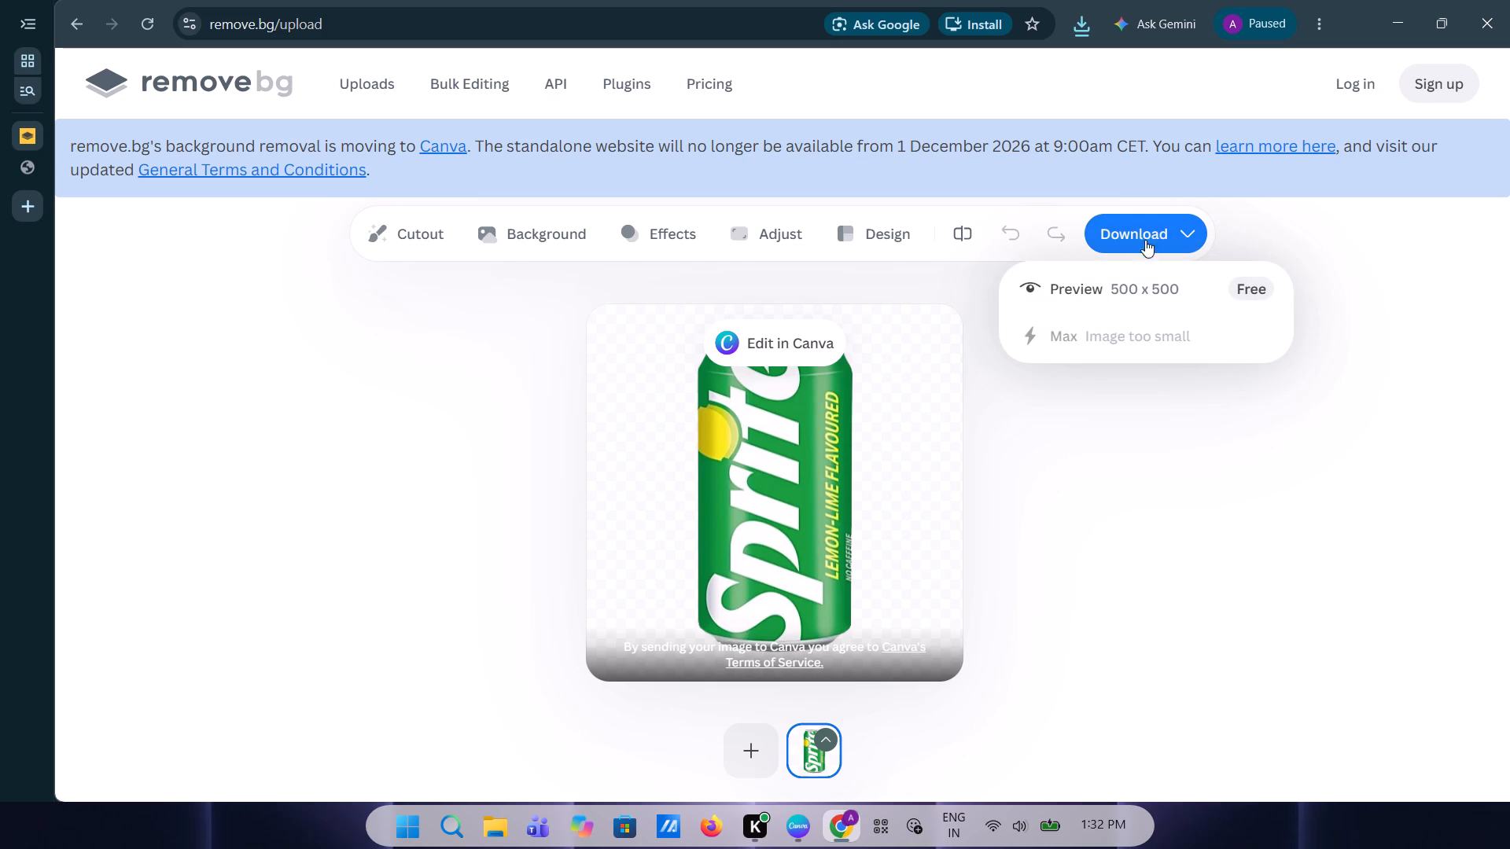
left_click(1107, 279)
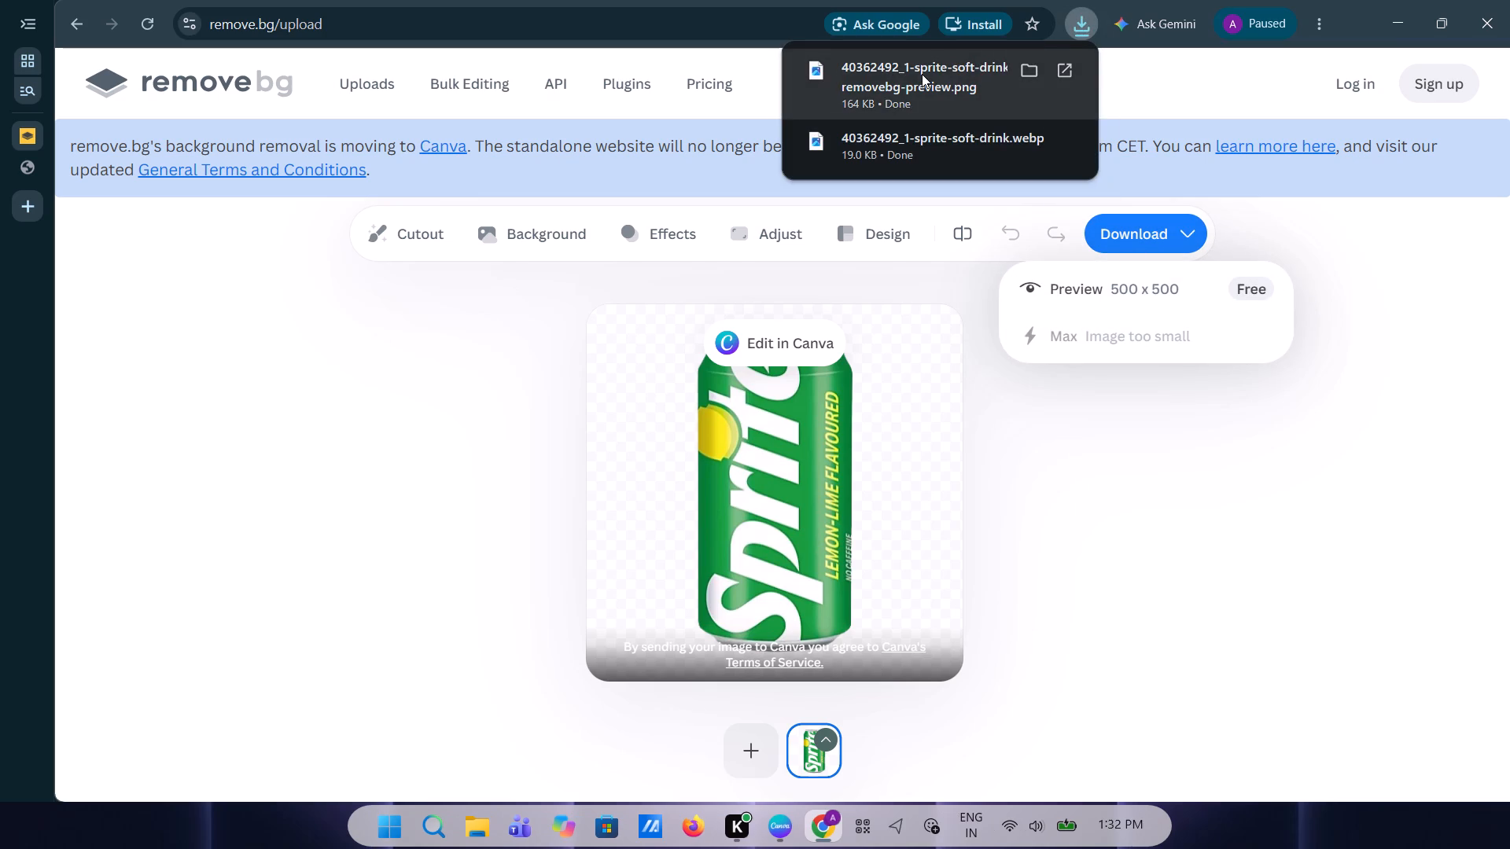
Switch to Canva and upload the downloaded background-free Sprite can PNG to the design's uploads.
left_click(783, 827)
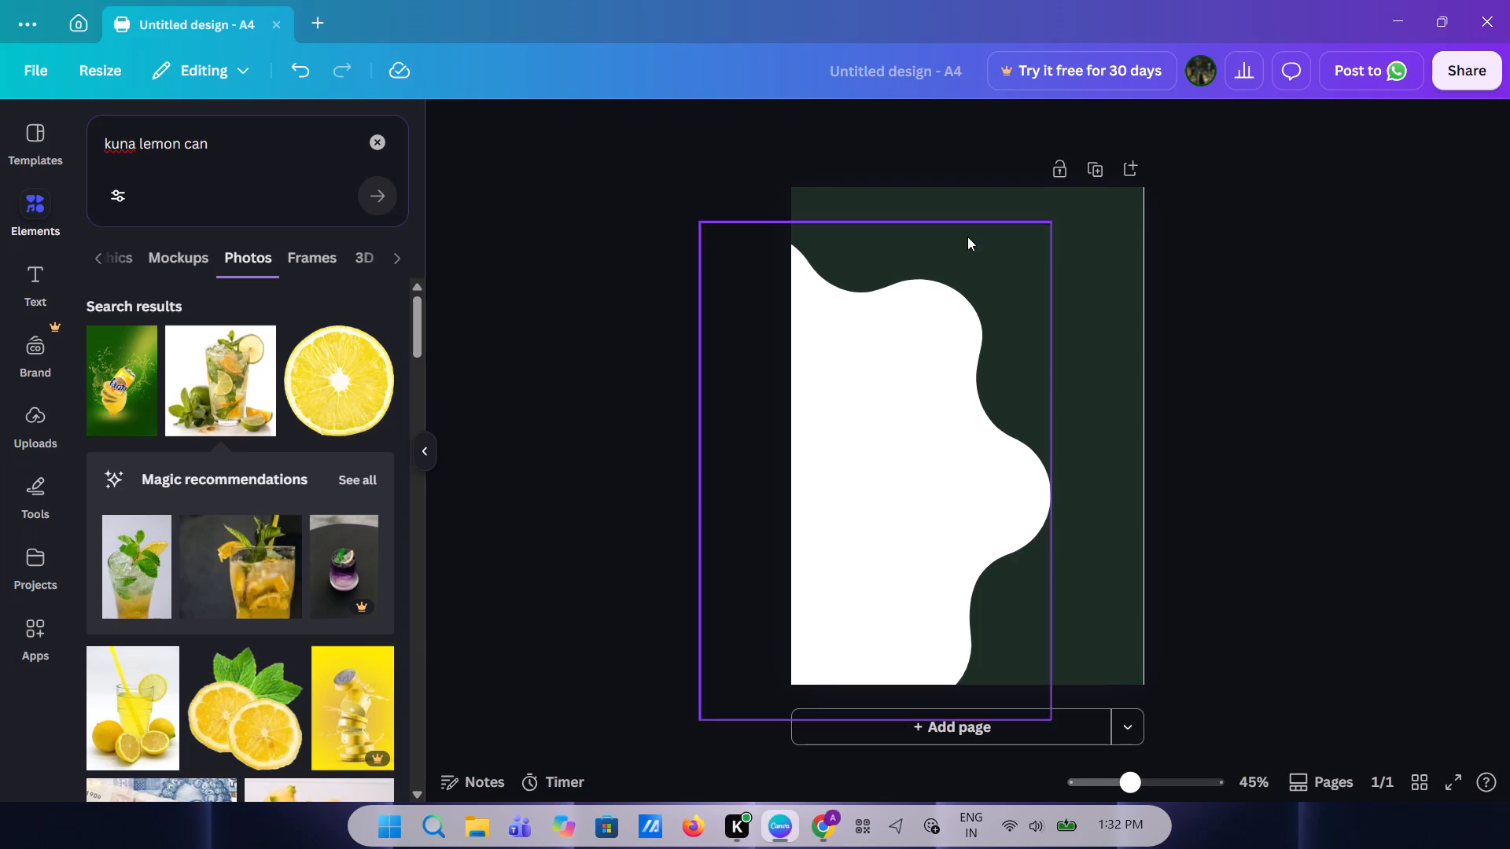
left_click(31, 453)
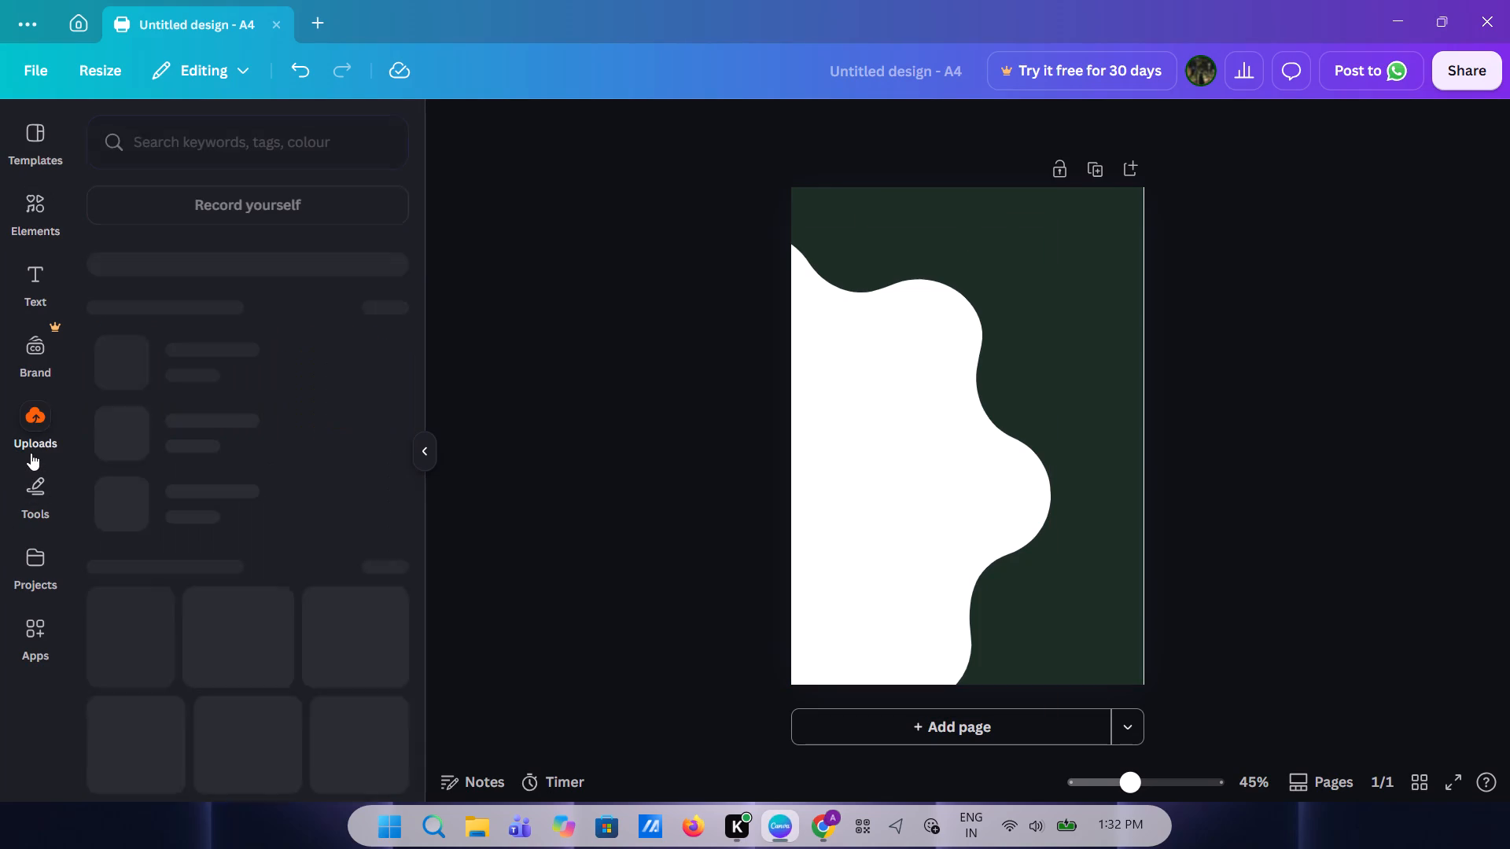
left_click(207, 197)
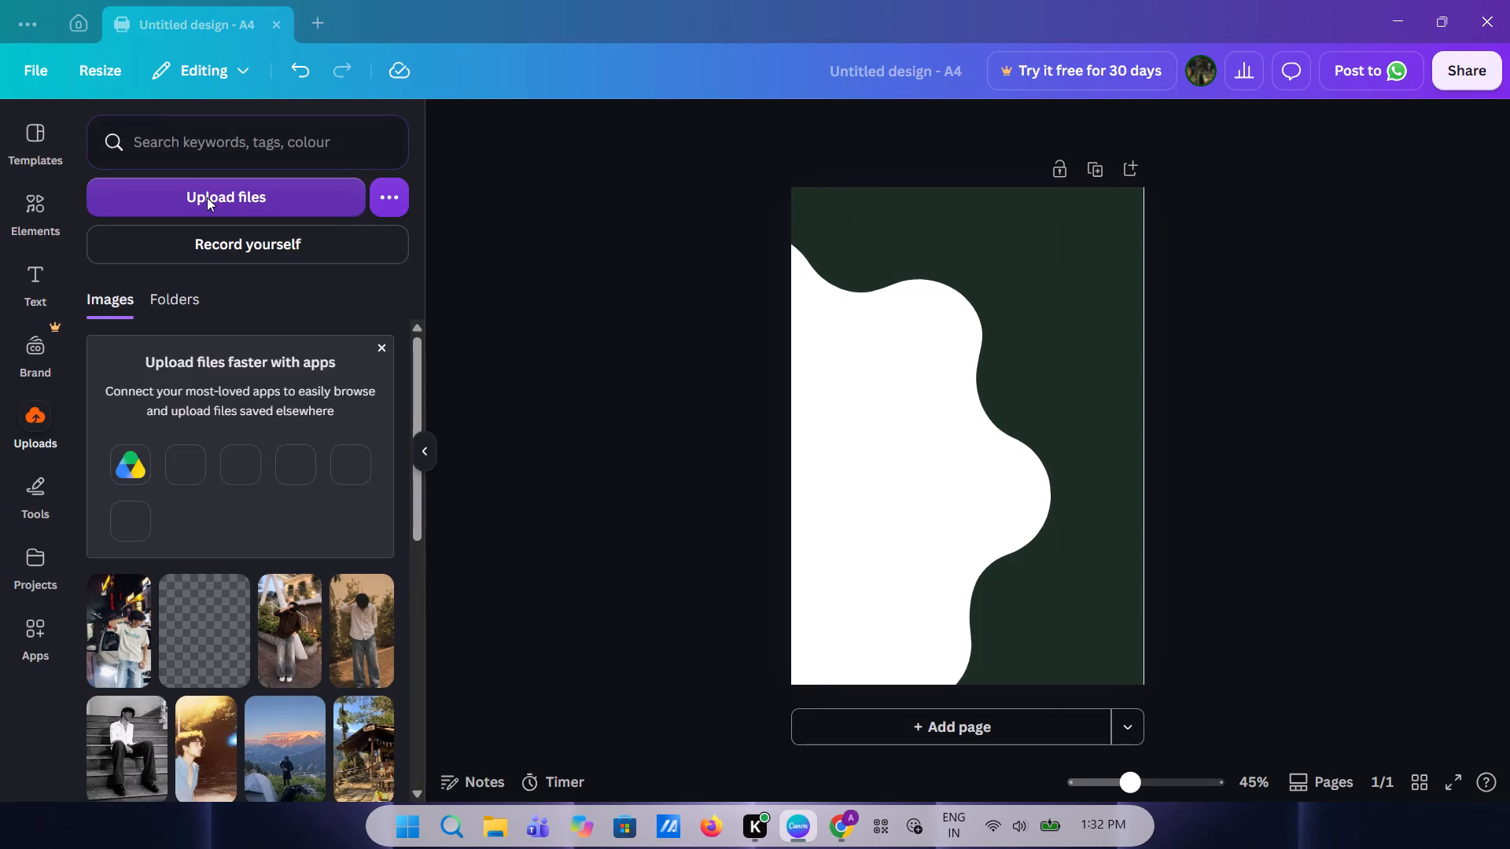
double_click(237, 149)
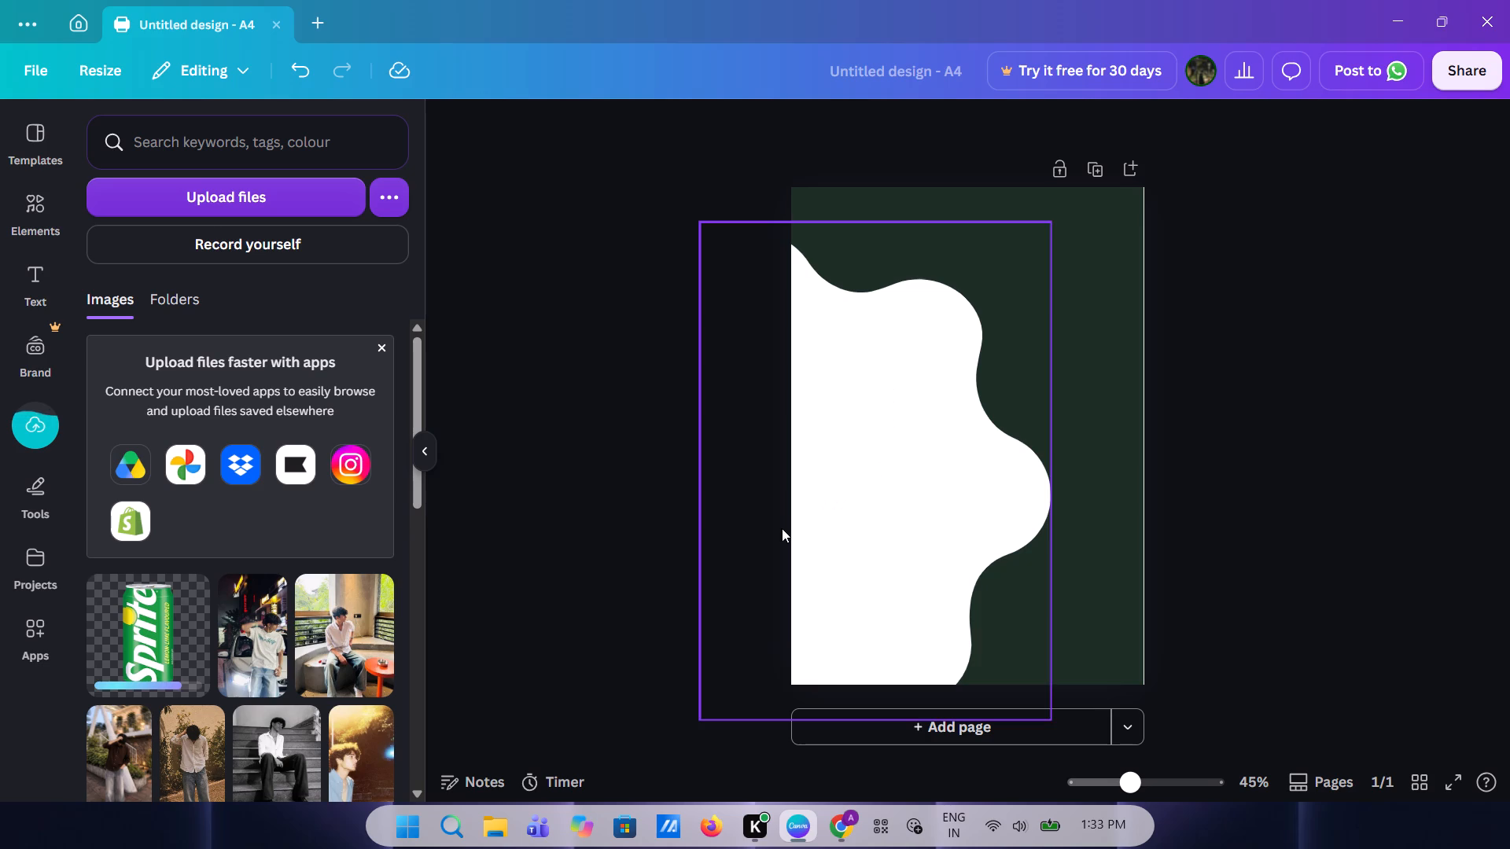
Place the uploaded Sprite can on the page, enlarge it and position it inside the white blob.
left_click(168, 605)
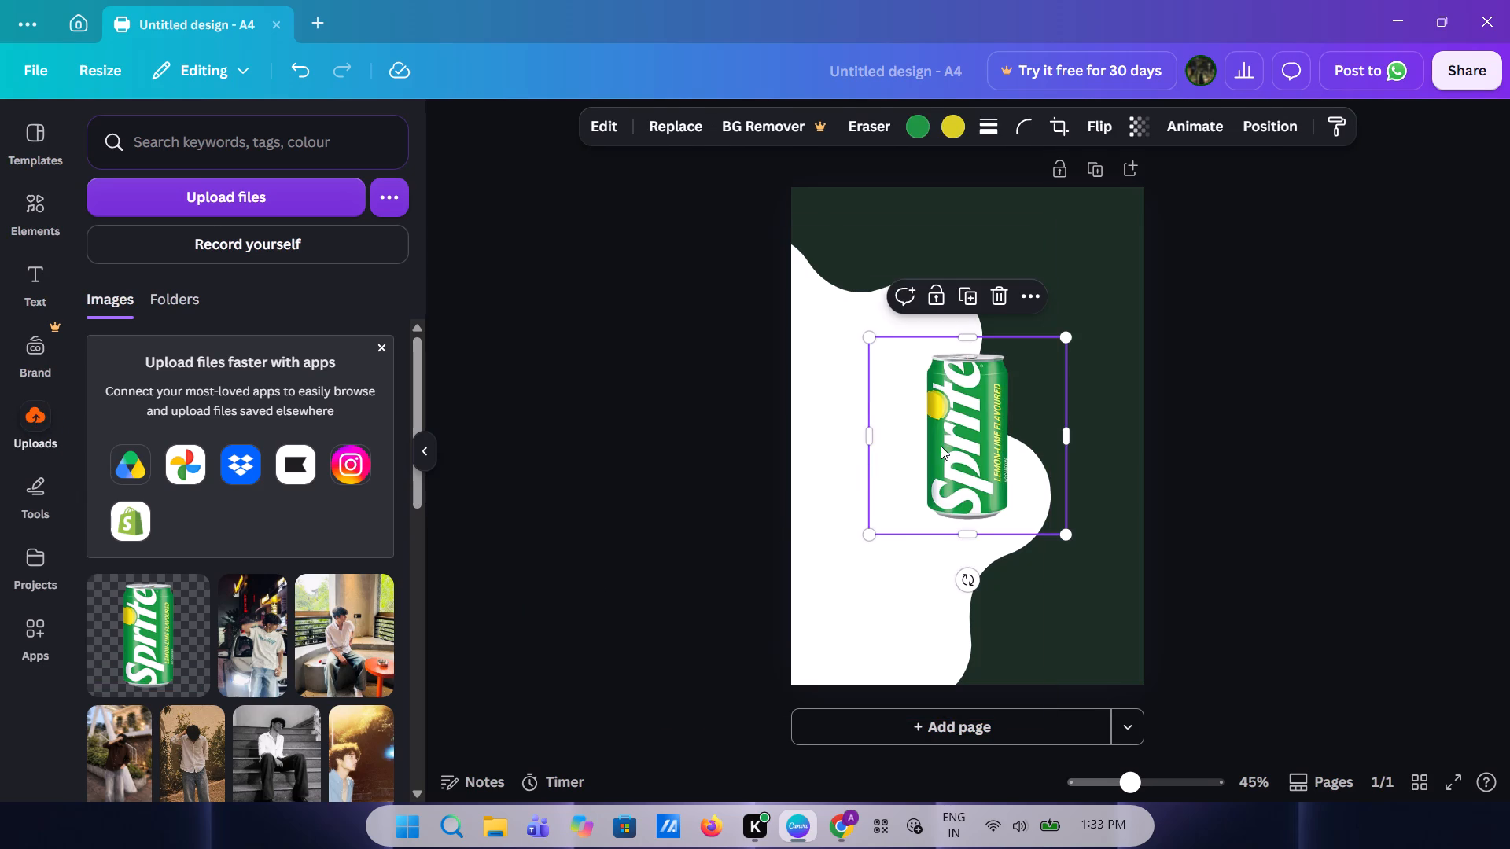
left_click_drag(941, 446, 877, 465)
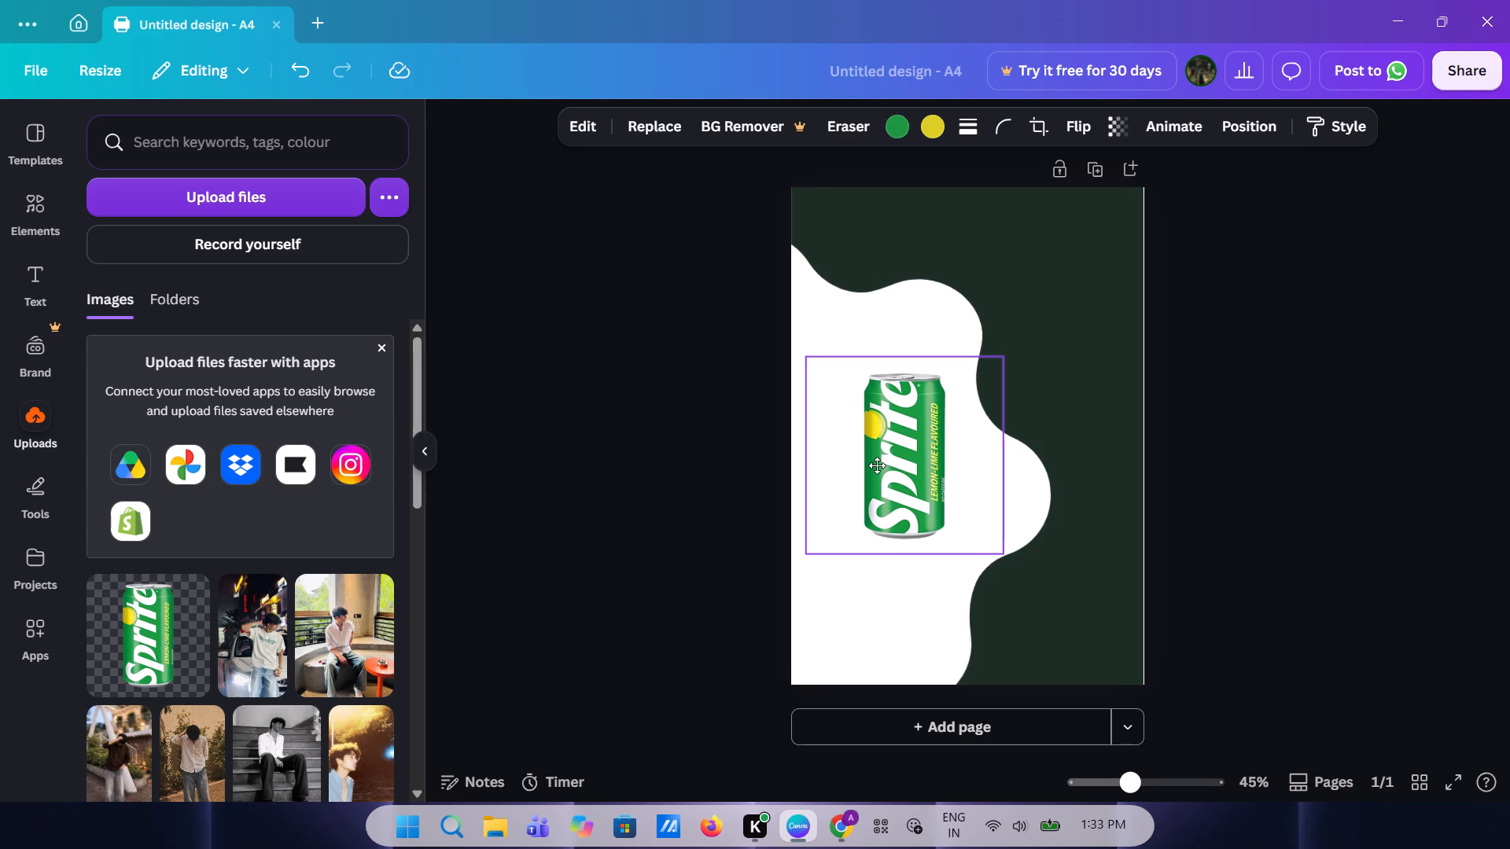
left_click_drag(877, 465, 871, 447)
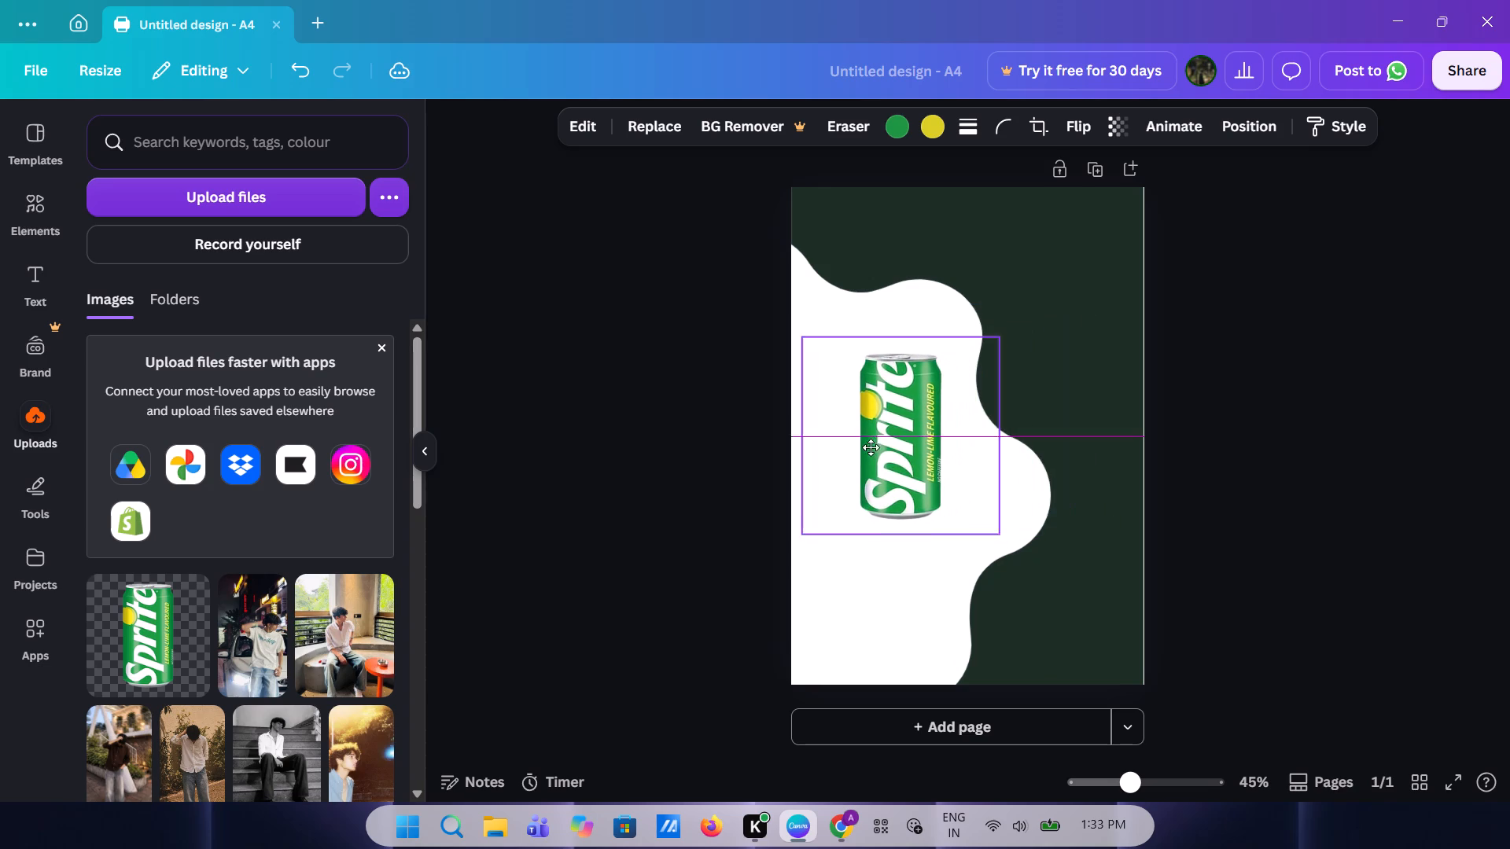
left_click_drag(871, 447, 865, 442)
left_click_drag(990, 531, 1017, 576)
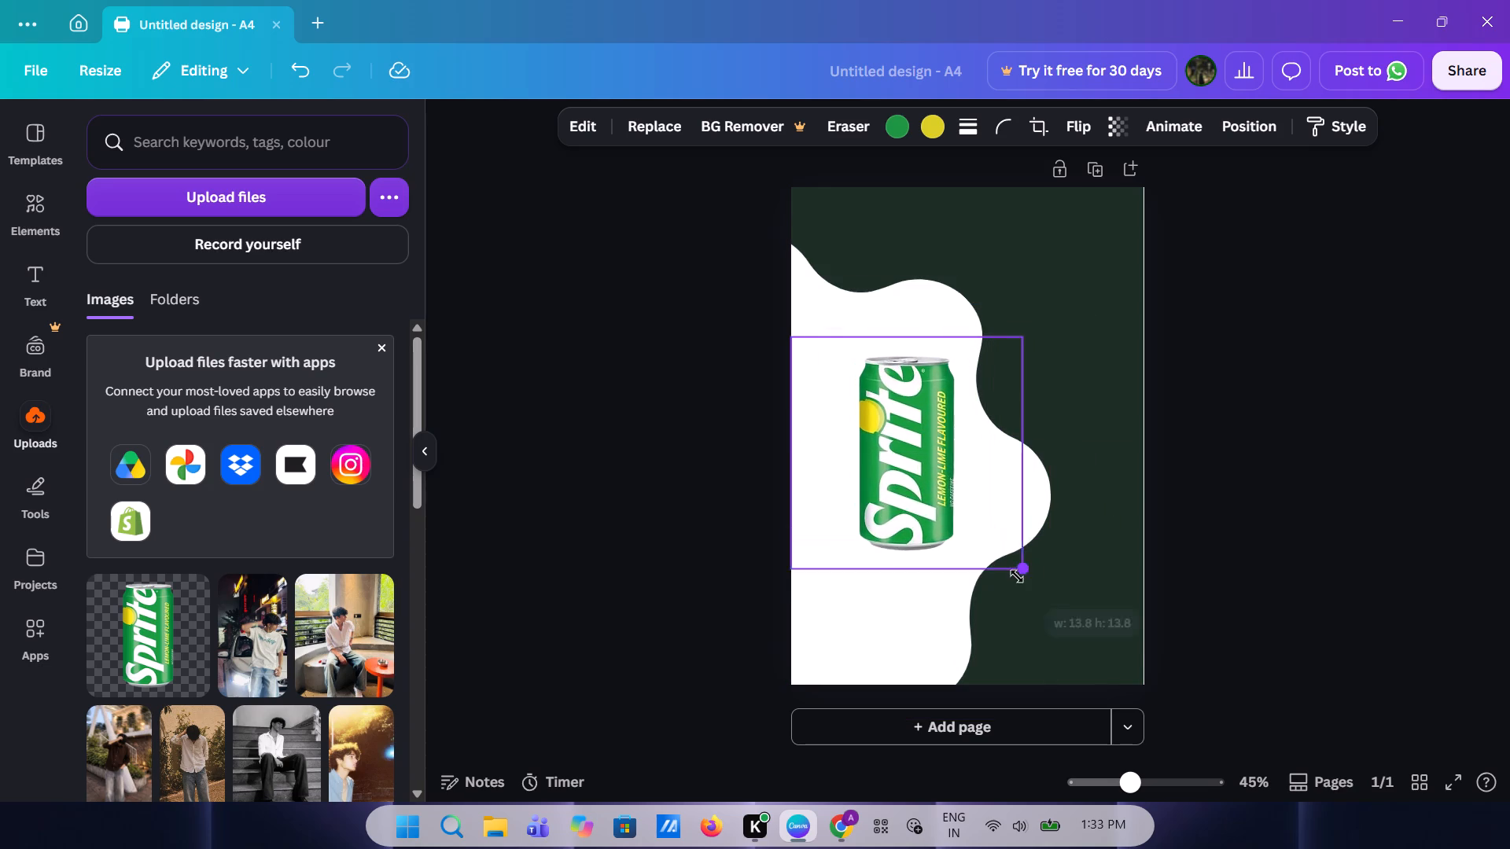
left_click_drag(1017, 576, 1055, 611)
left_click_drag(961, 503, 955, 498)
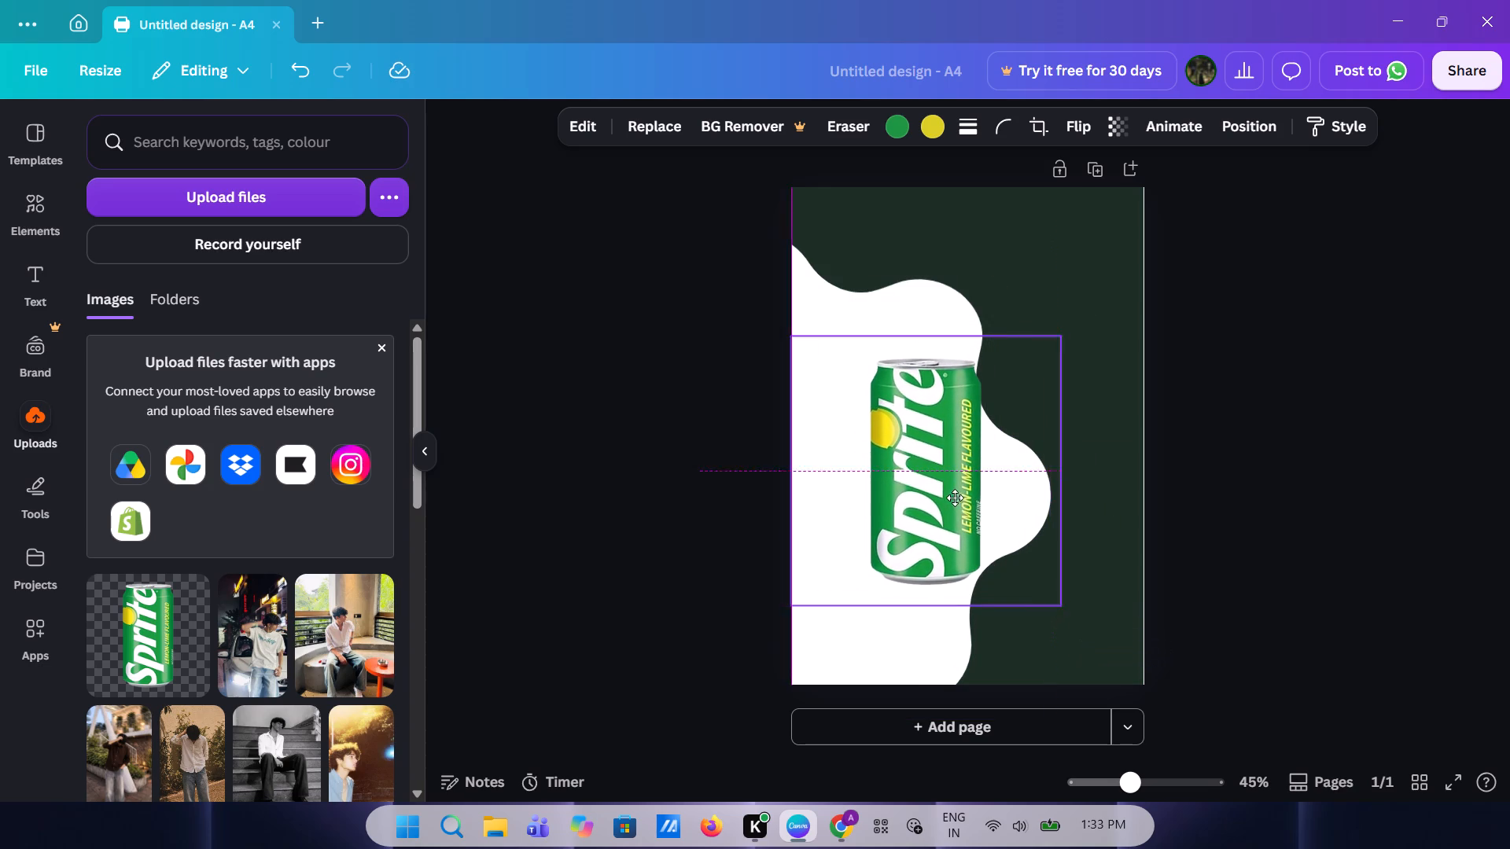
left_click_drag(955, 498, 923, 483)
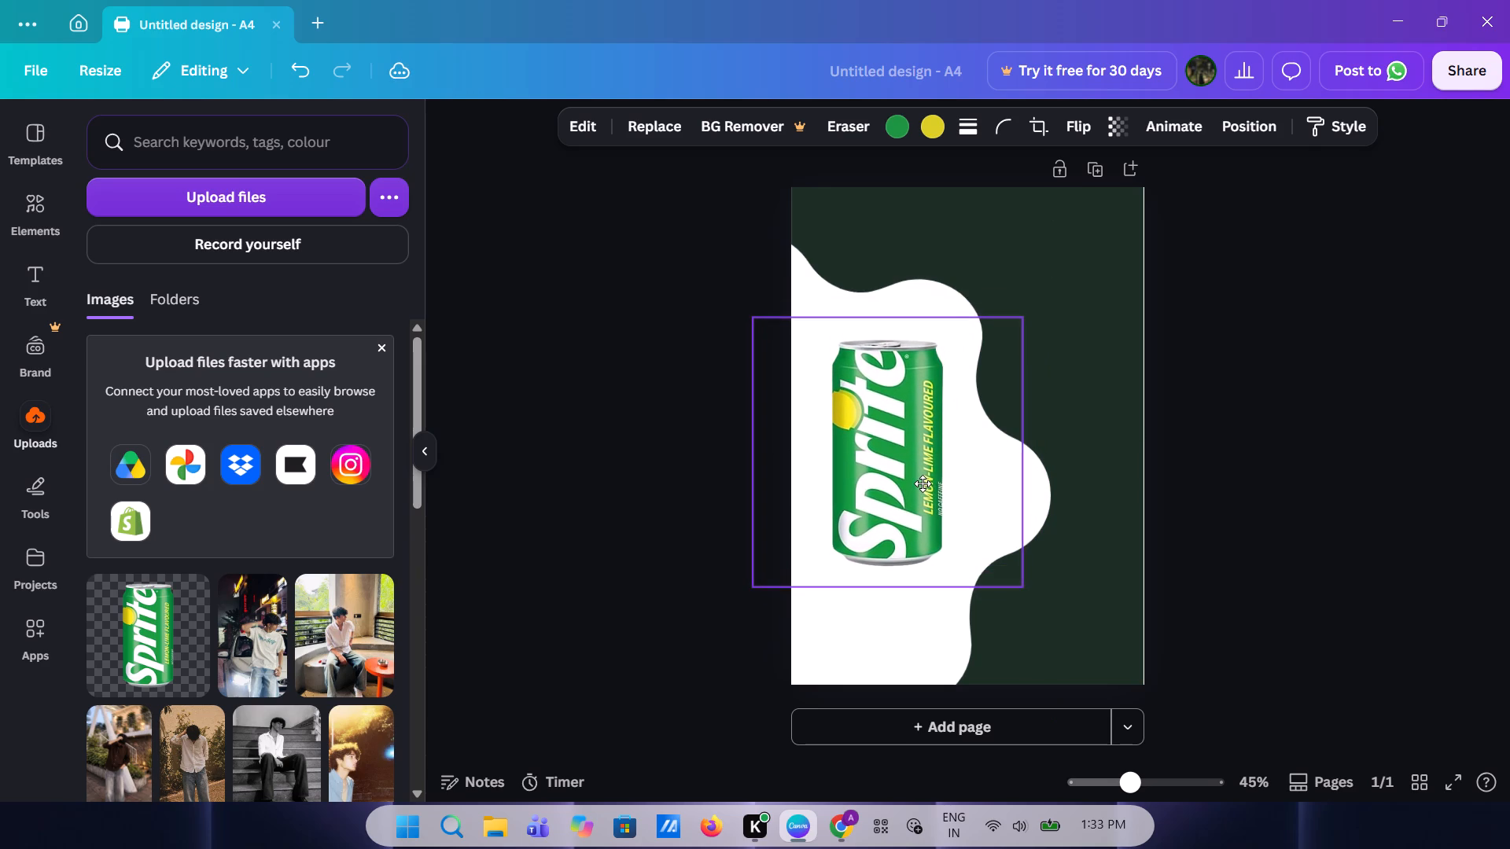
left_click_drag(923, 483, 928, 483)
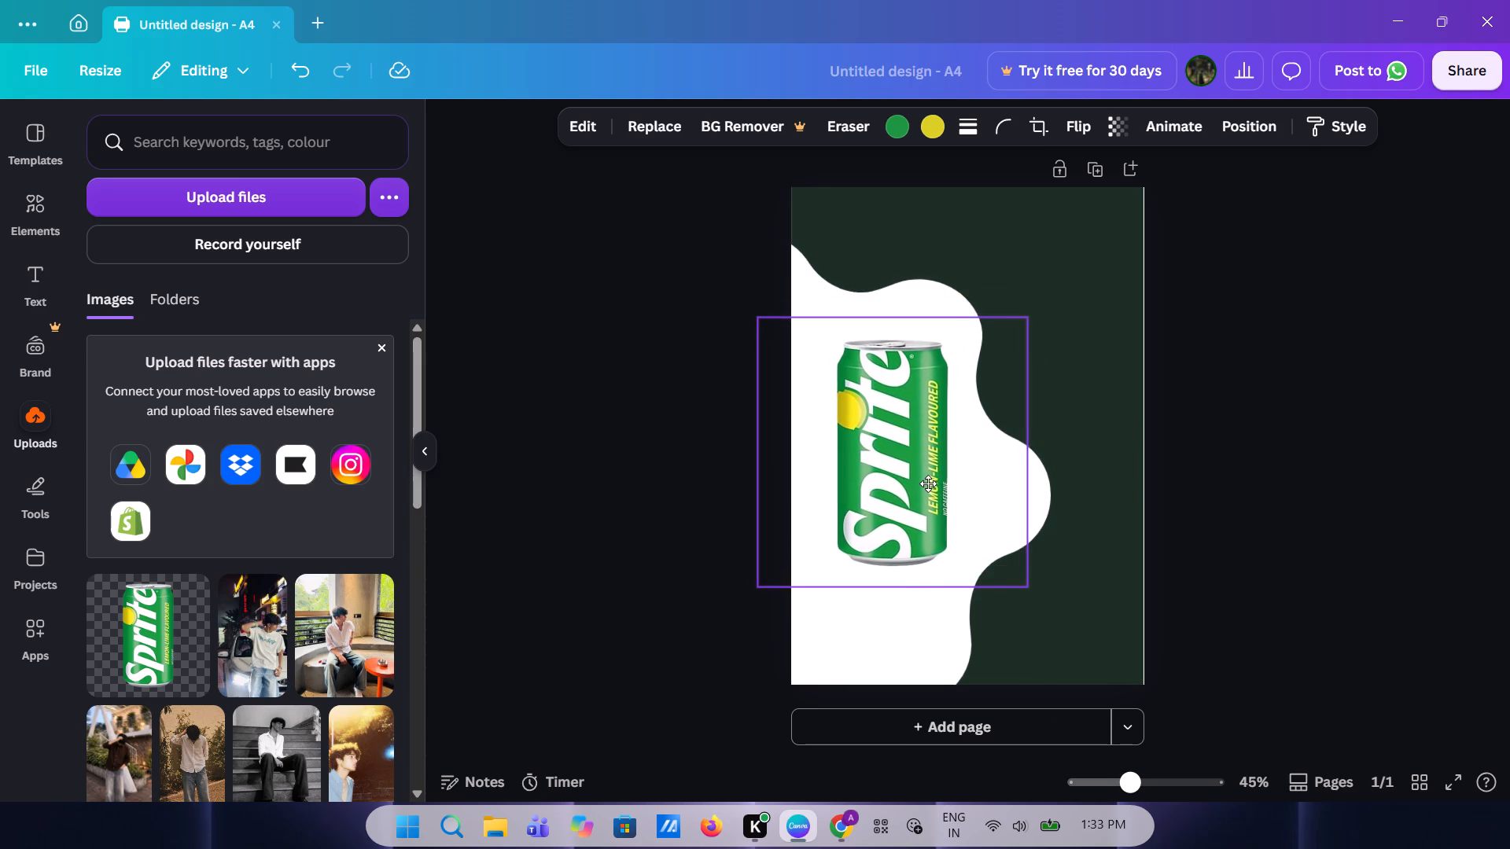
left_click_drag(928, 483, 932, 483)
left_click(1259, 374)
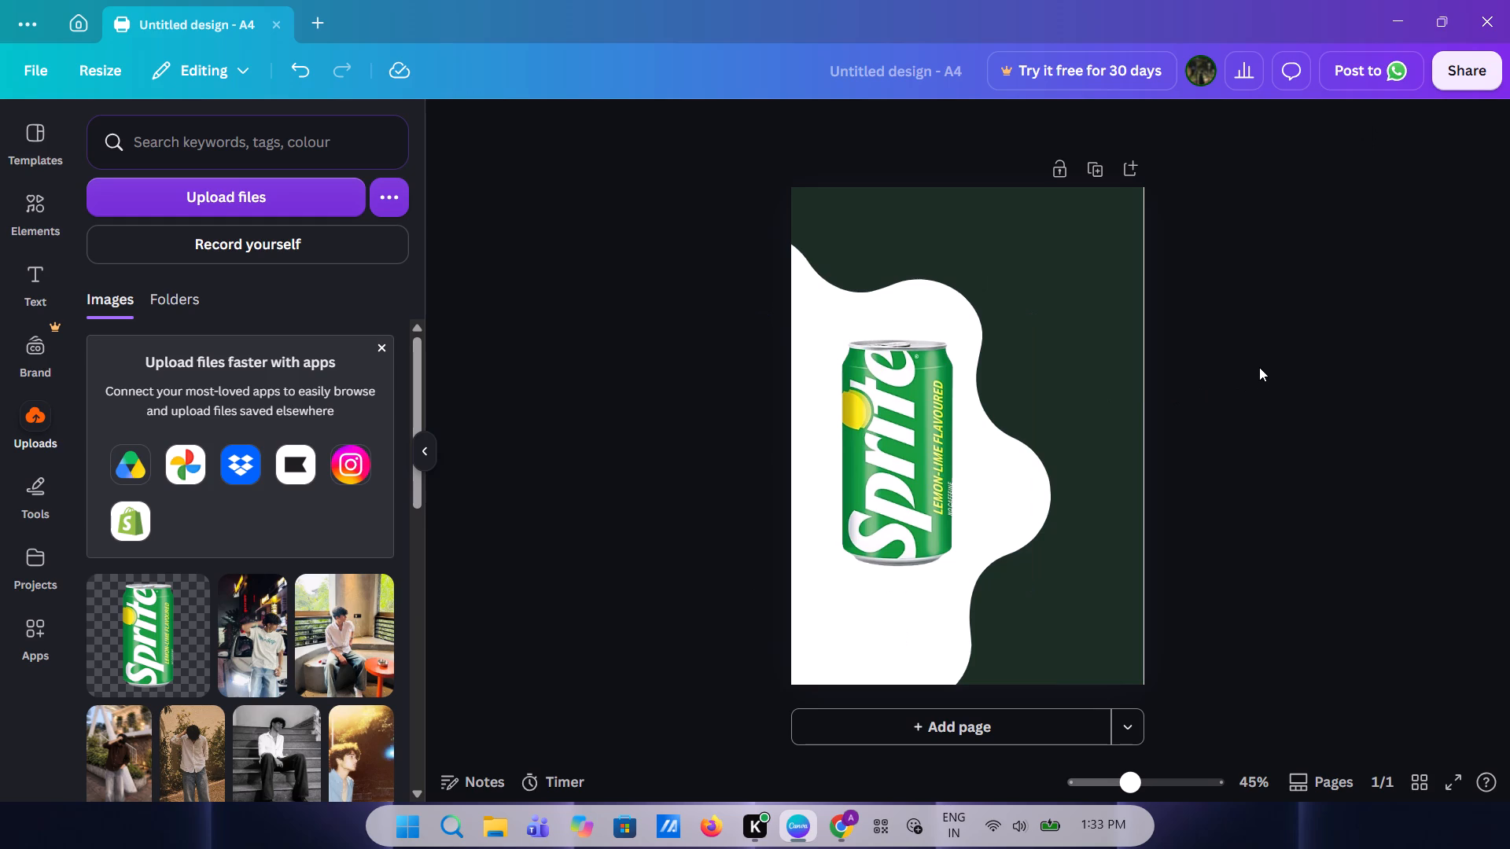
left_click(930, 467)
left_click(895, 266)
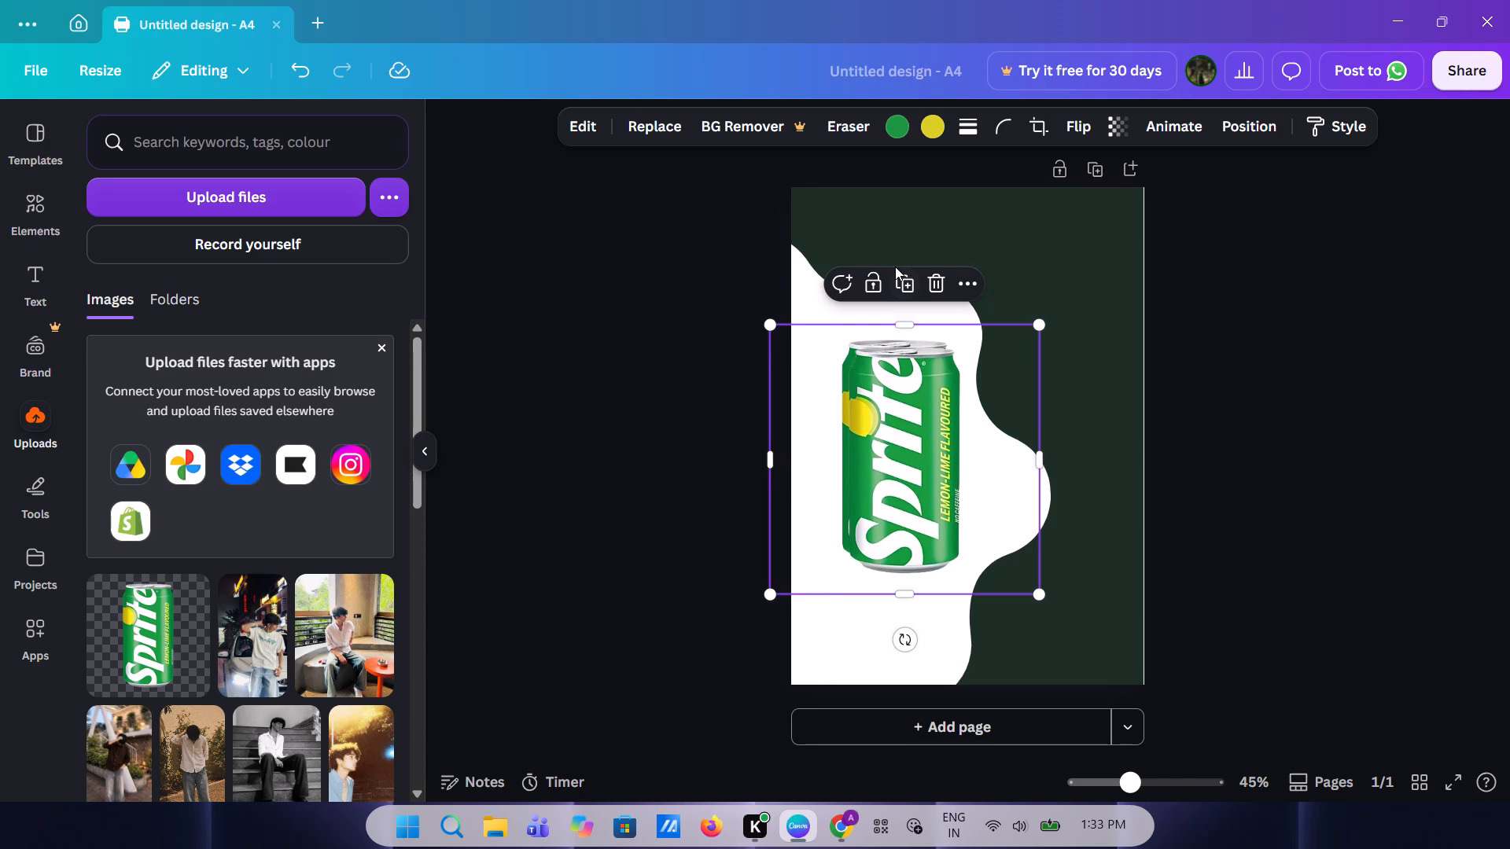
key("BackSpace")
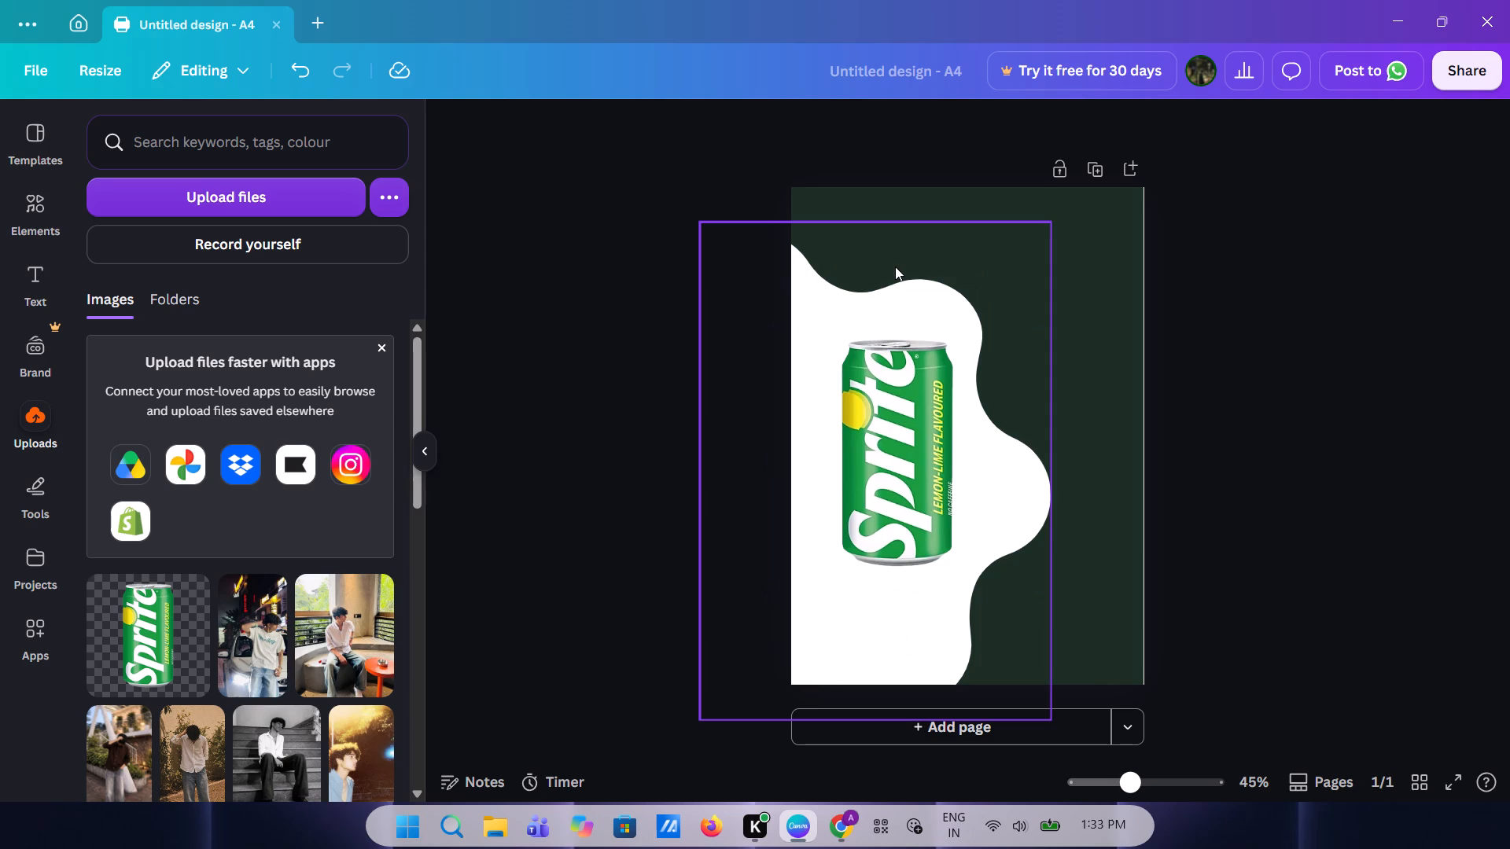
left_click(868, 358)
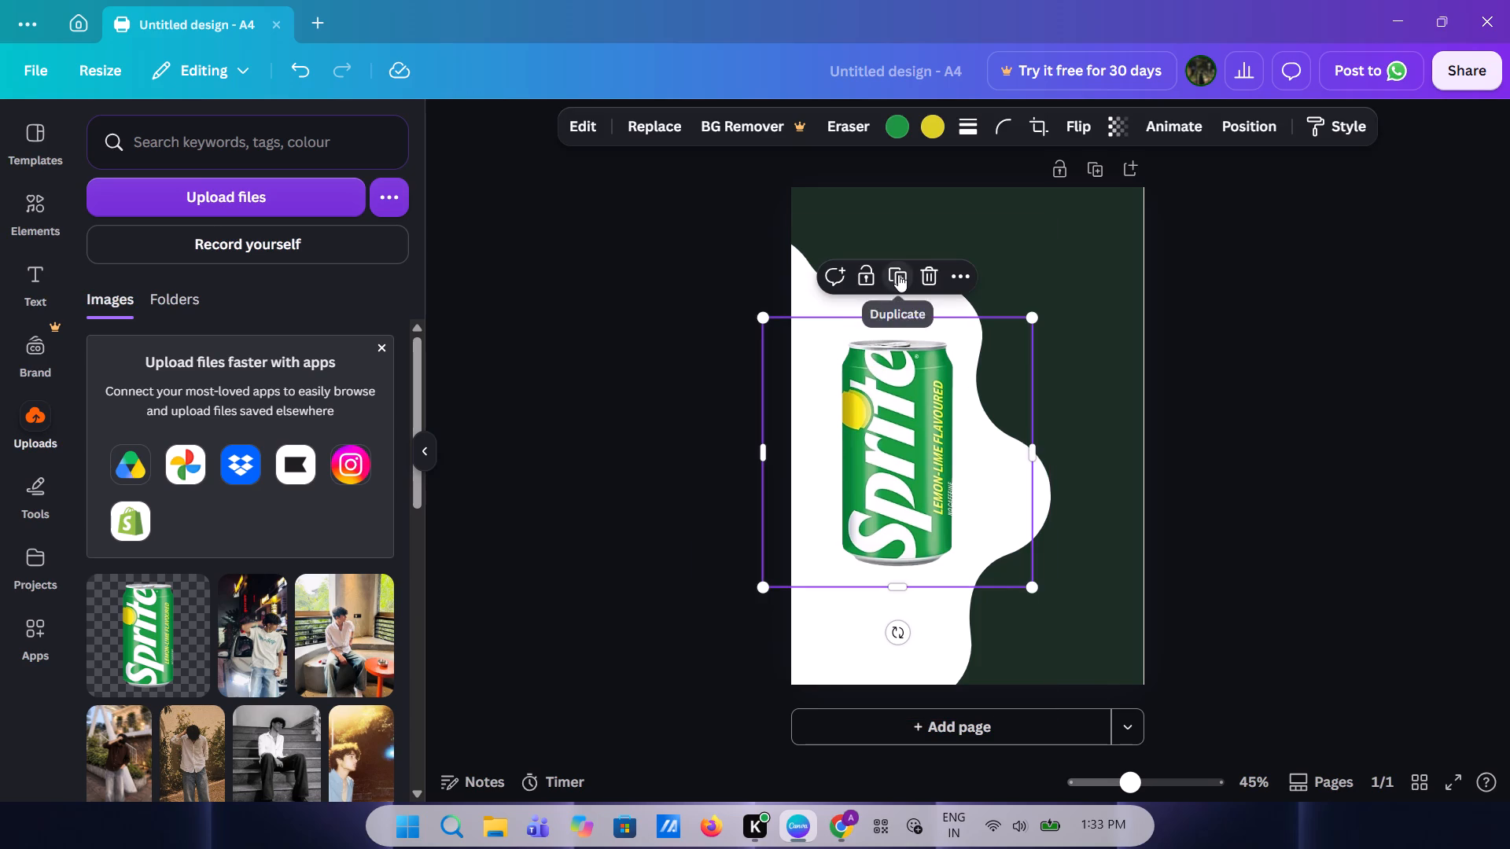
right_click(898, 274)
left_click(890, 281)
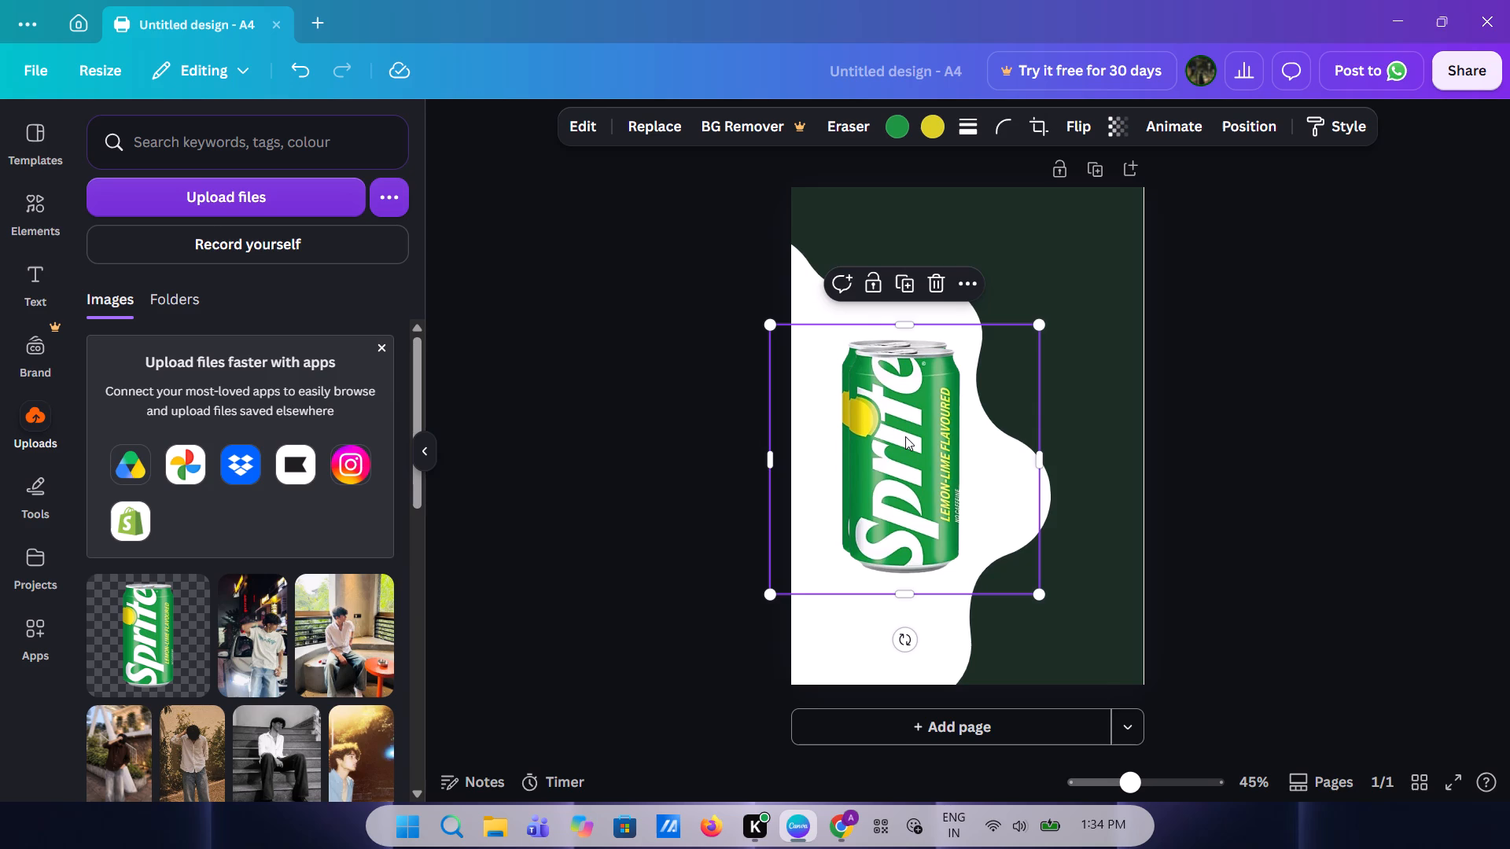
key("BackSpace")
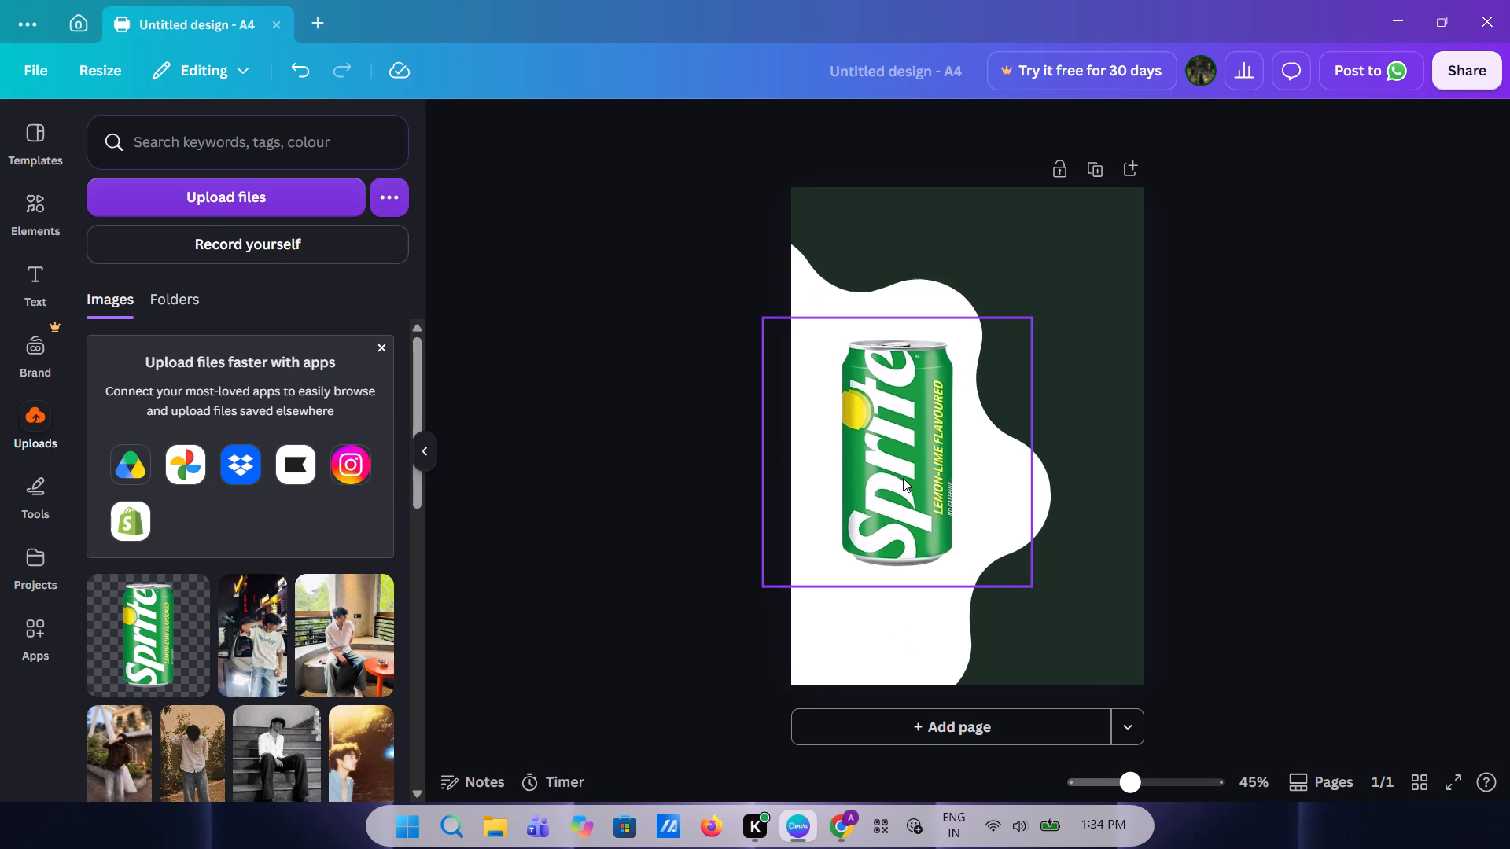
Duplicate the white blob, recolour the copy with the design's dark green and align it exactly over the original.
left_click(845, 299)
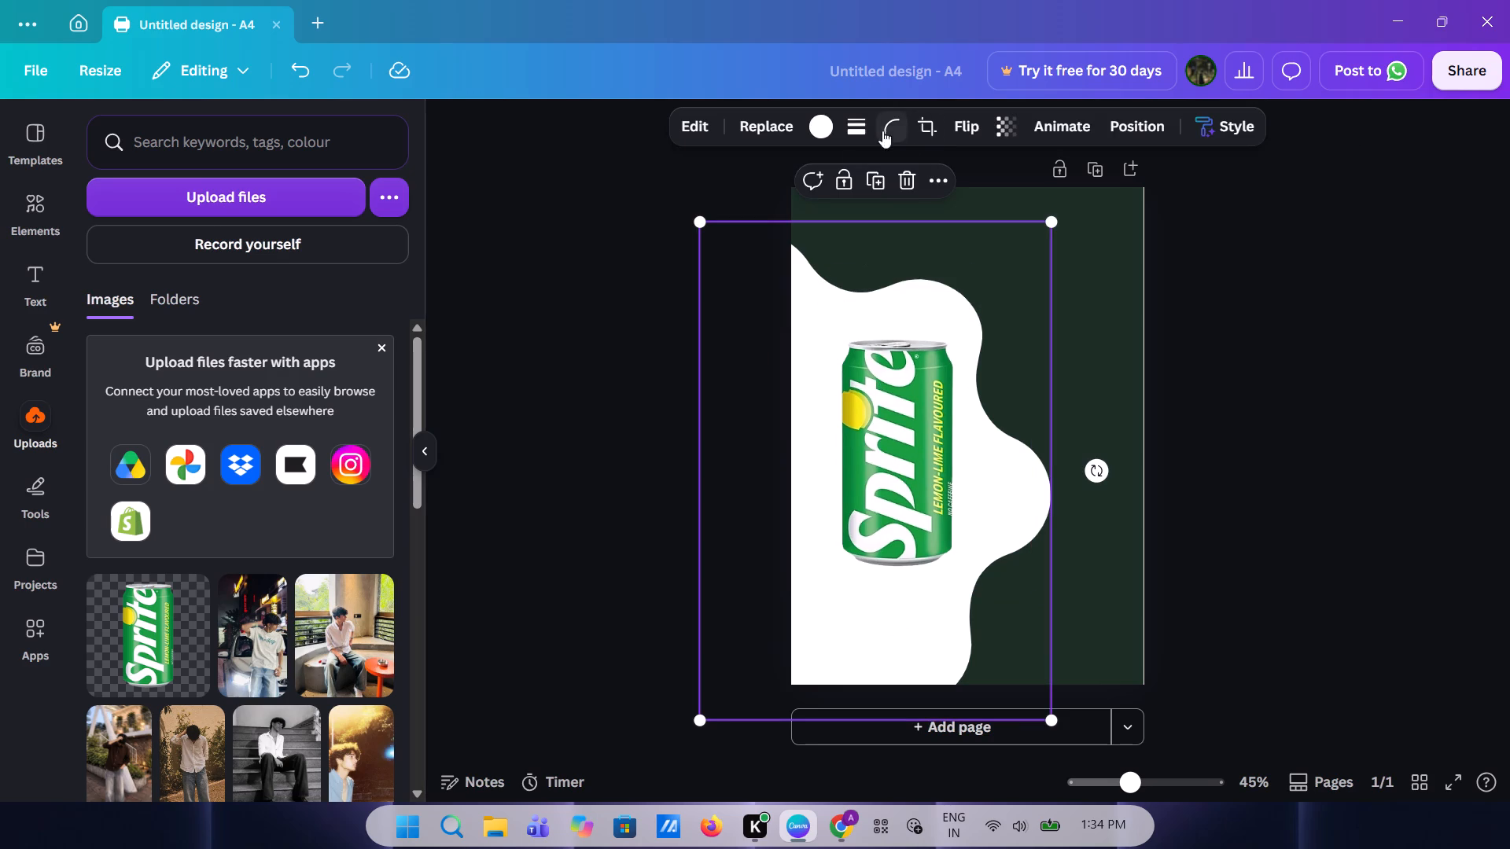
left_click(882, 180)
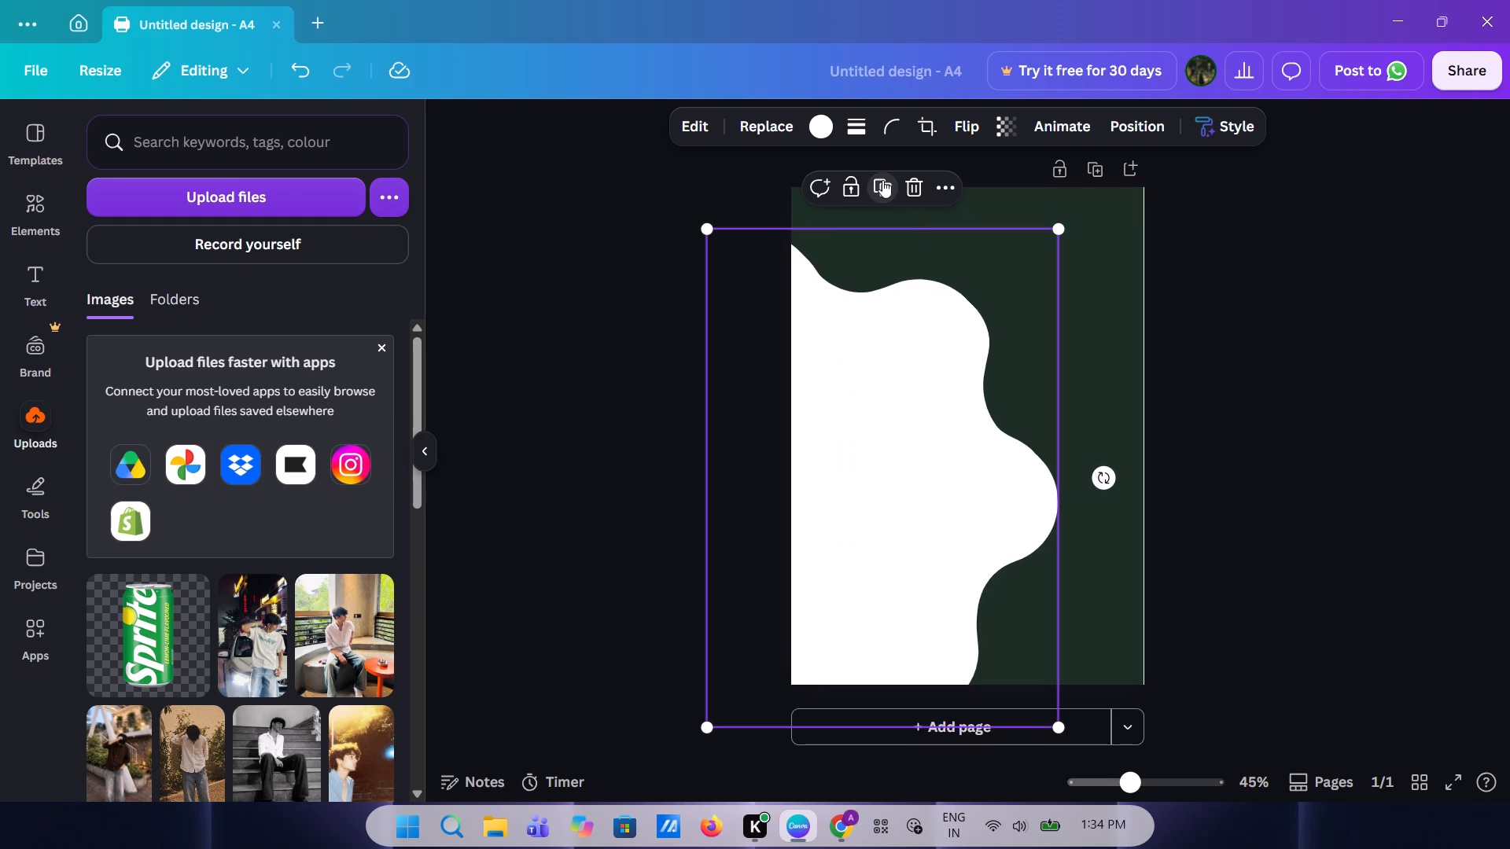
left_click(813, 134)
left_click(109, 361)
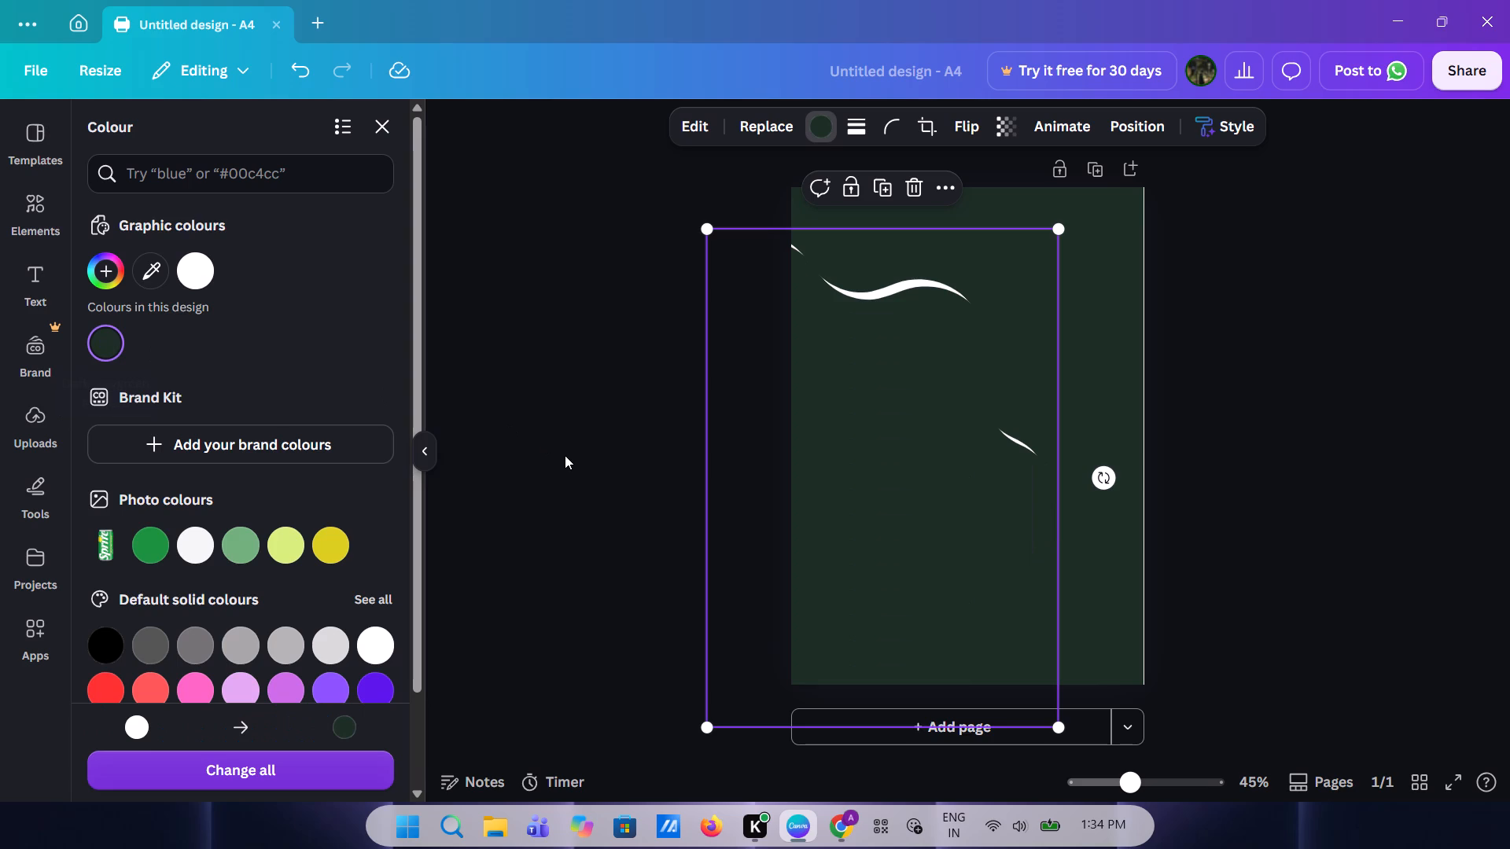
left_click_drag(867, 490, 861, 478)
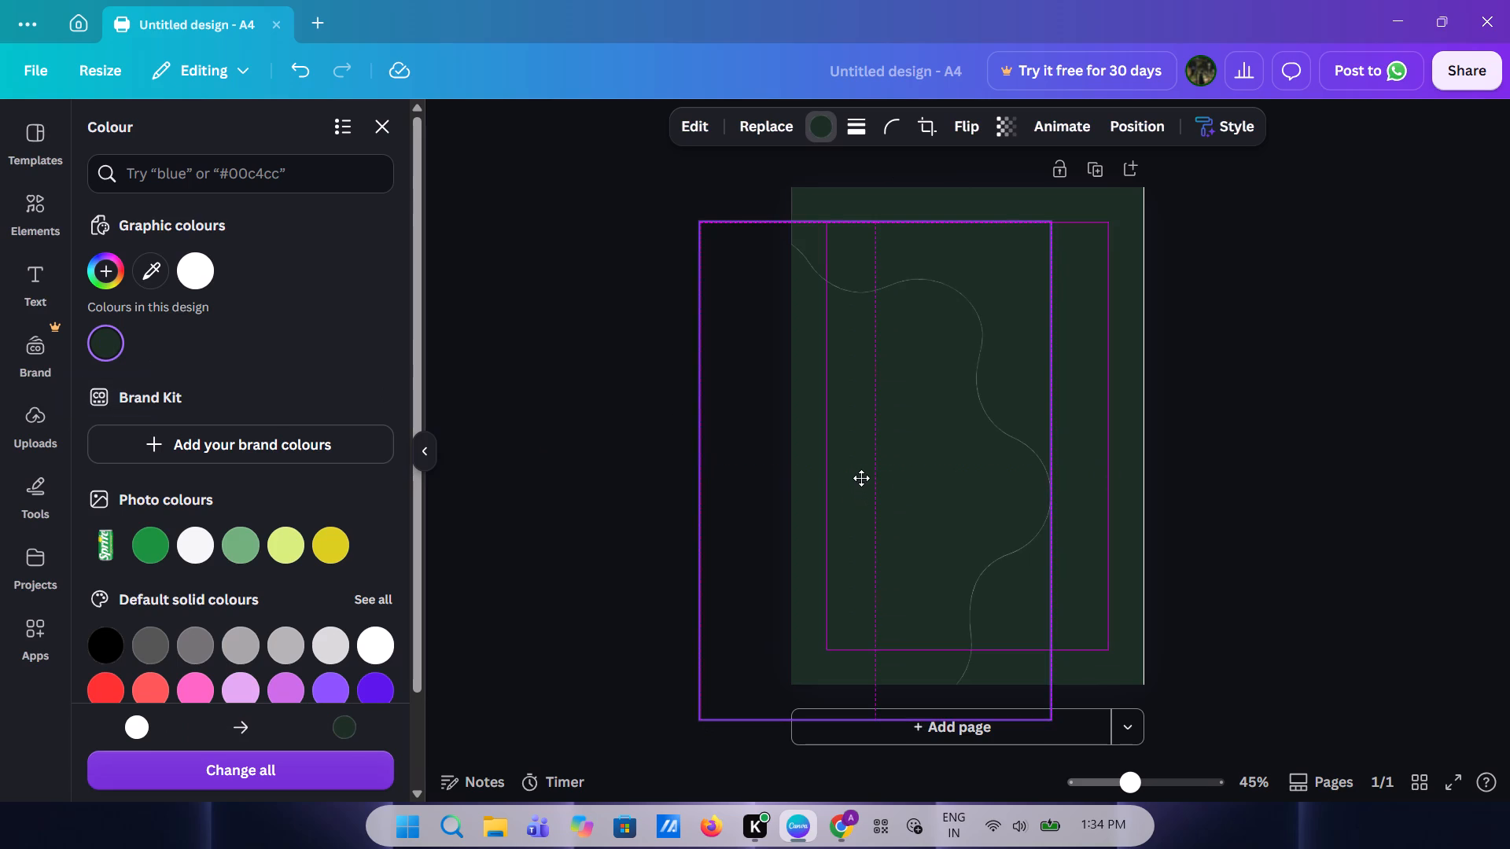
left_click_drag(861, 478, 860, 477)
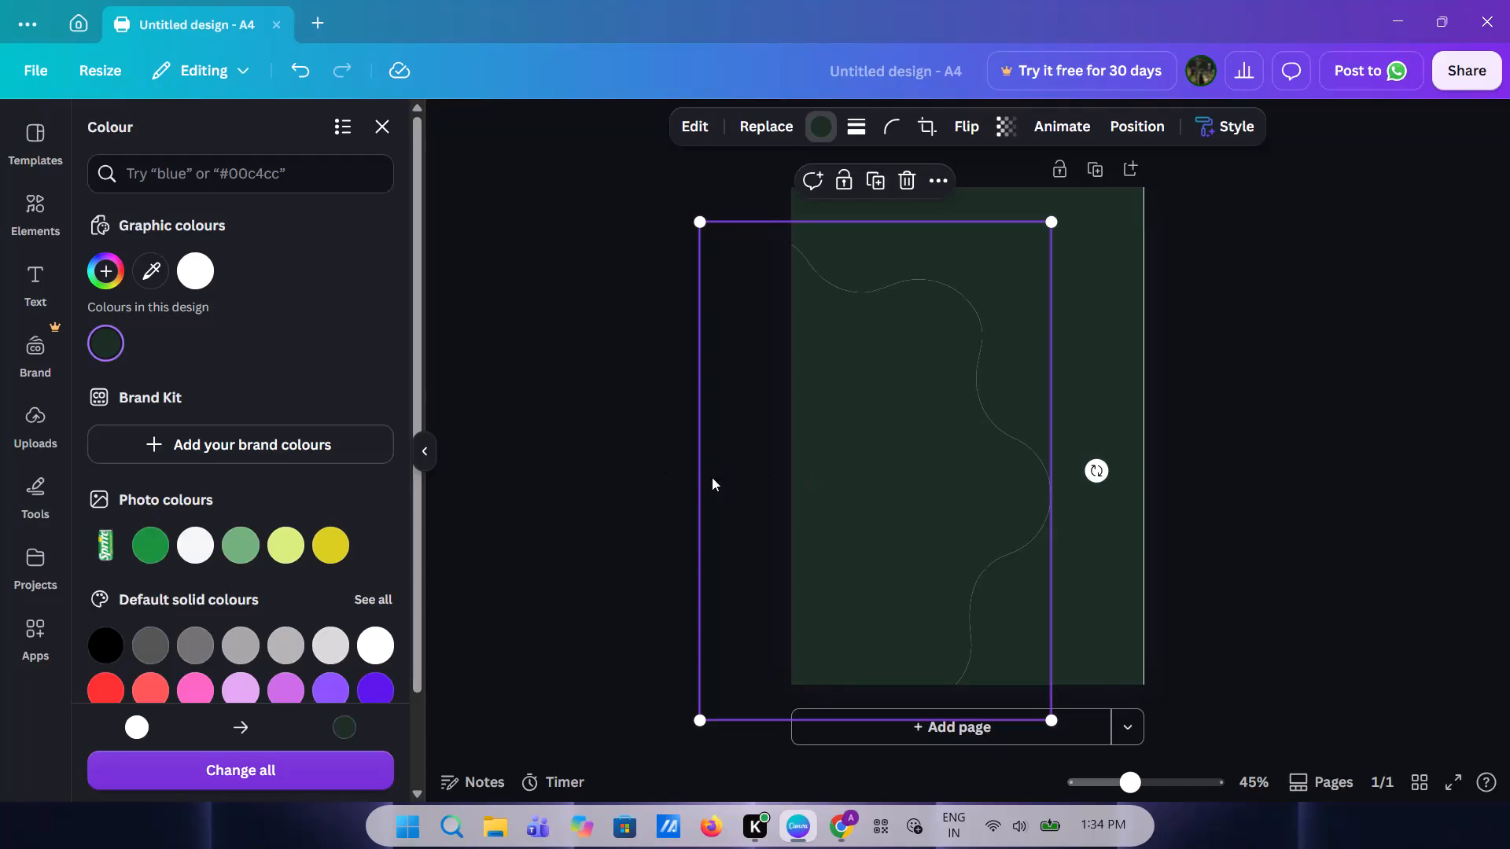
left_click(790, 463)
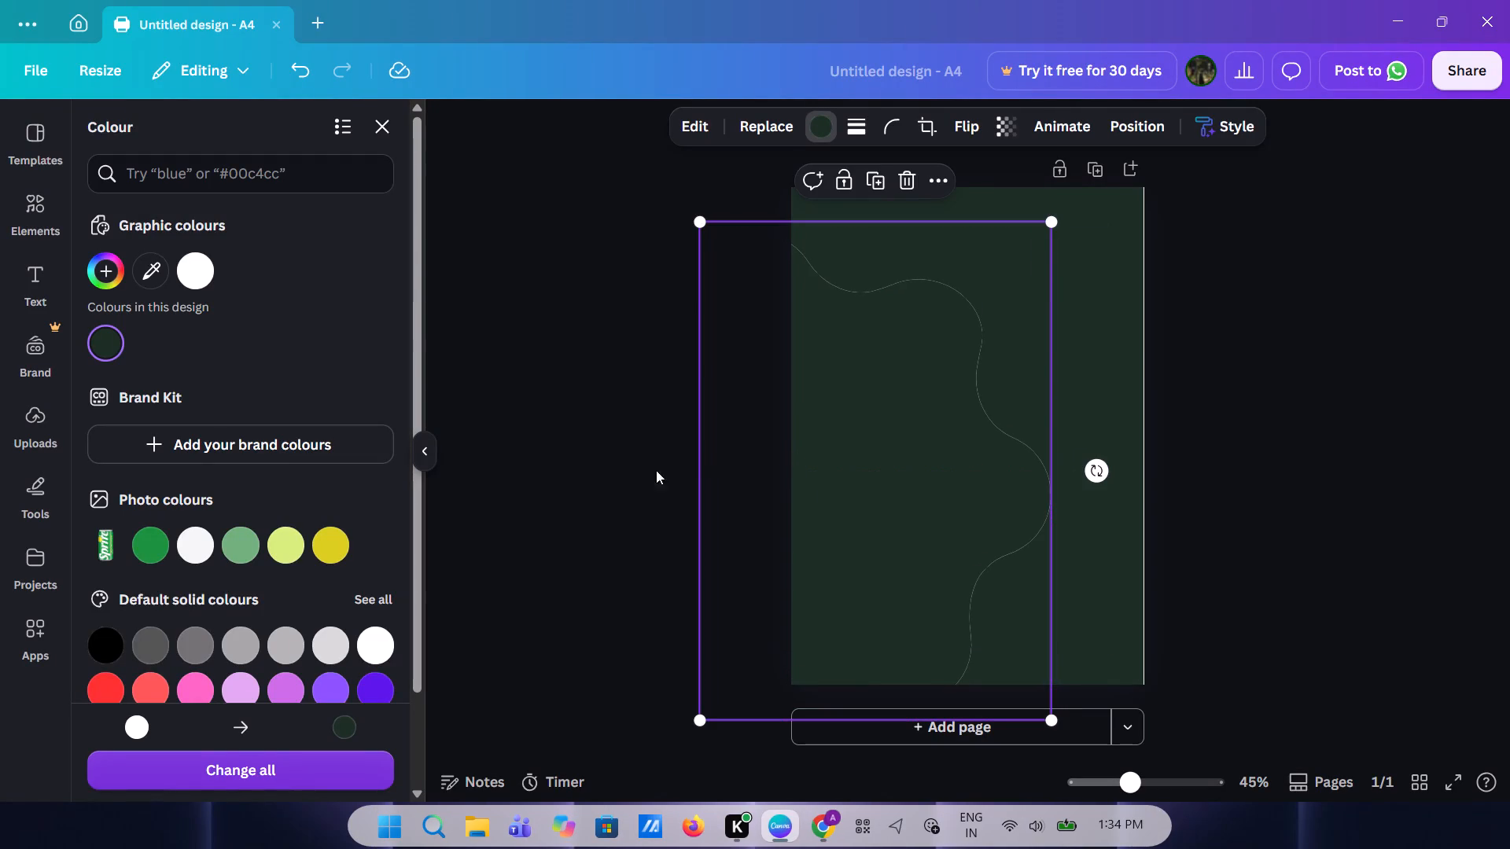
left_click(620, 482)
left_click(585, 466)
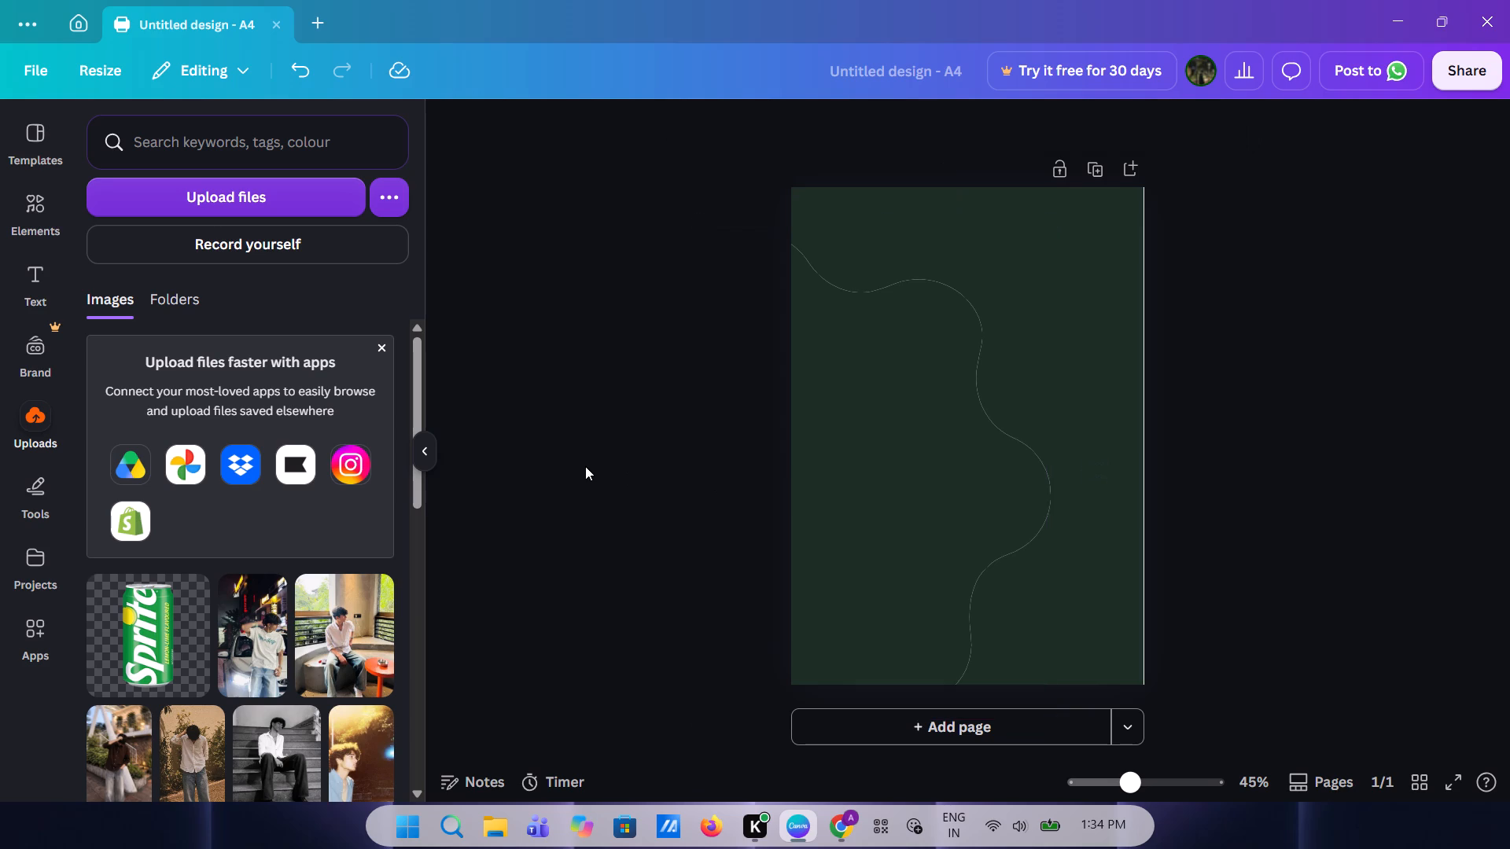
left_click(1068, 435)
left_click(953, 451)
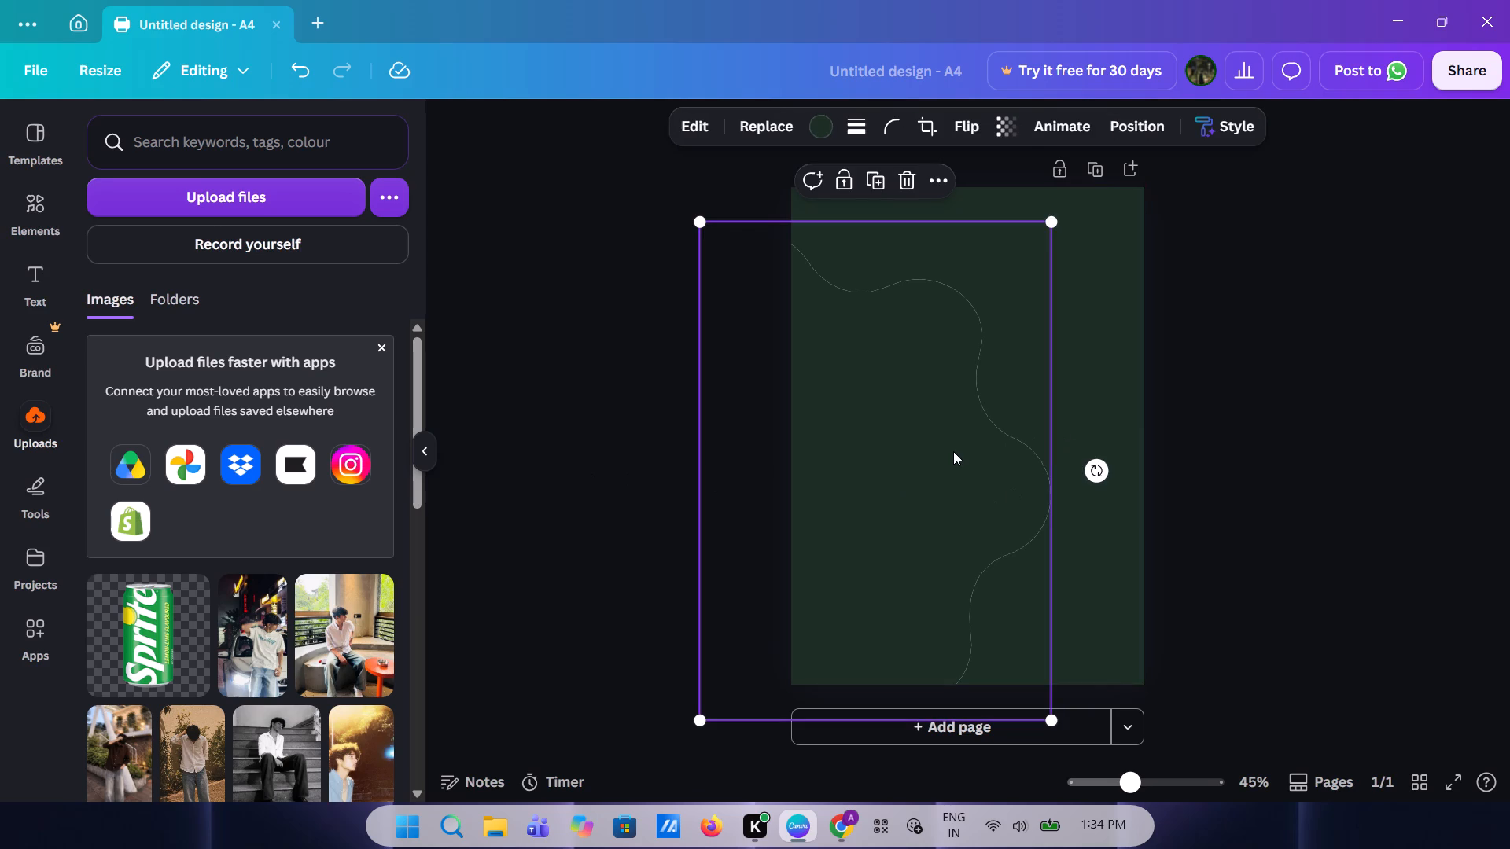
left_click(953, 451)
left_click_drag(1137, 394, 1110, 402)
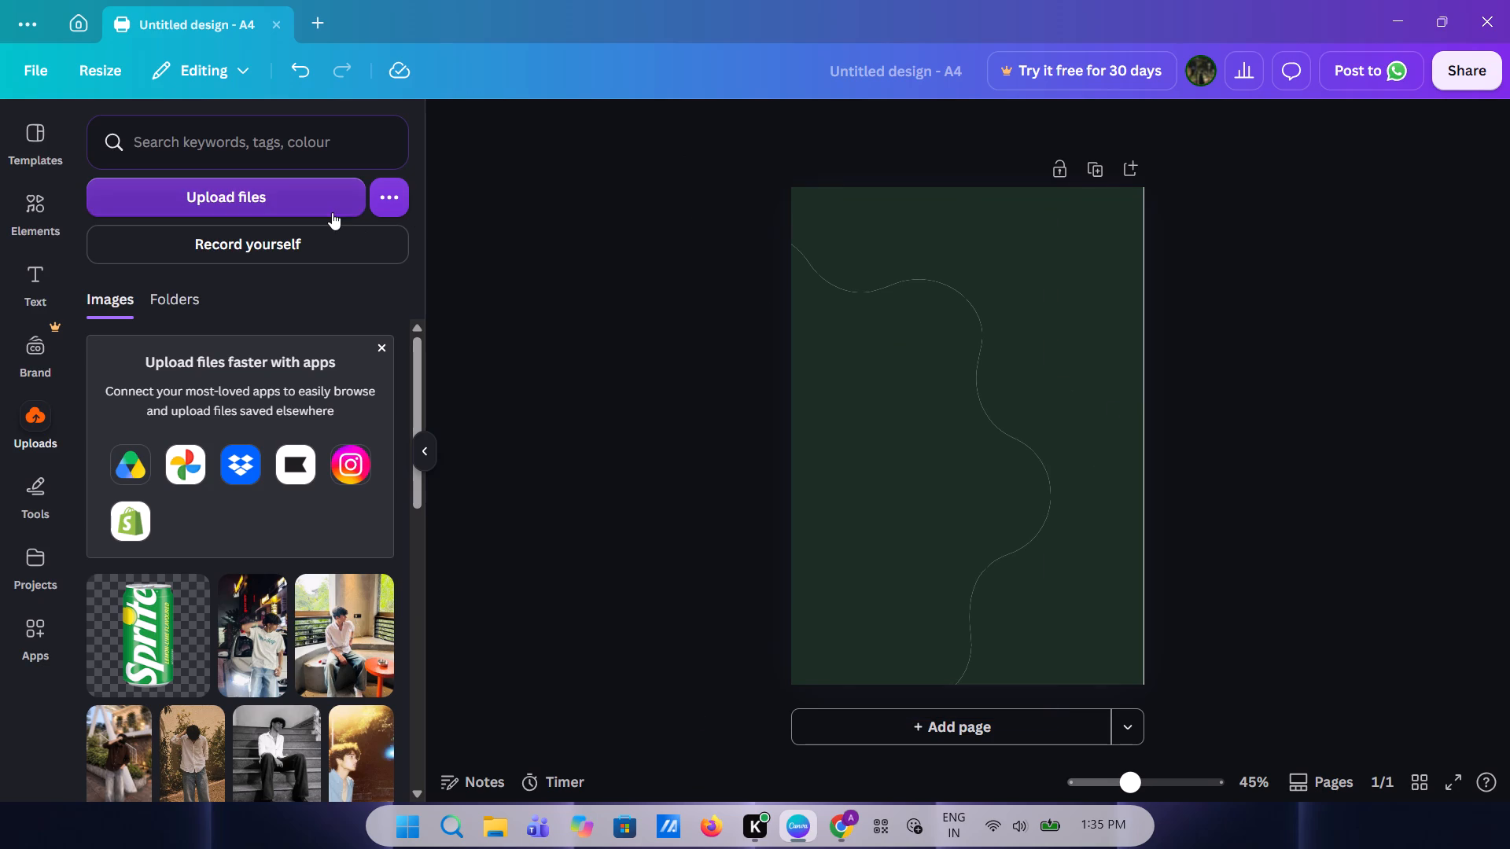
Replace the elements search query and search the photos for "green lemon".
left_click(56, 191)
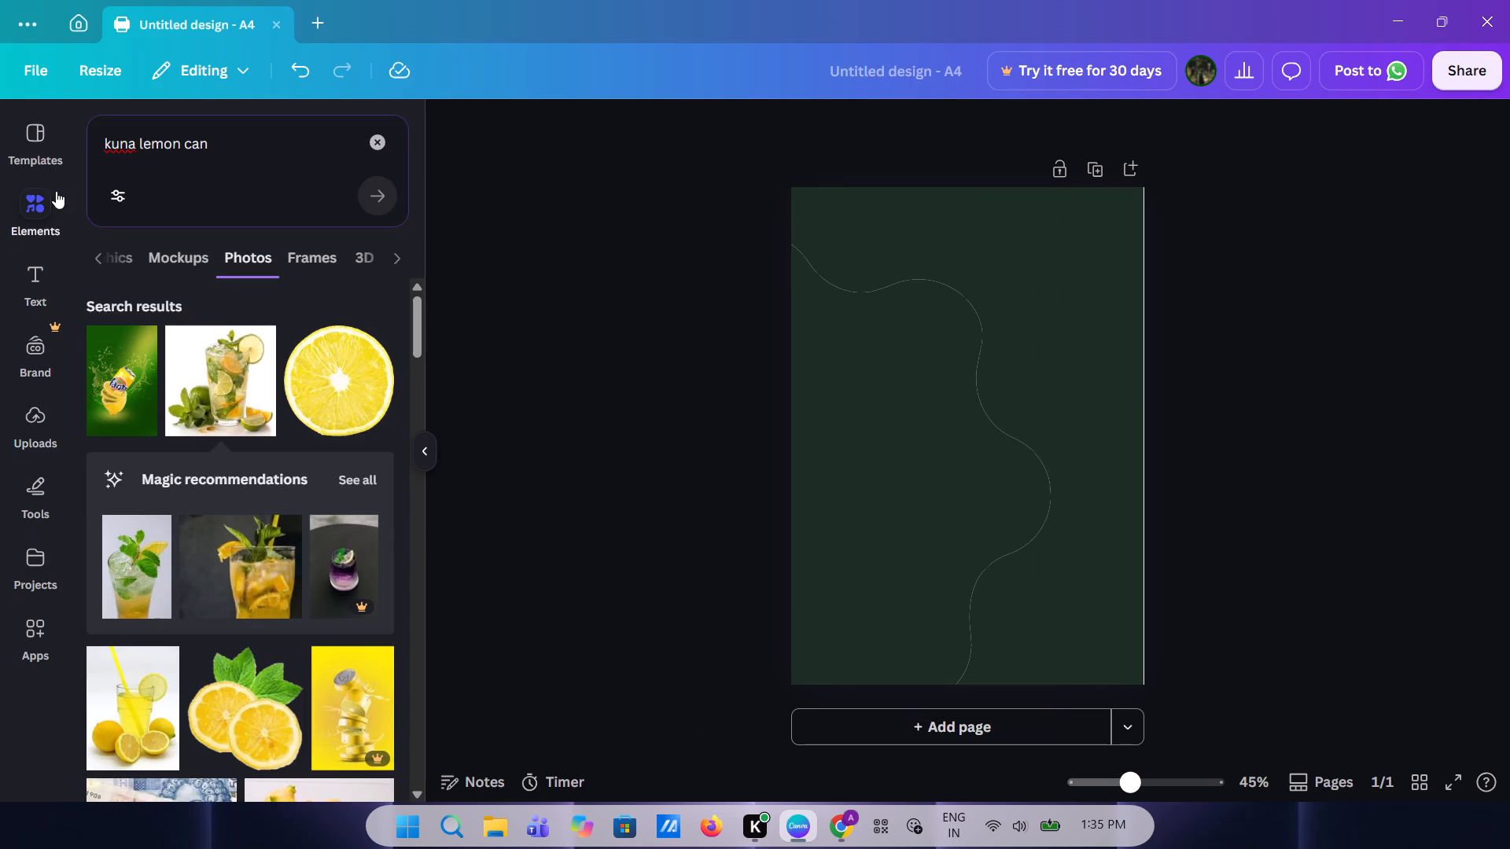
left_click(254, 164)
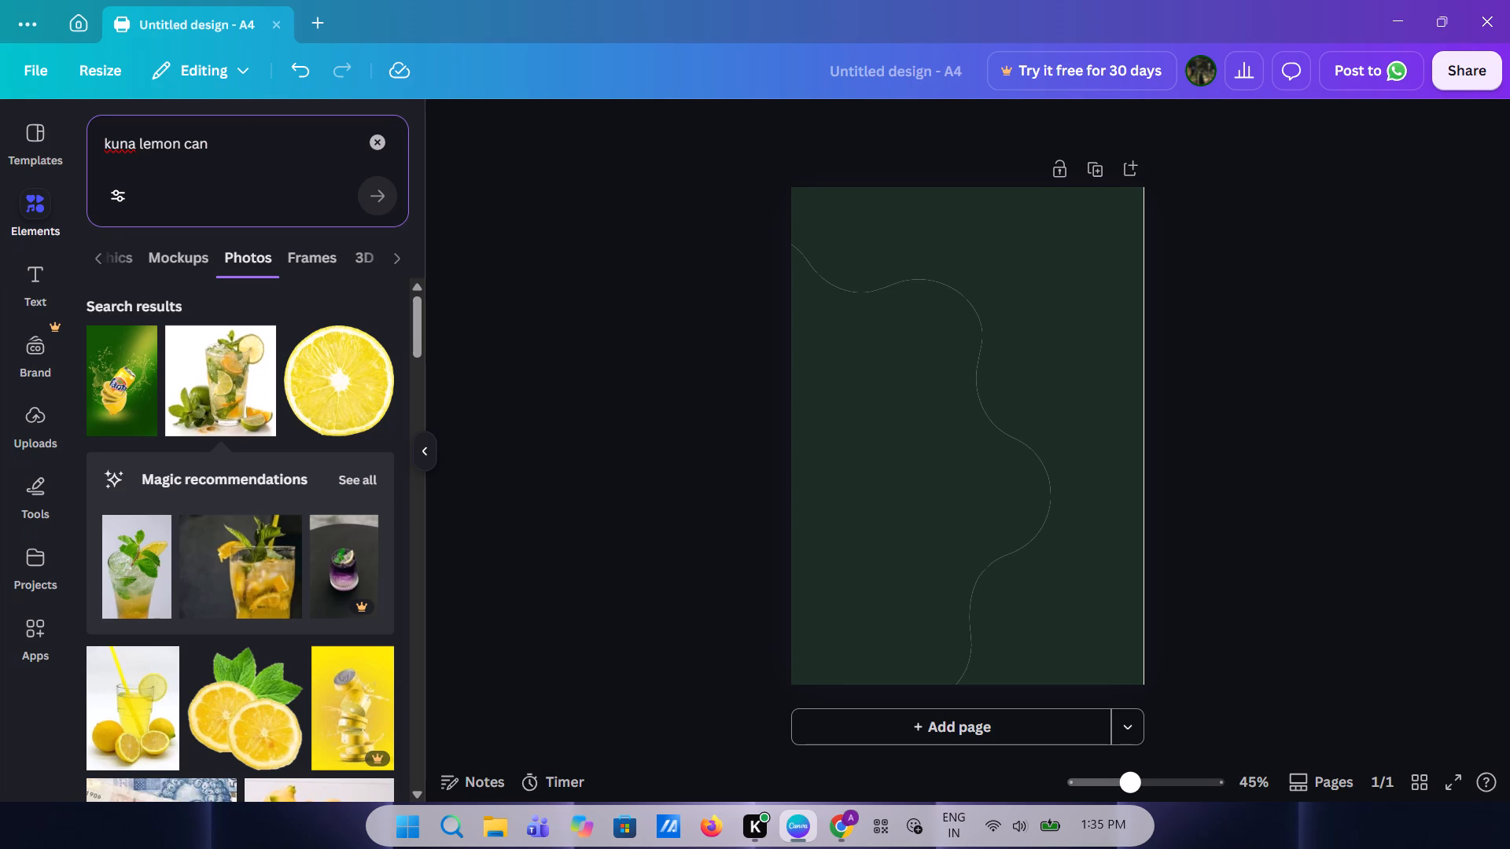
key("BackSpace")
left_click(224, 145)
key("BackSpace")
key("BackSpace")
key("BackSpace")
key("BackSpace")
key("BackSpace")
key("BackSpace")
key("BackSpace")
key("BackSpace")
key("BackSpace")
key("BackSpace")
key("BackSpace")
key("BackSpace")
key("BackSpace")
key("BackSpace")
key("BackSpace")
key("BackSpace")
key("BackSpace")
key("BackSpace")
key("BackSpace")
key("BackSpace")
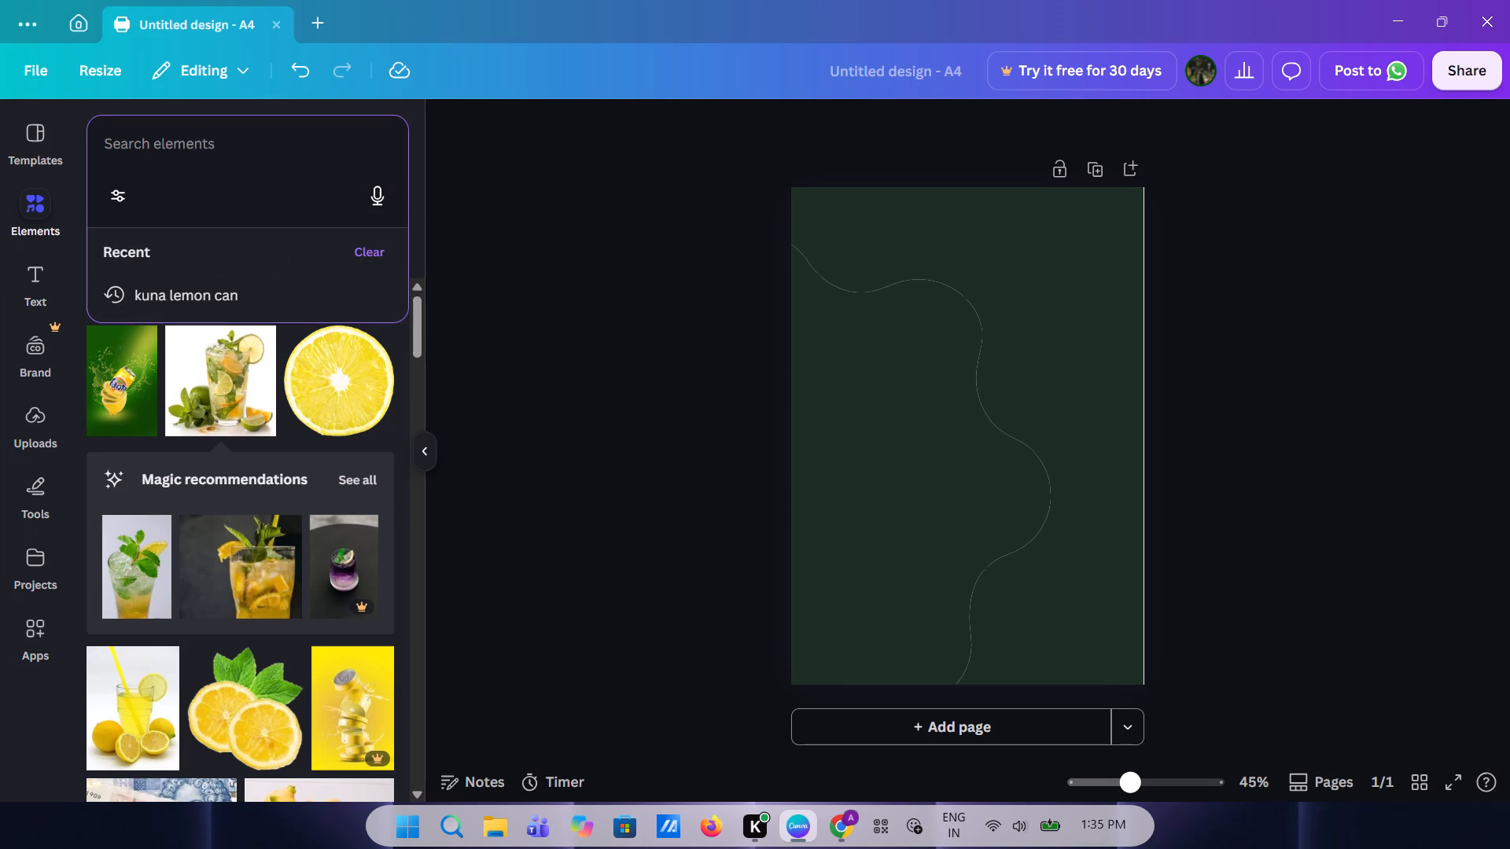
type("green len")
key("BackSpace")
type("mon")
key("Return")
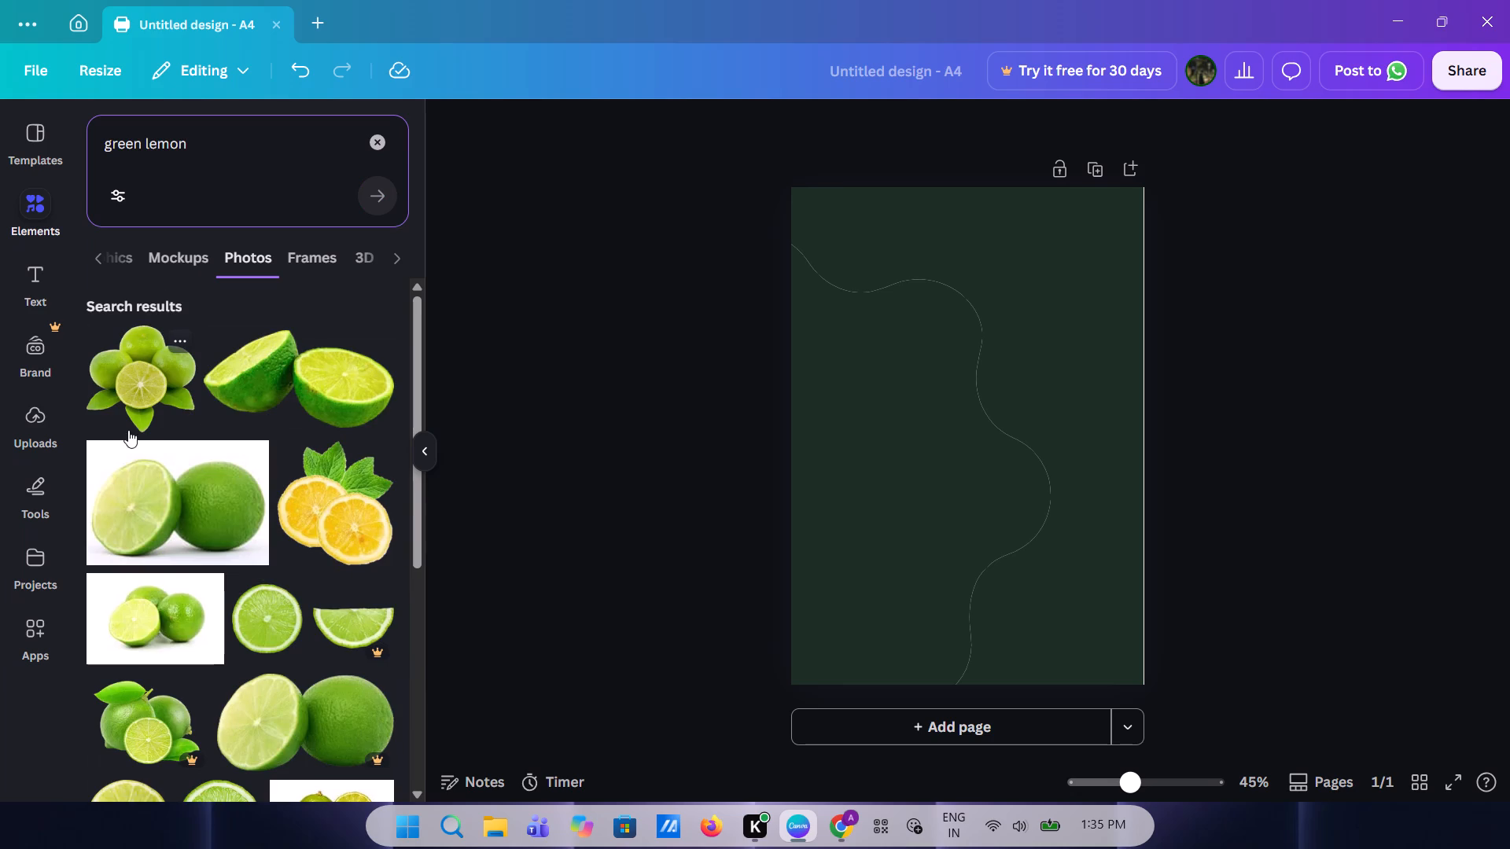
Add the photo of whole green limes around a cut half with leaves, and shrink it to about 40% of the page width.
scroll(160, 395, "down", 4)
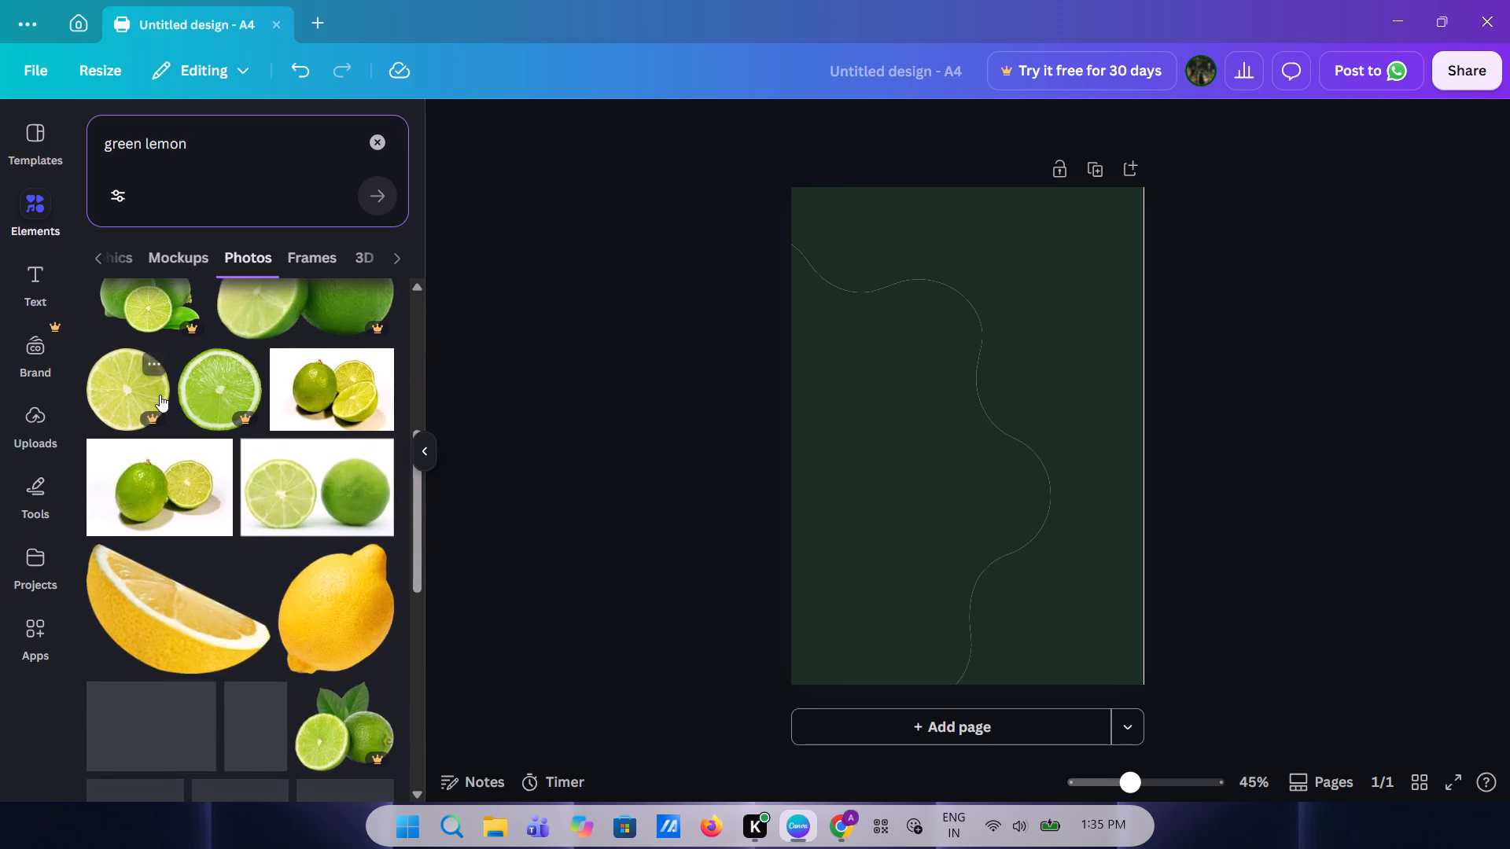
scroll(109, 513, "down", 2)
scroll(64, 597, "down", 2)
scroll(112, 664, "down", 1)
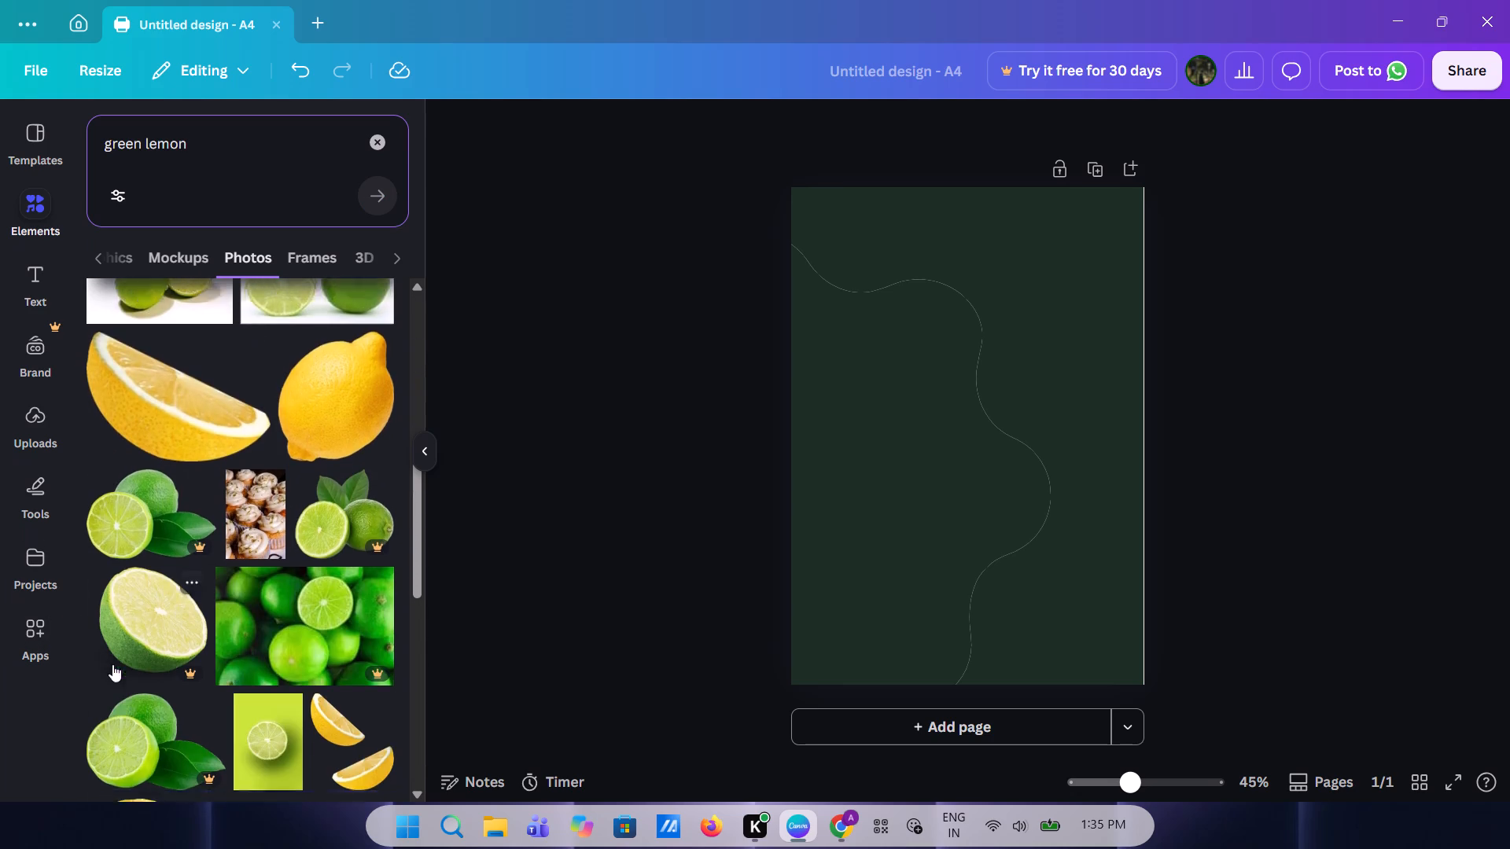
scroll(112, 664, "down", 1)
scroll(185, 528, "down", 2)
scroll(185, 528, "up", 9)
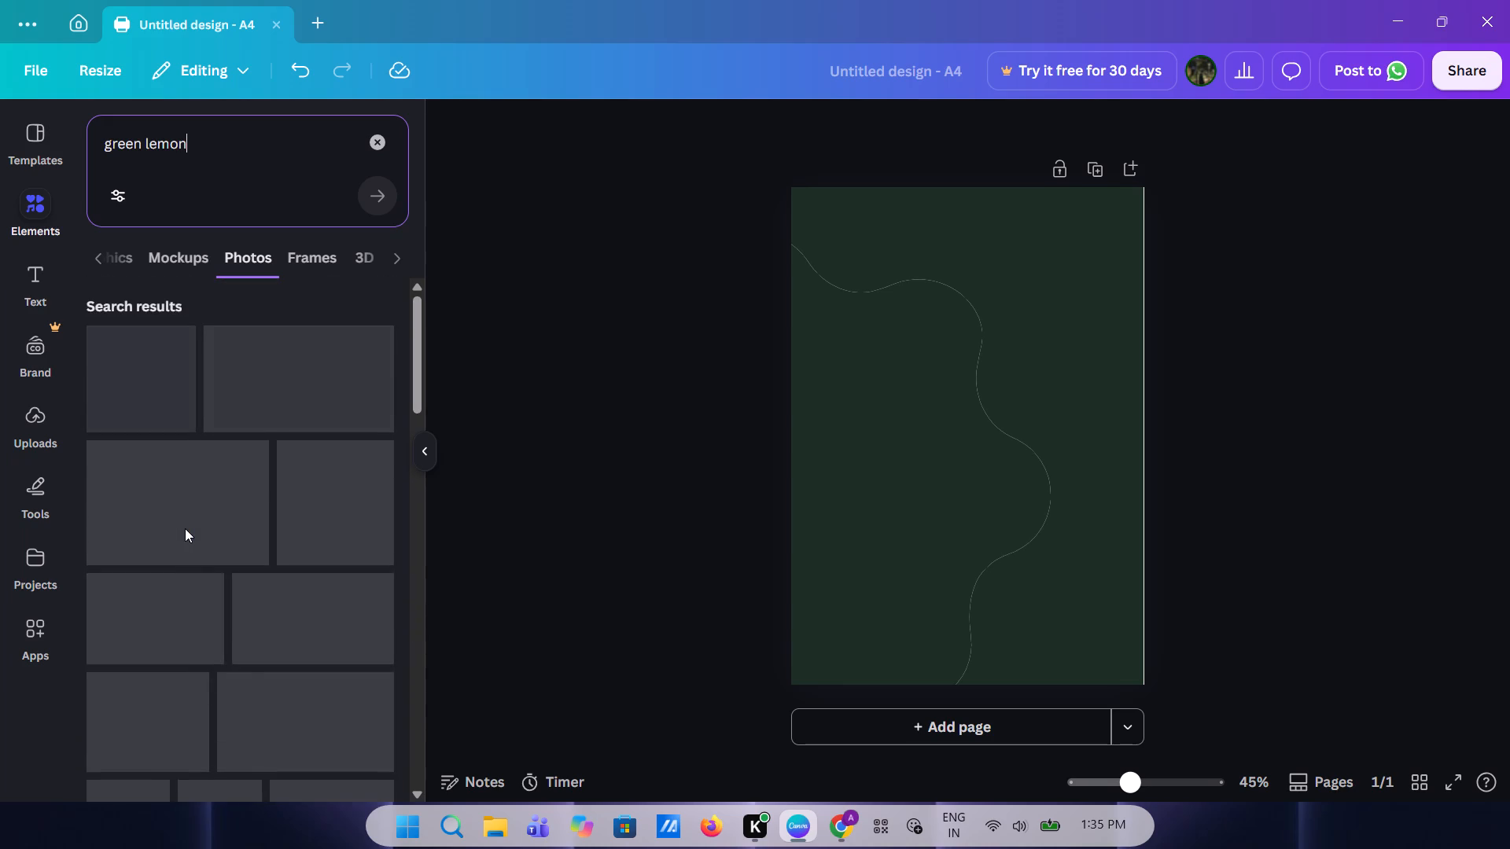
scroll(185, 528, "up", 2)
left_click(162, 370)
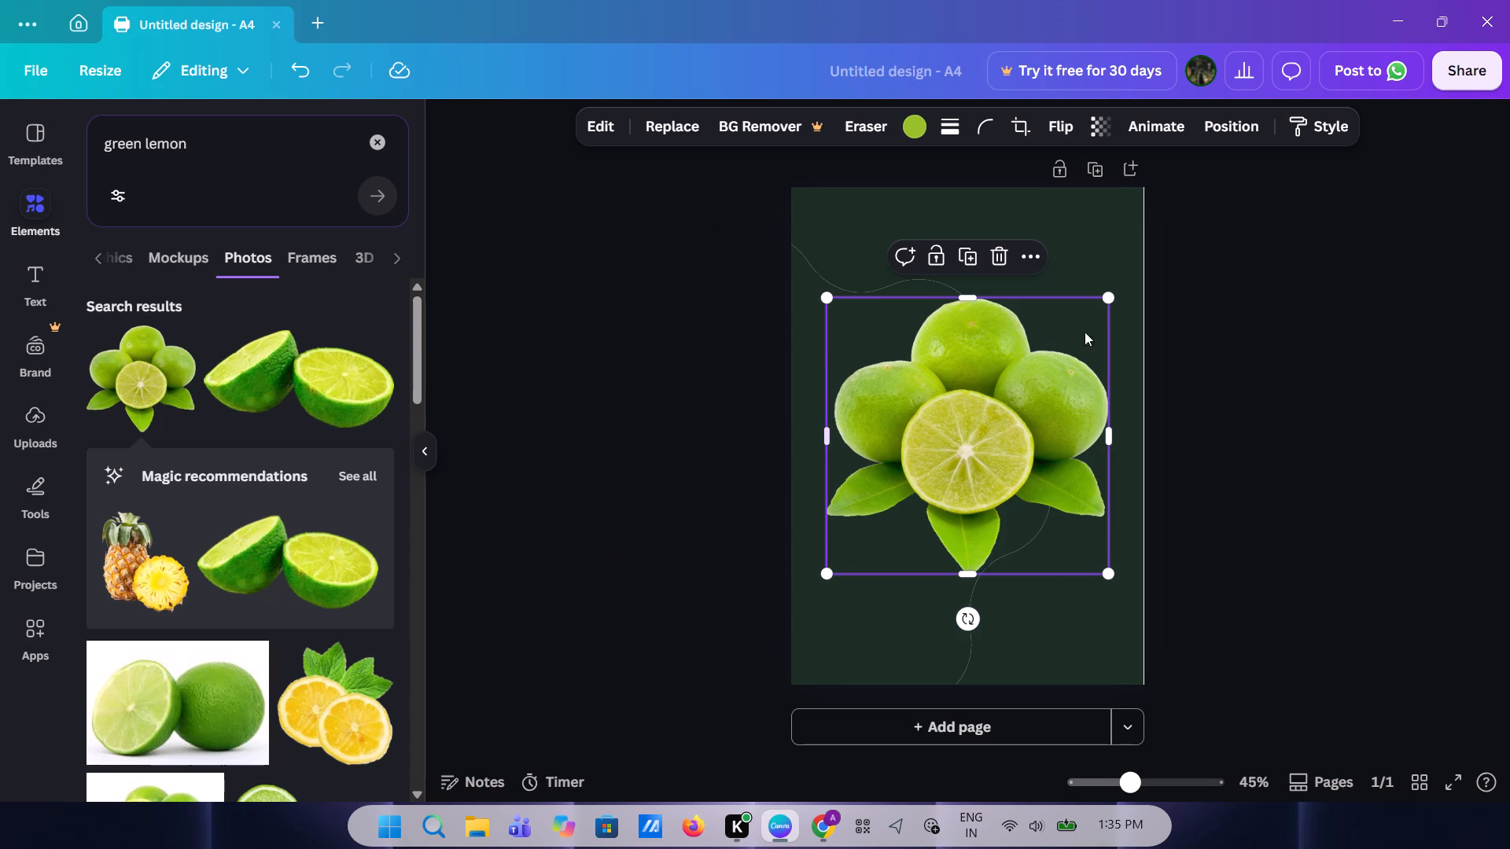
left_click_drag(1105, 298, 964, 401)
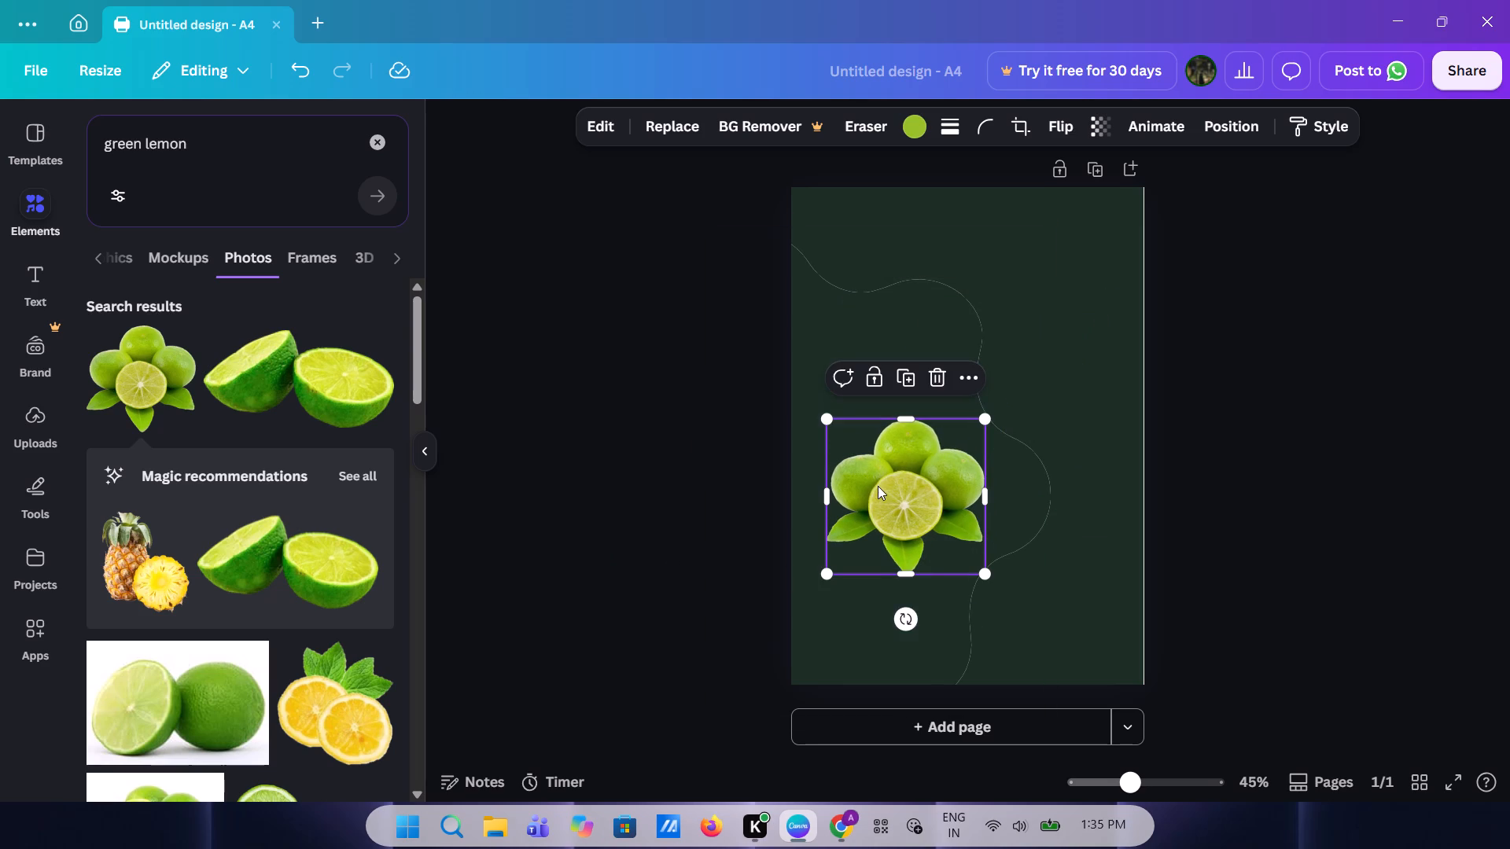
left_click_drag(982, 422, 960, 435)
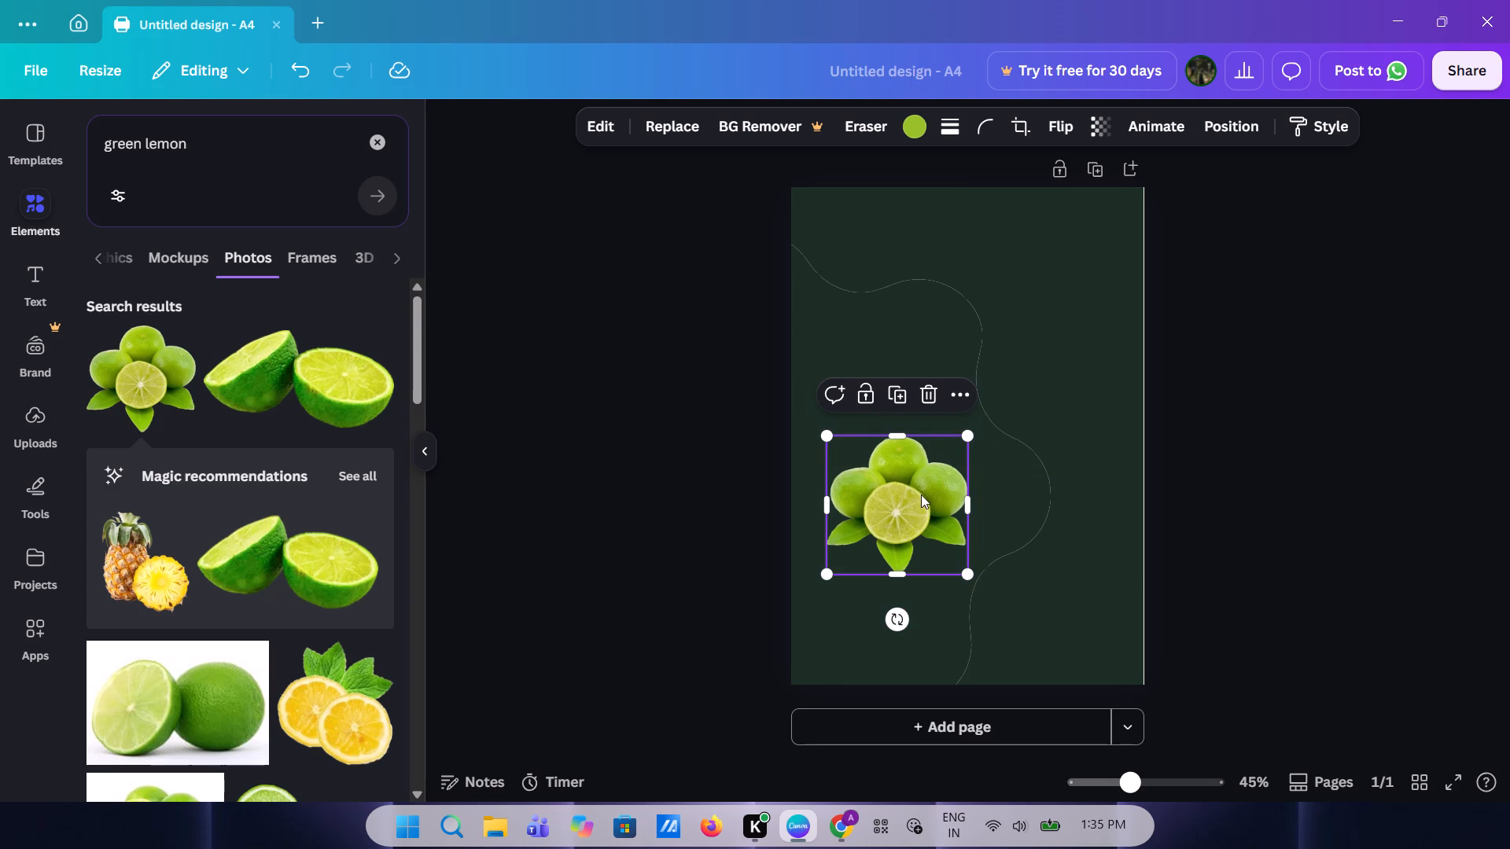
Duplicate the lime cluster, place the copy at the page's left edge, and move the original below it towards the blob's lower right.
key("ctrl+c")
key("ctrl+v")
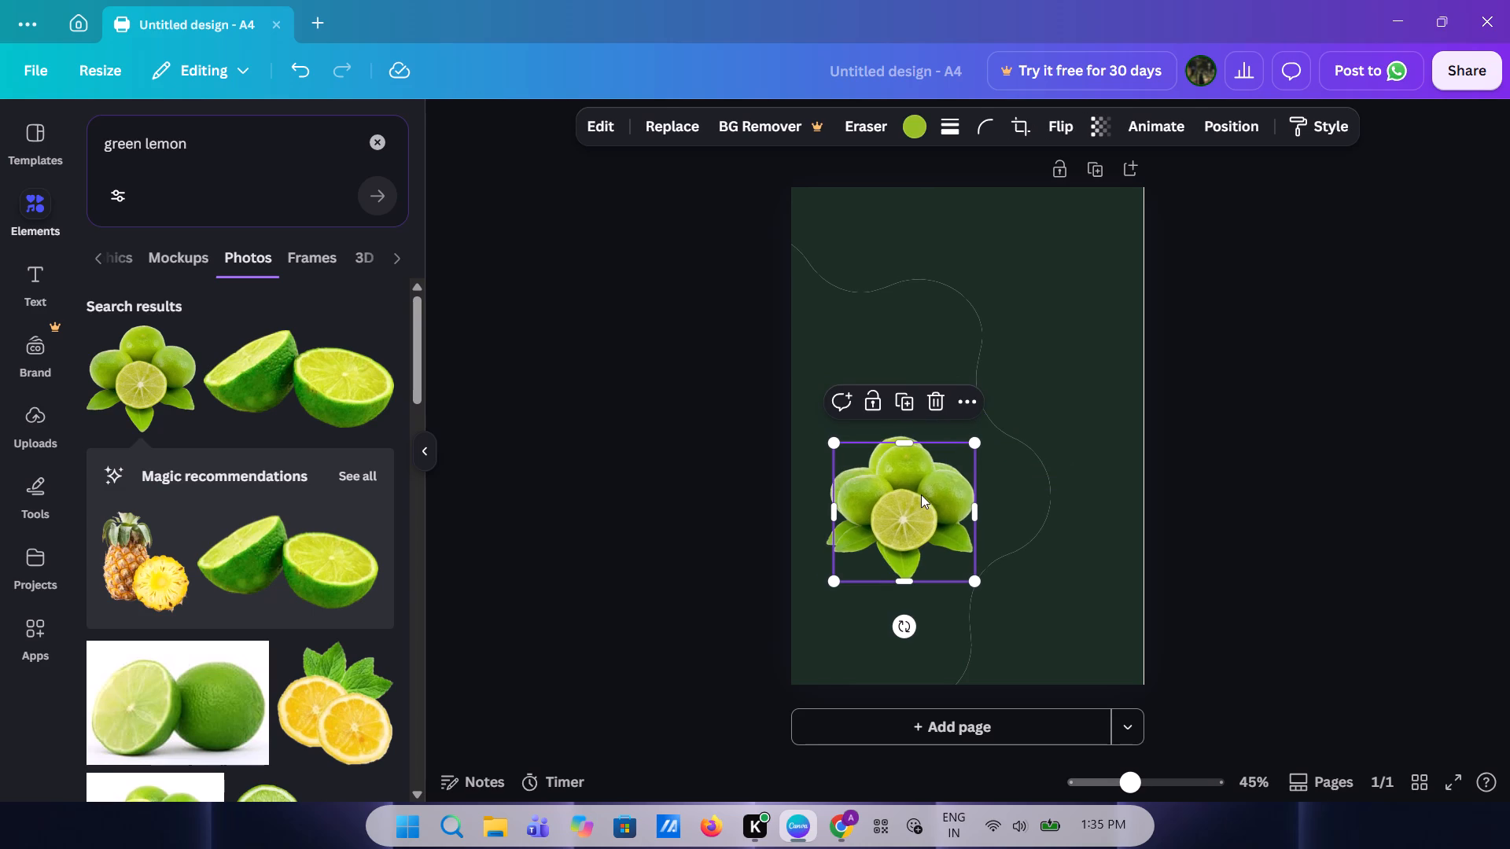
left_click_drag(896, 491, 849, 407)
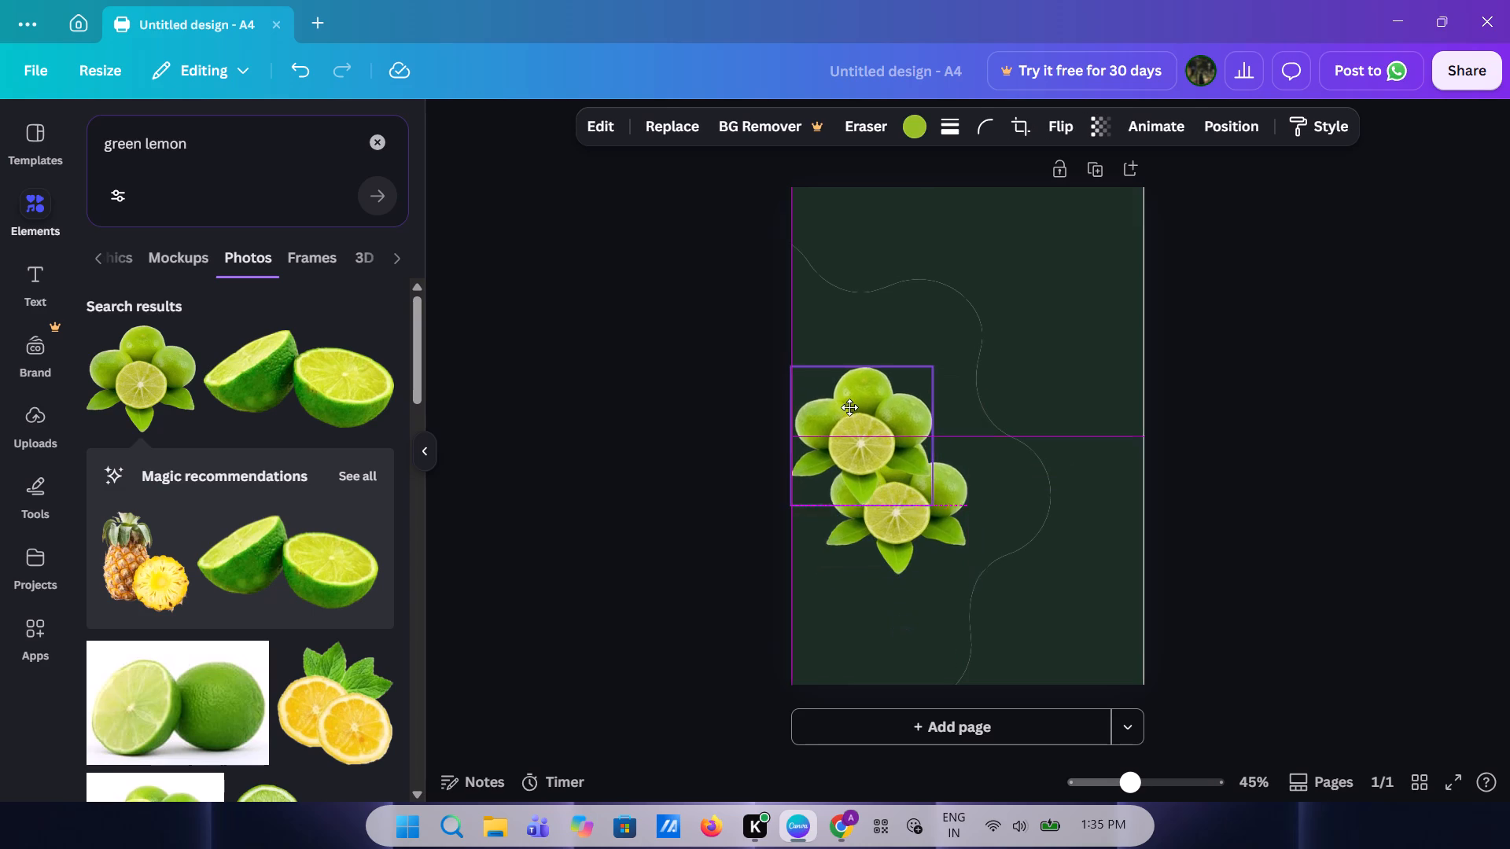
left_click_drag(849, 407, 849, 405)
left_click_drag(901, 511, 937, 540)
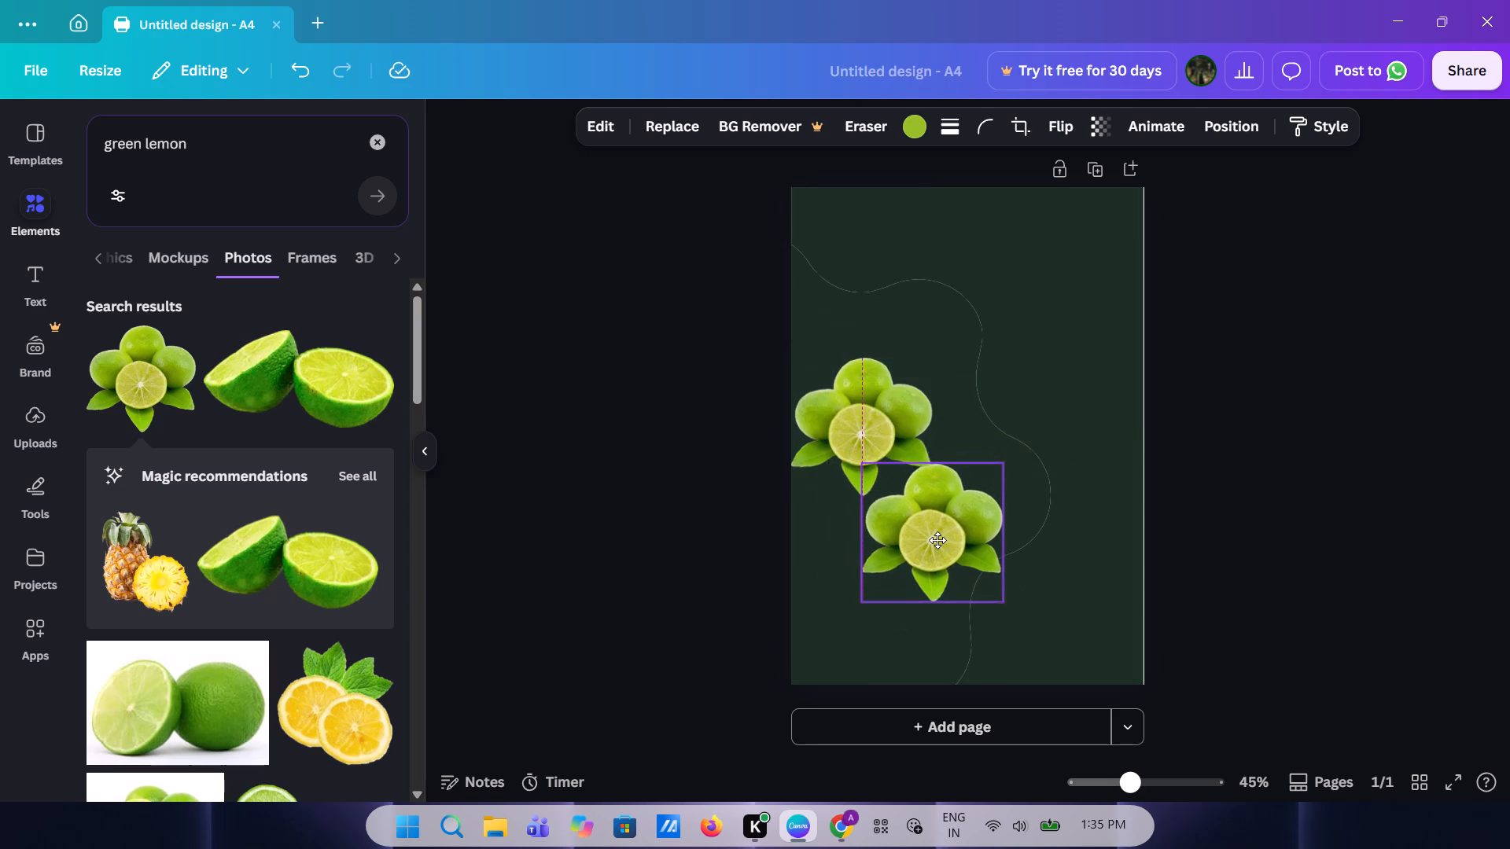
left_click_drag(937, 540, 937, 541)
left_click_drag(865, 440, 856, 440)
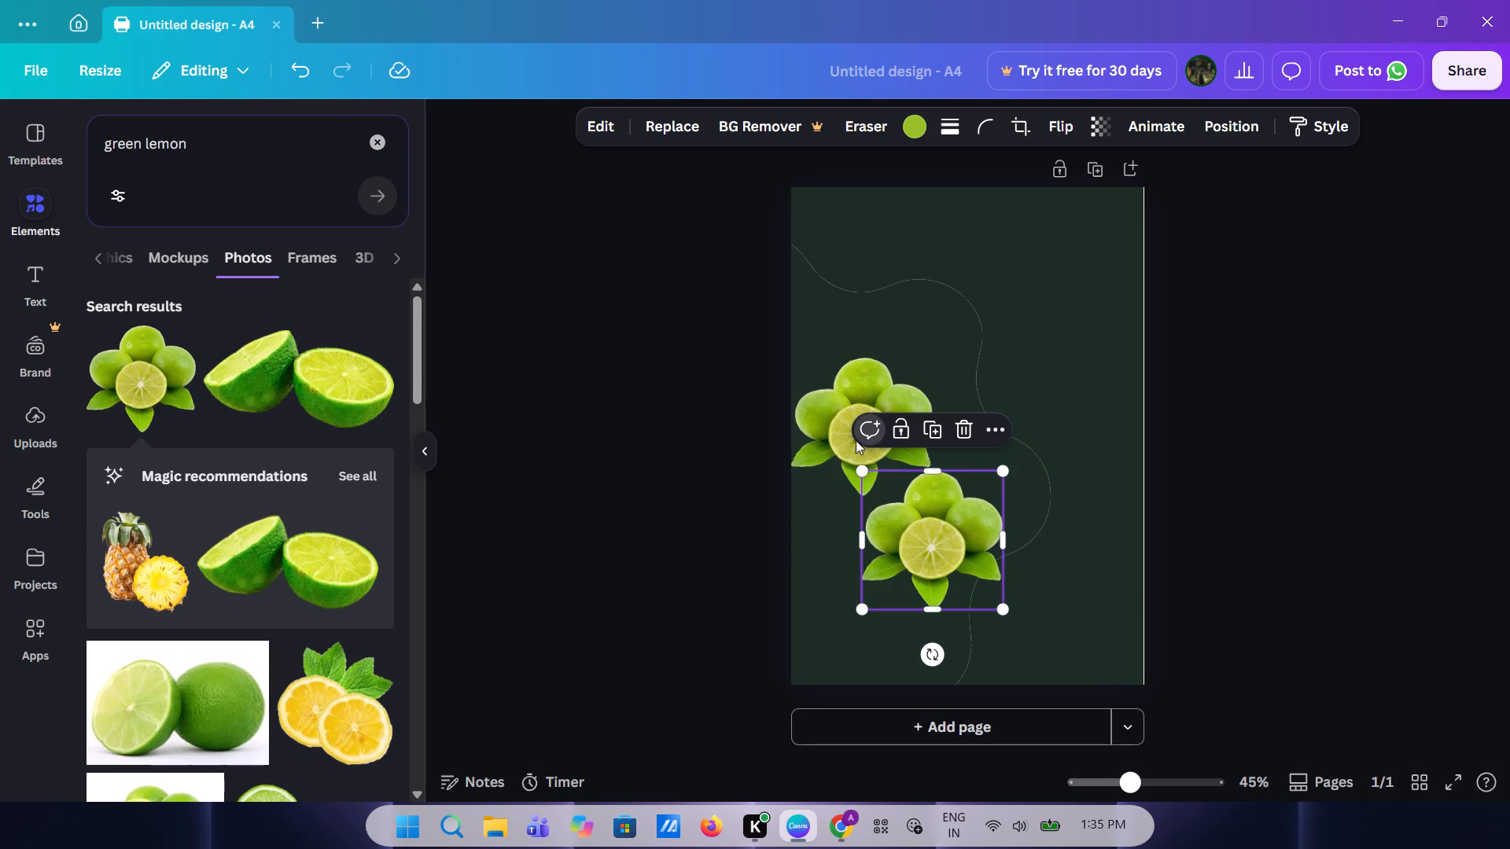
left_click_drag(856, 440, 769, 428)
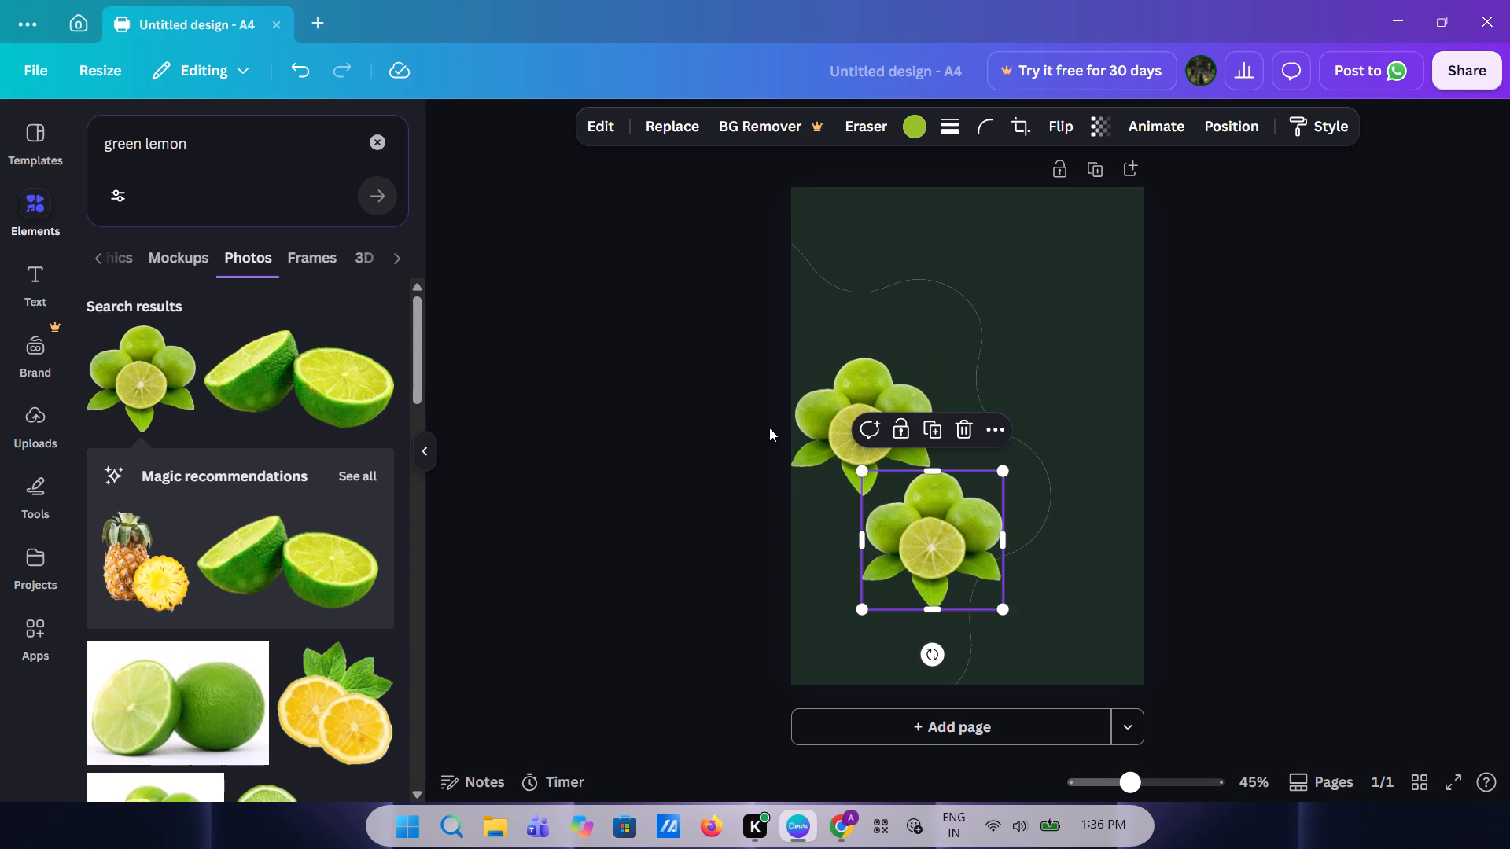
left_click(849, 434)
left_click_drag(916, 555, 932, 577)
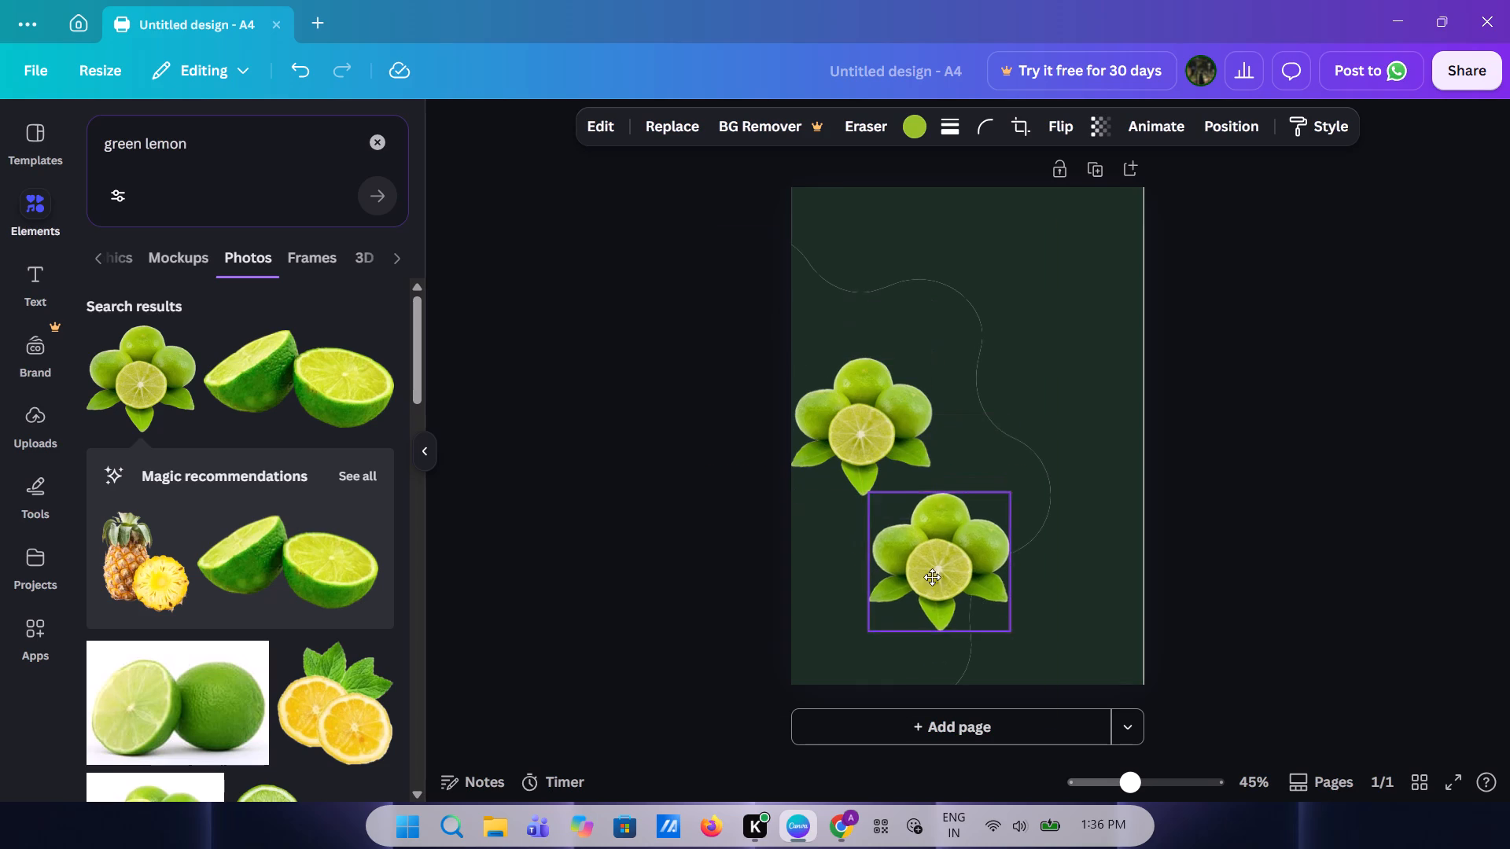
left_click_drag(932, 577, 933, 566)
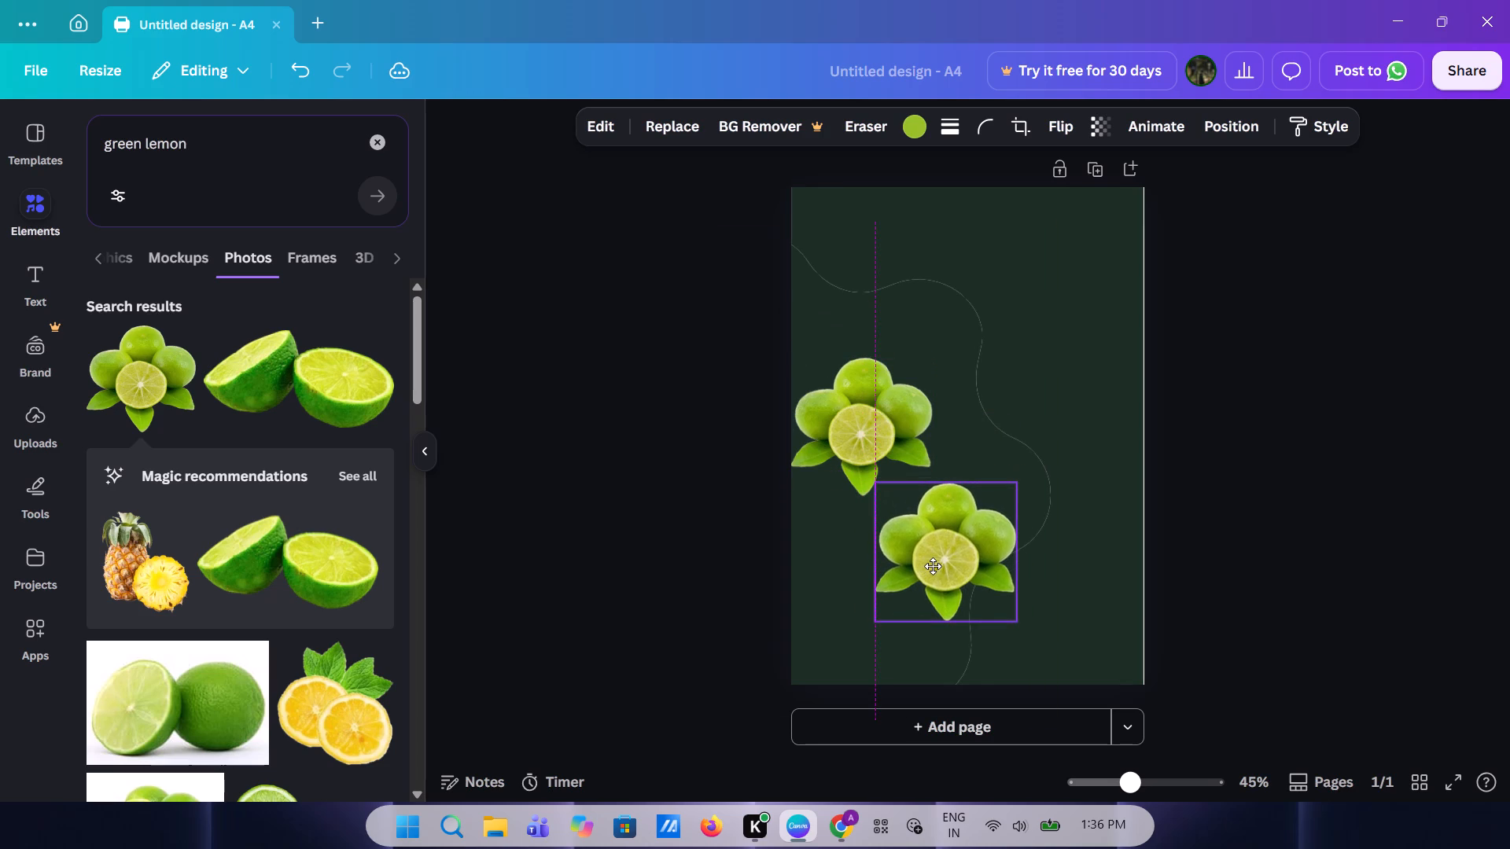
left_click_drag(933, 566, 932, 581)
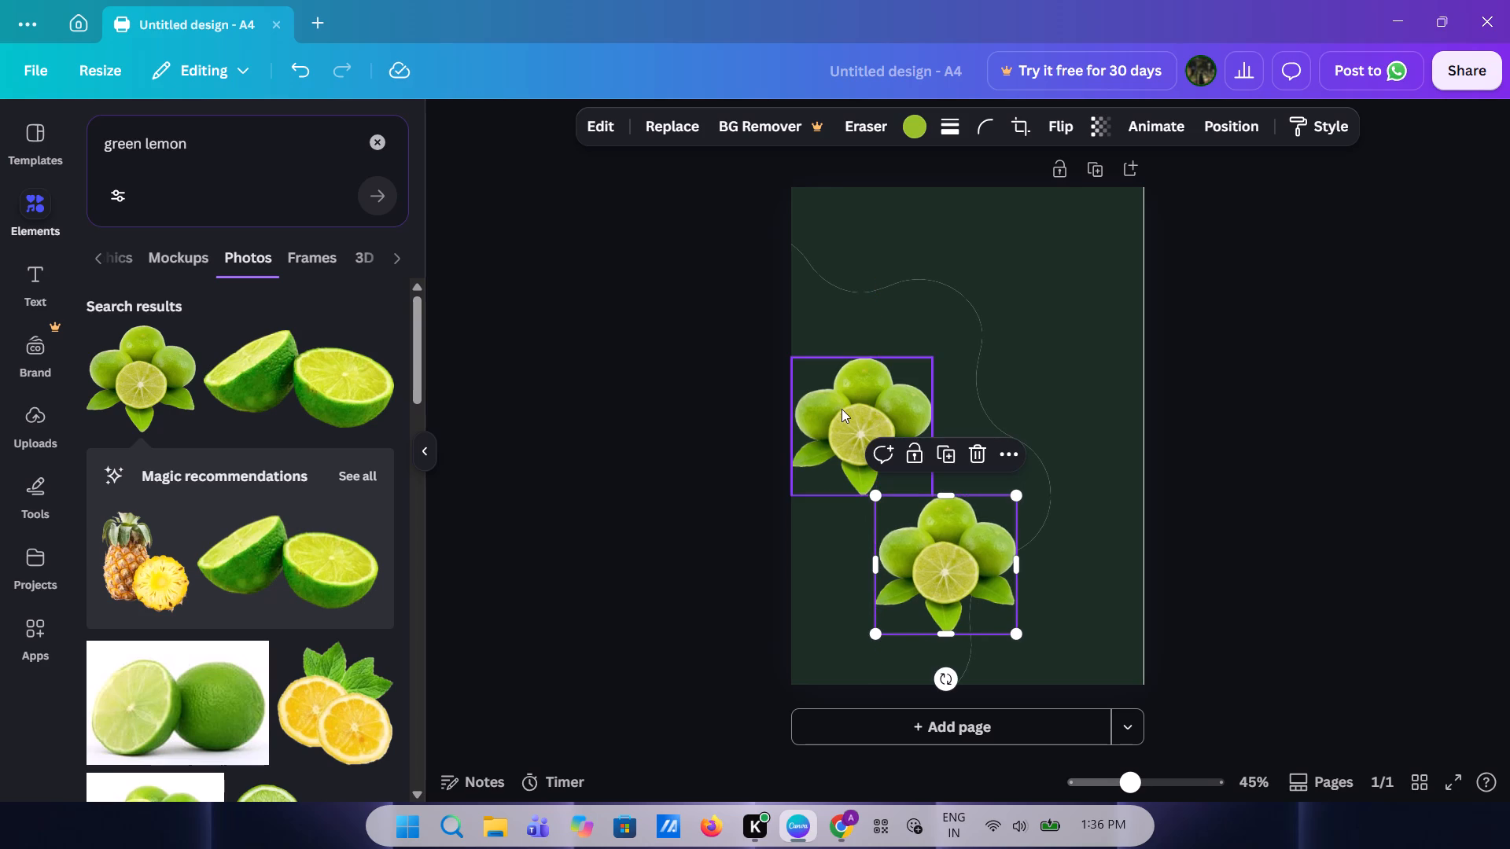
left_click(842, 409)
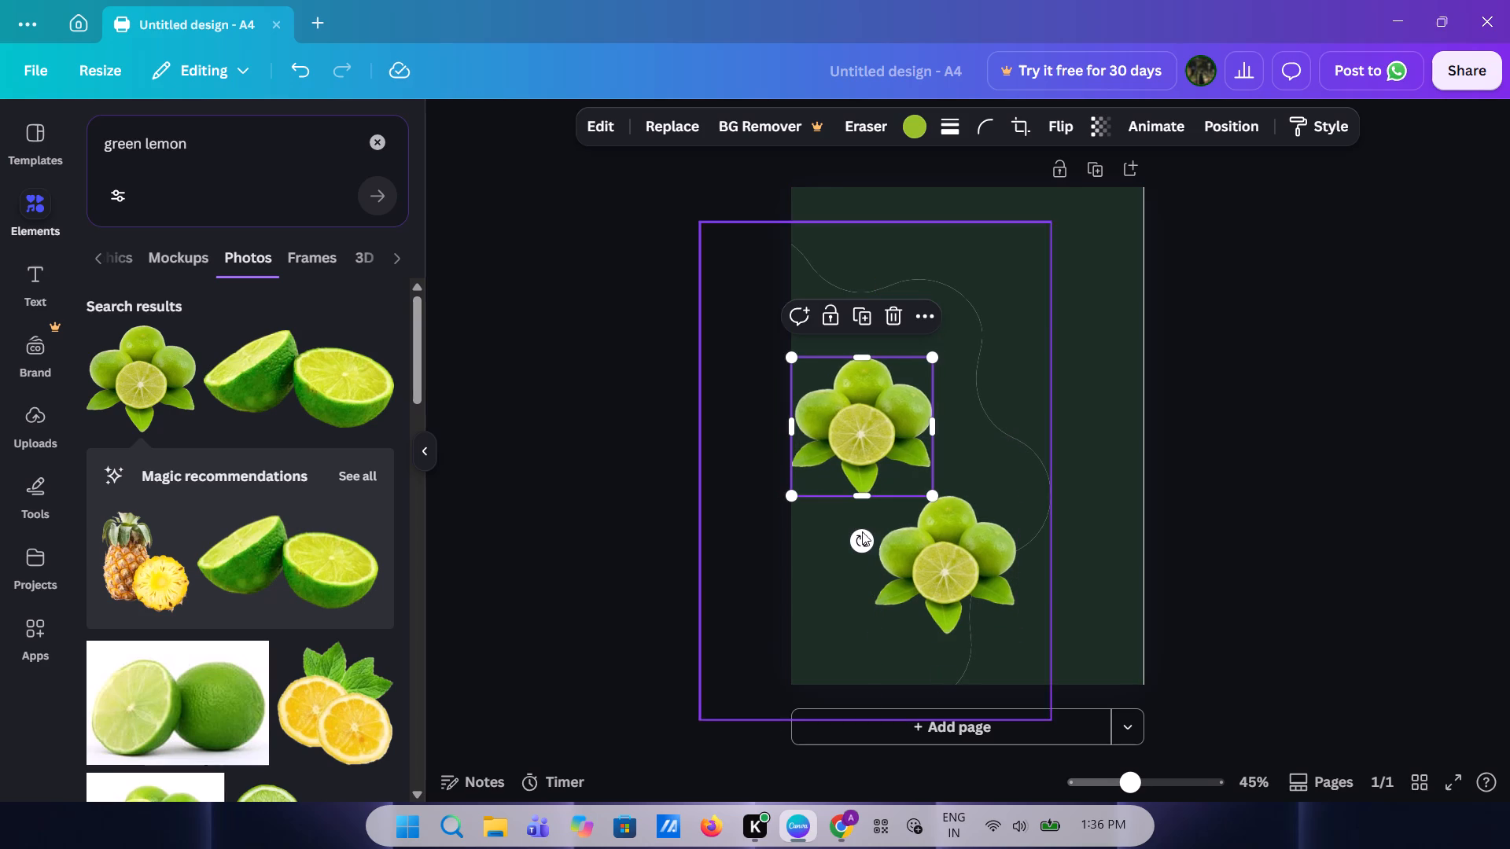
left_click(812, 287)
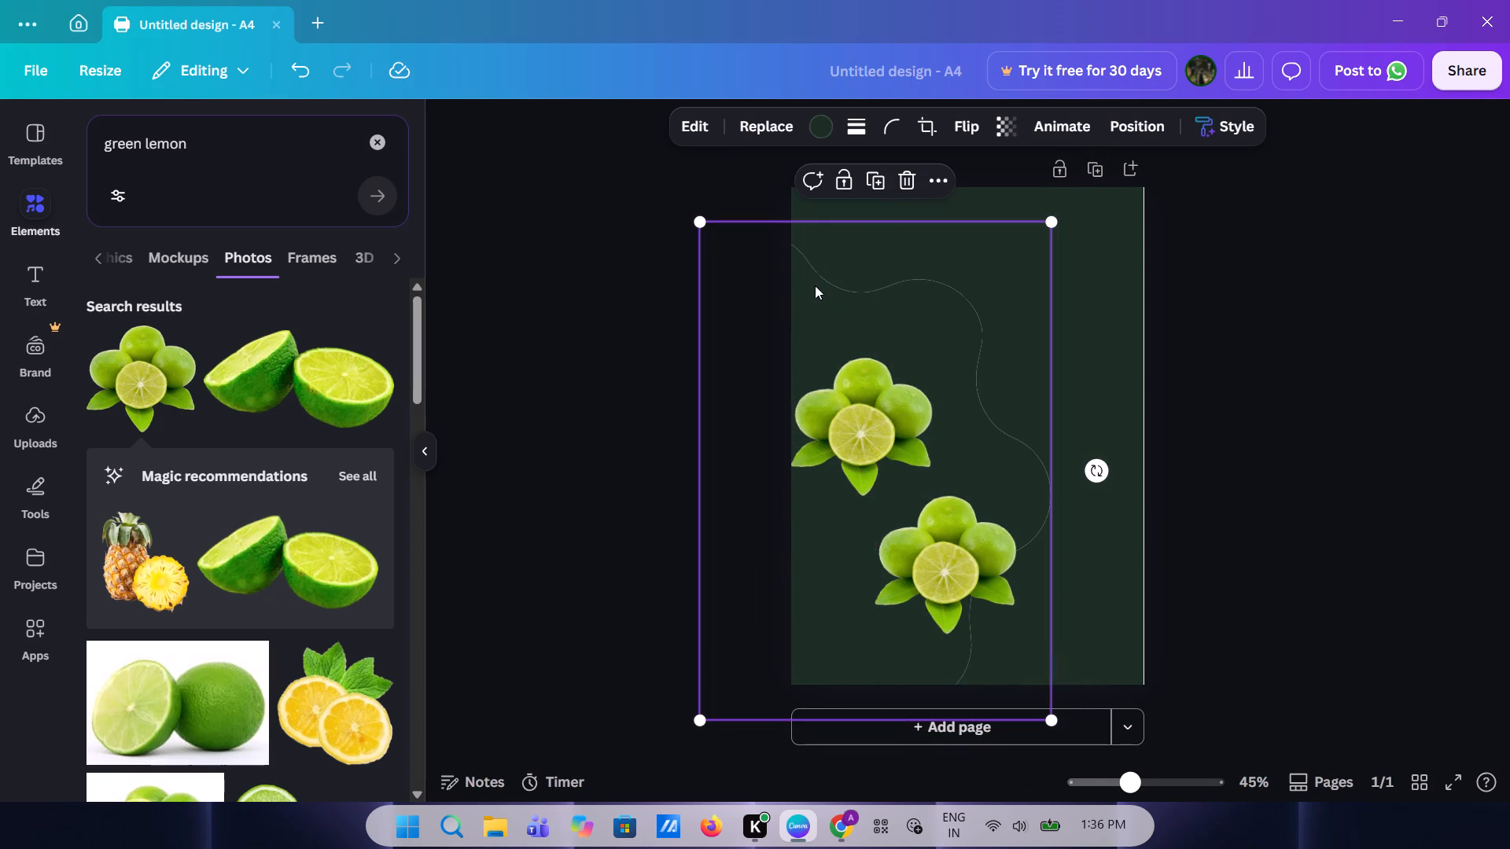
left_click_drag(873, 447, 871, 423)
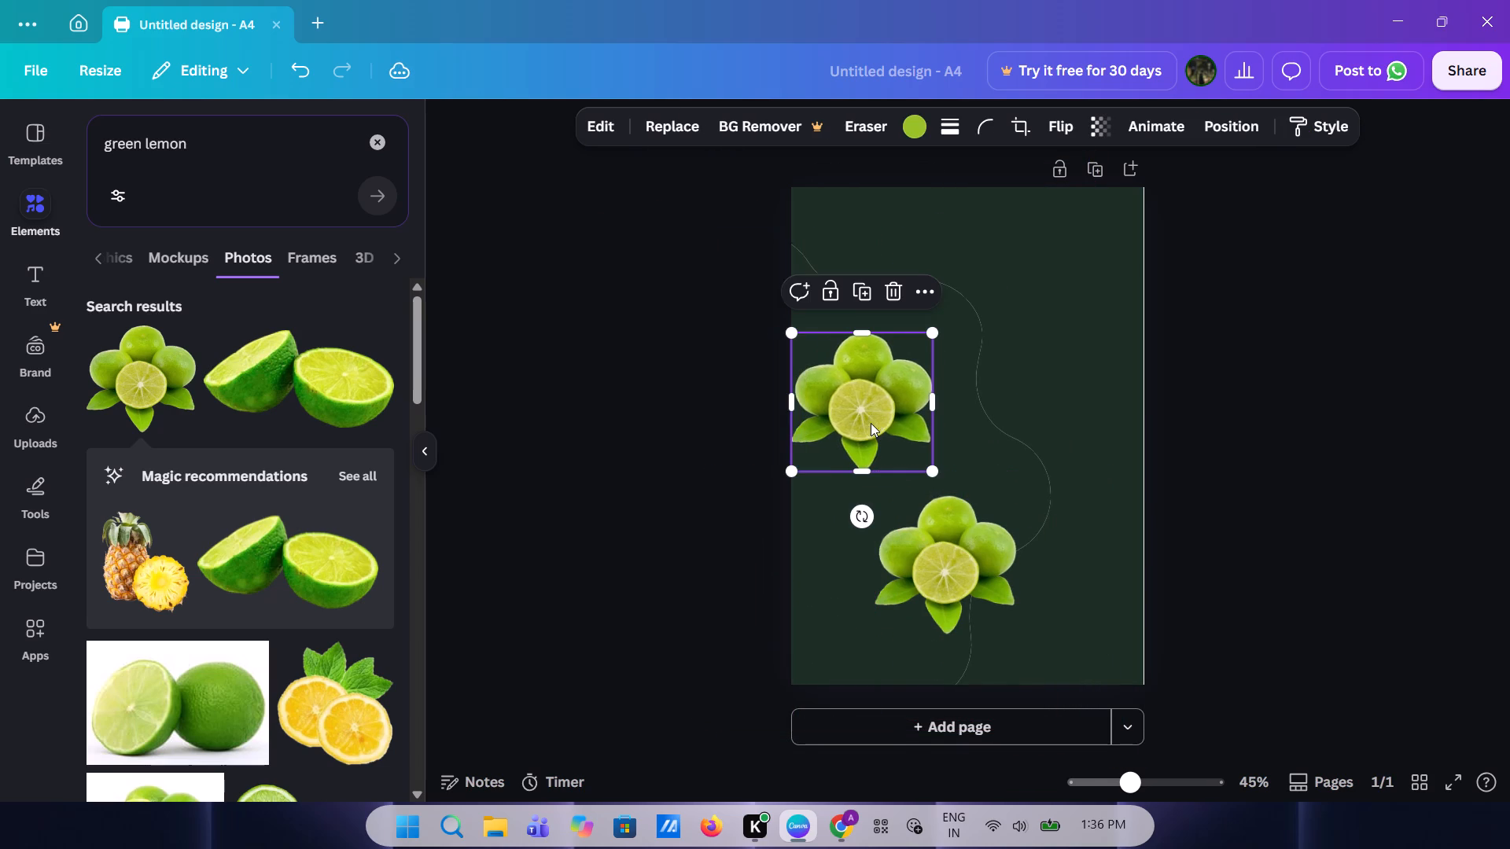
Shrink the lower lime cluster slightly and reposition it inside the blob, just below and right of the upper cluster.
left_click(937, 564)
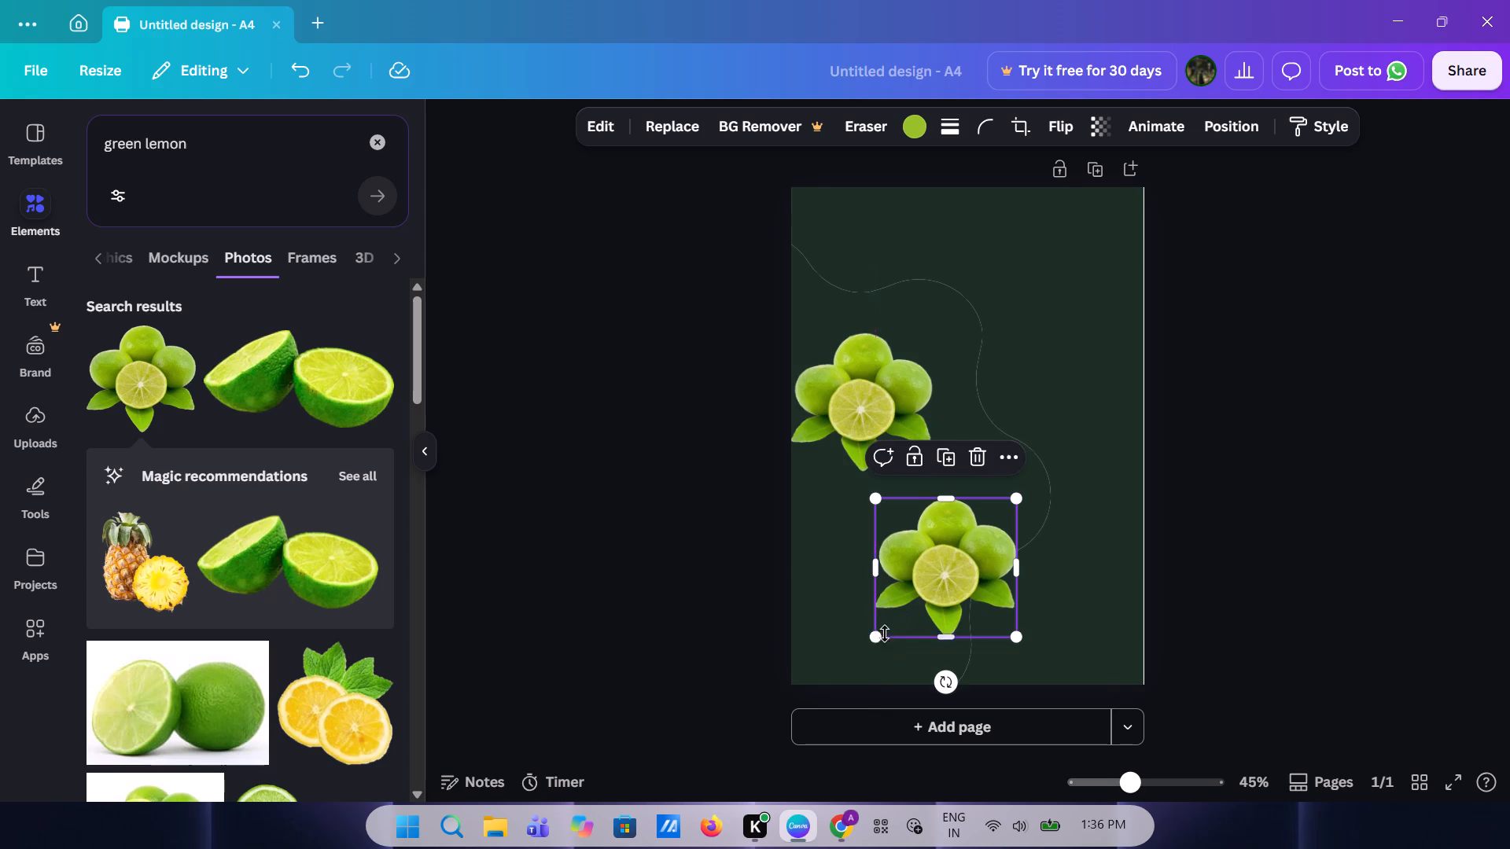
left_click_drag(881, 639, 892, 620)
left_click_drag(924, 590, 912, 572)
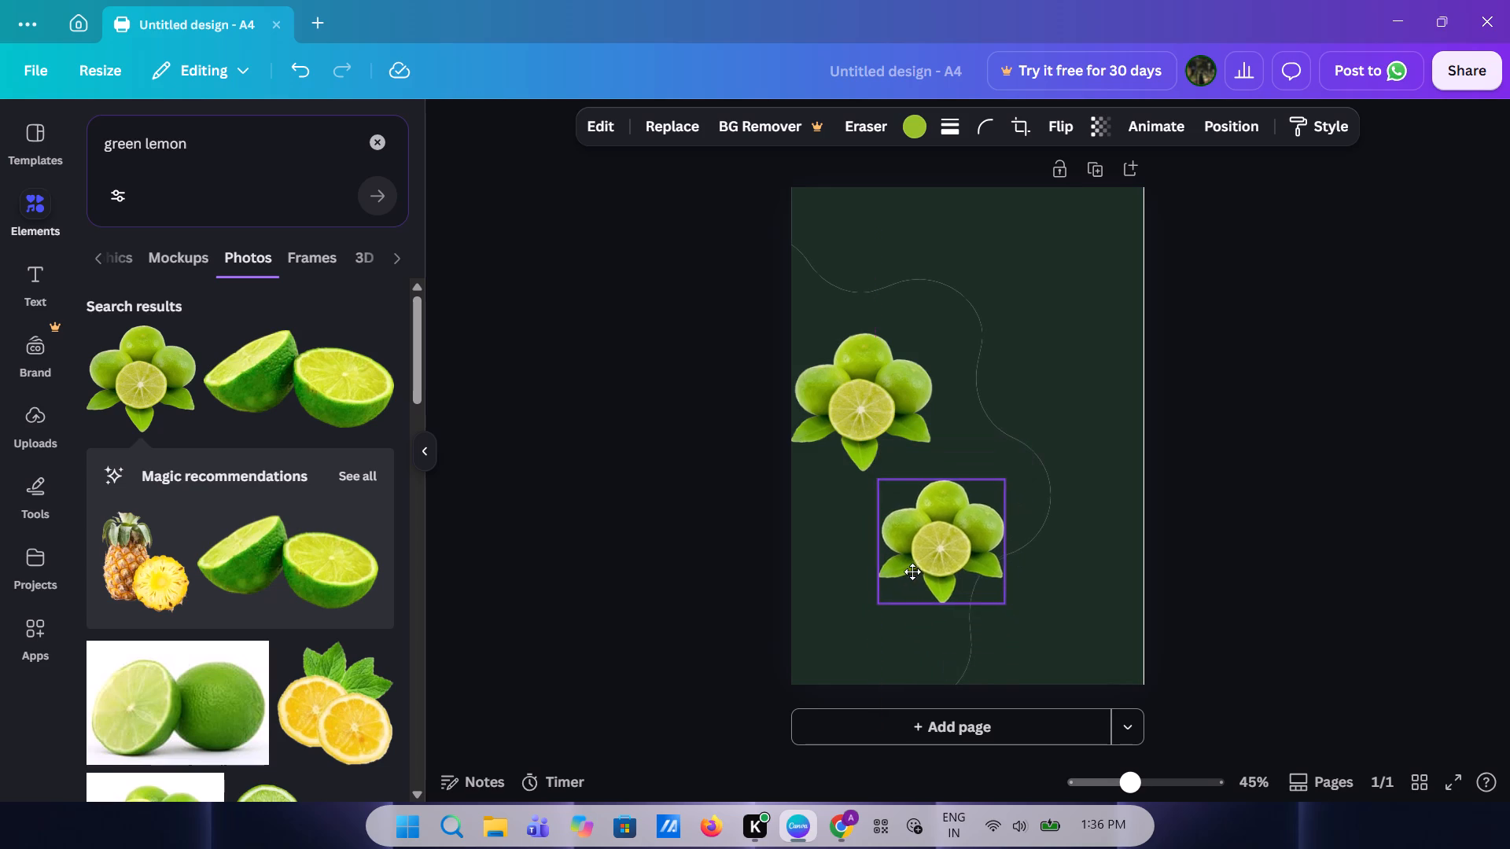
left_click_drag(912, 572, 900, 574)
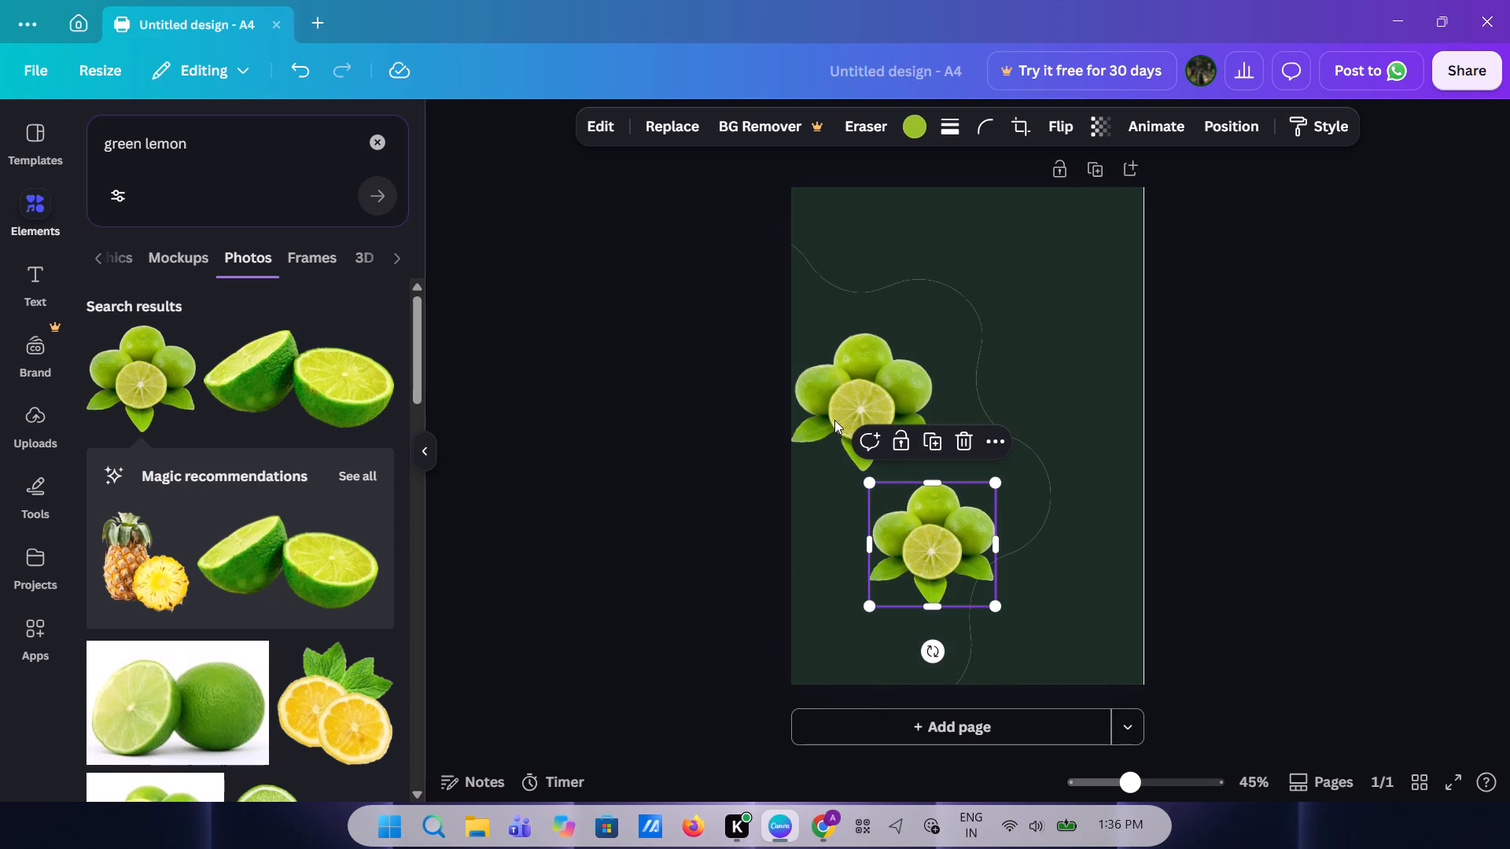
Delete the upper, larger lime cluster and keep the smaller lower one on the page.
key("BackSpace")
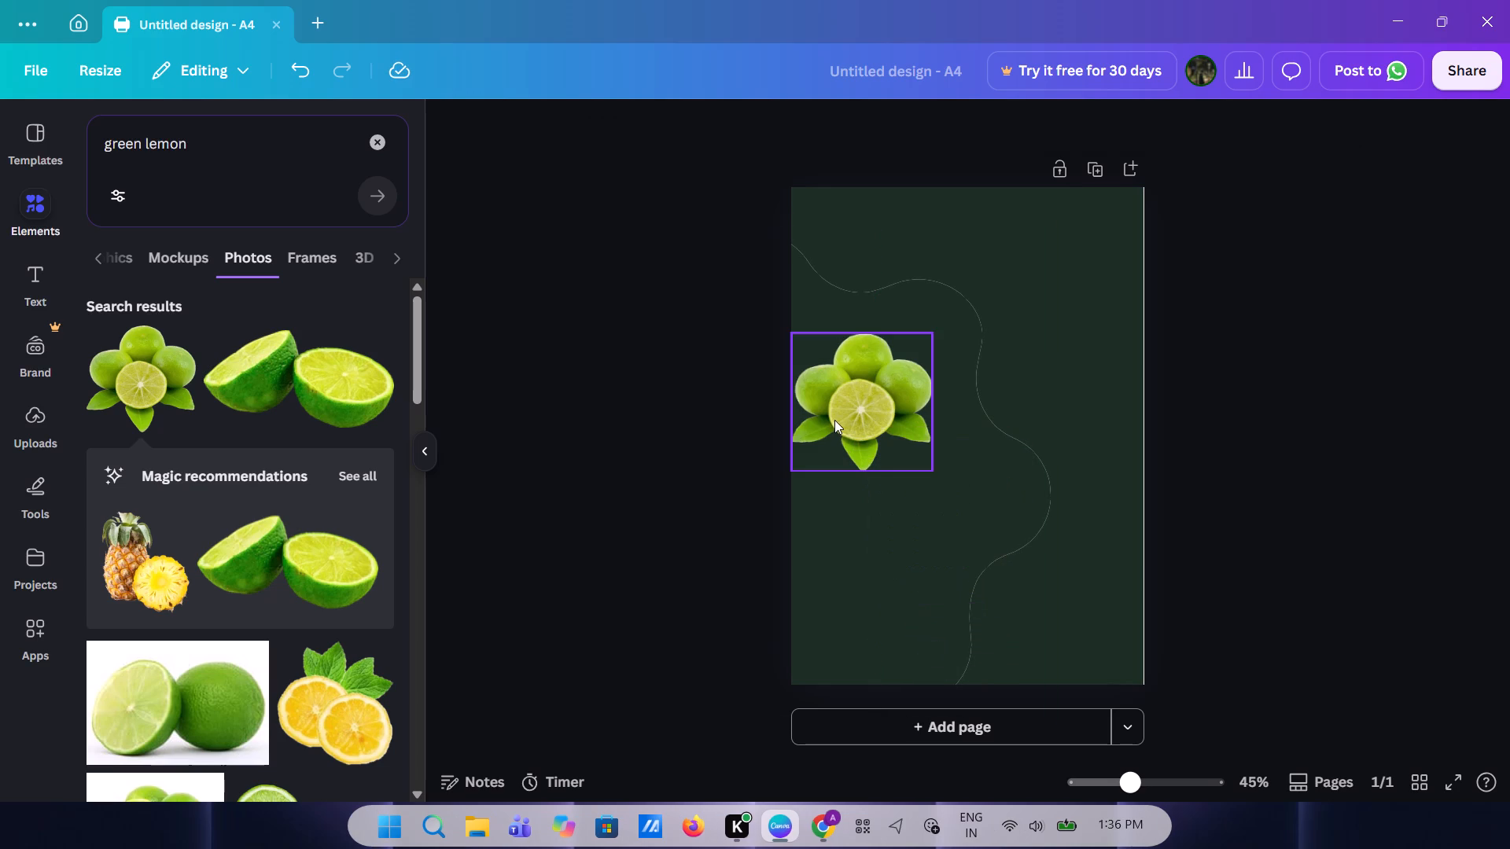
key("ctrl+z")
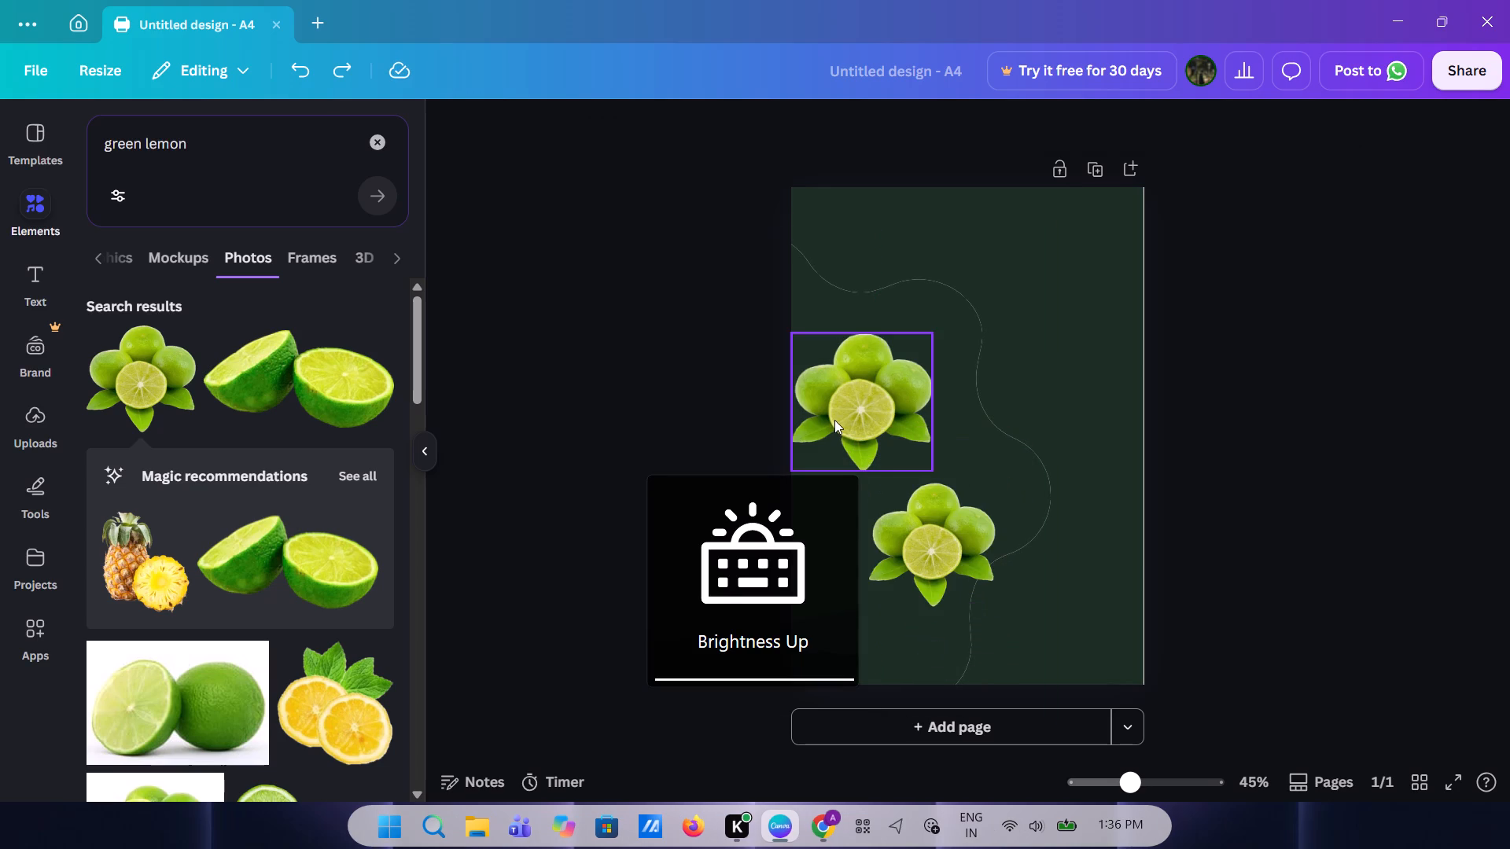
left_click(848, 432)
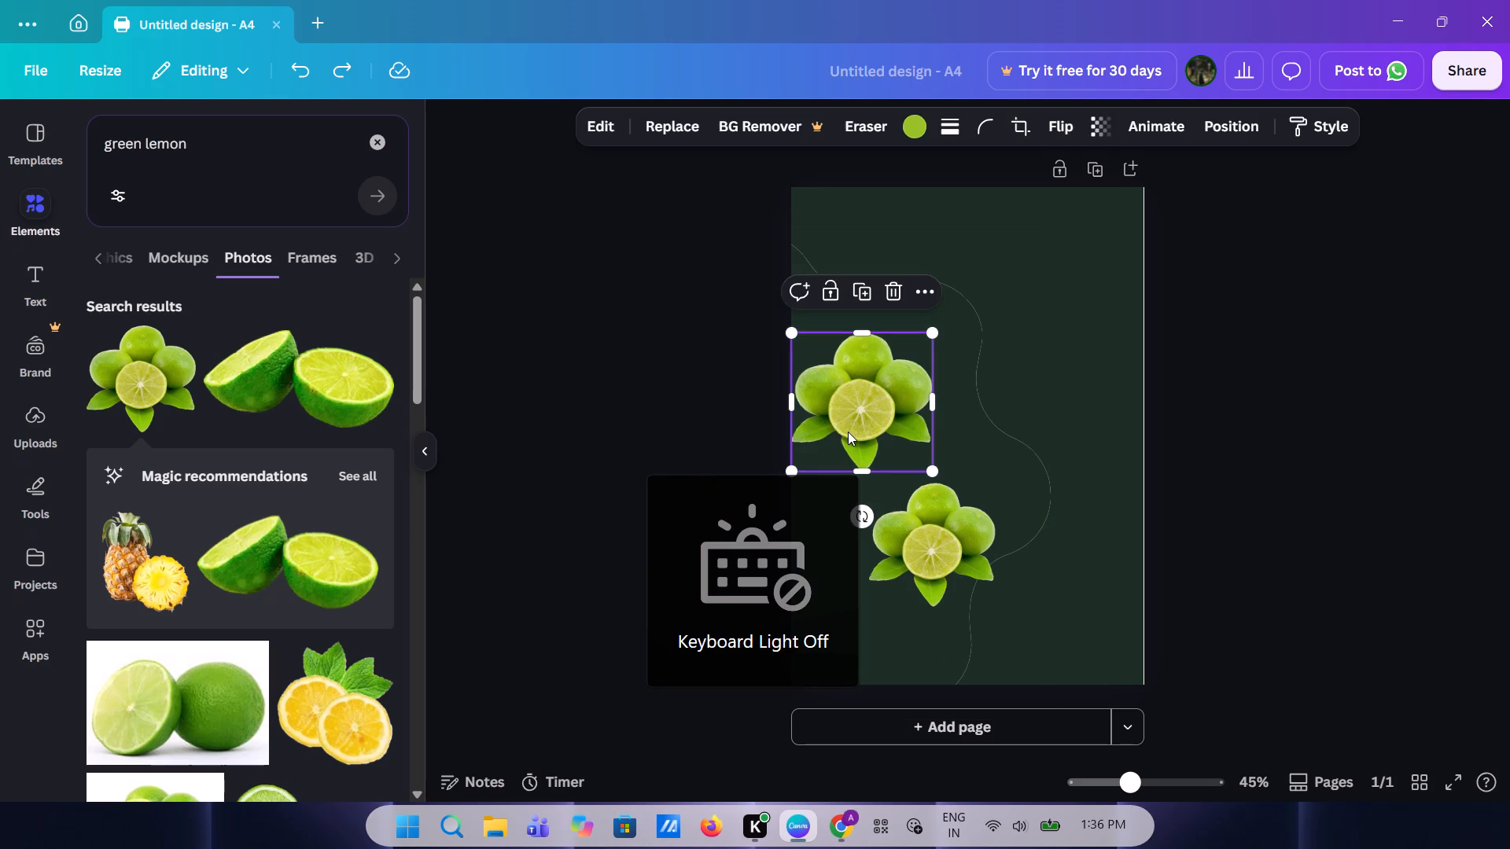
key("BackSpace")
Duplicate the smaller lime cluster and place the copy above it, flush with the page's left edge.
left_click(911, 522)
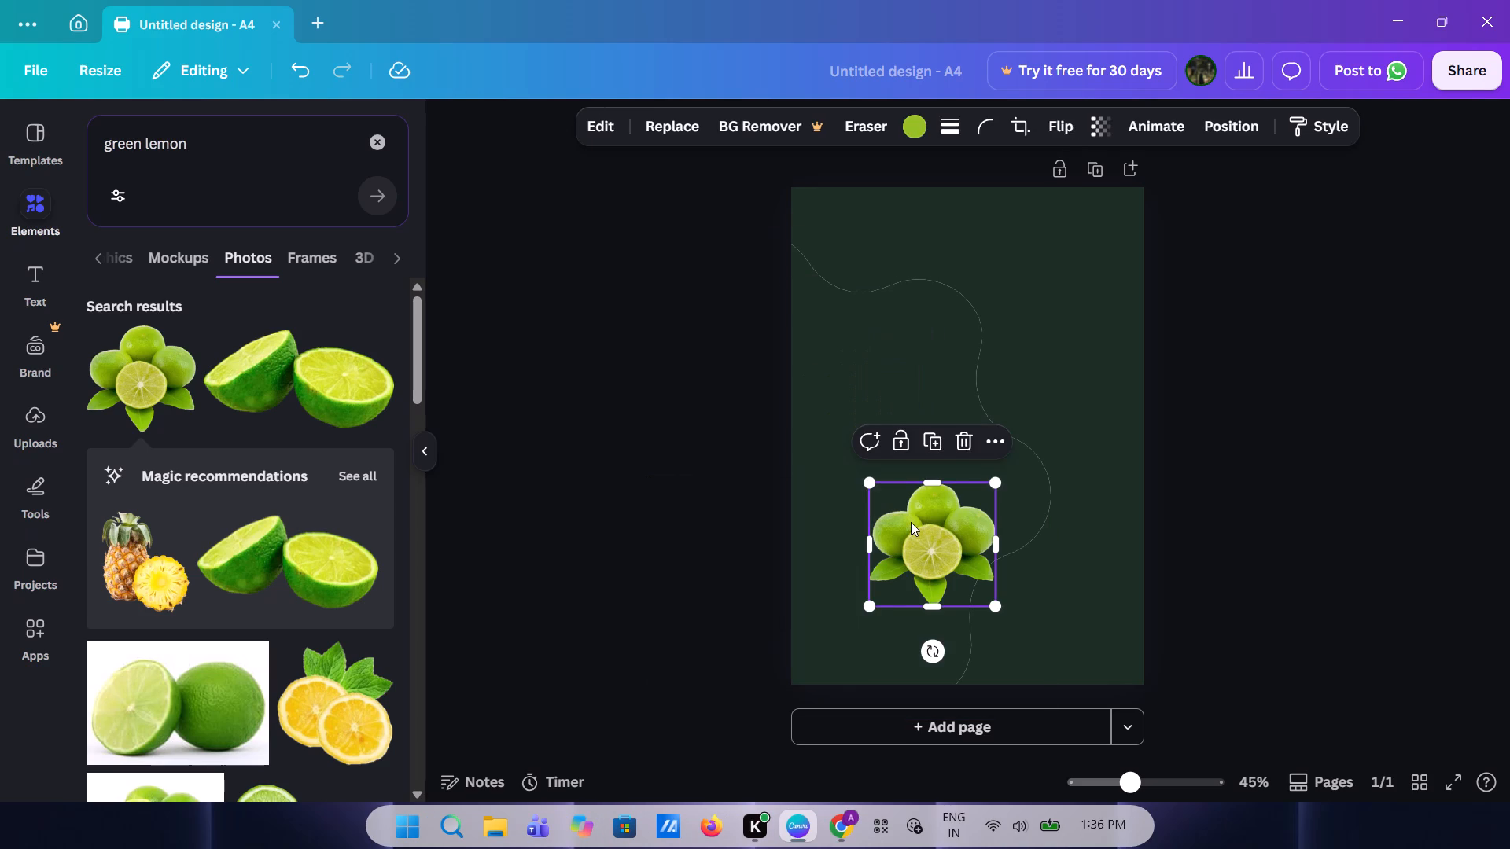
key("ctrl+c")
key("ctrl+v")
left_click_drag(904, 562, 823, 439)
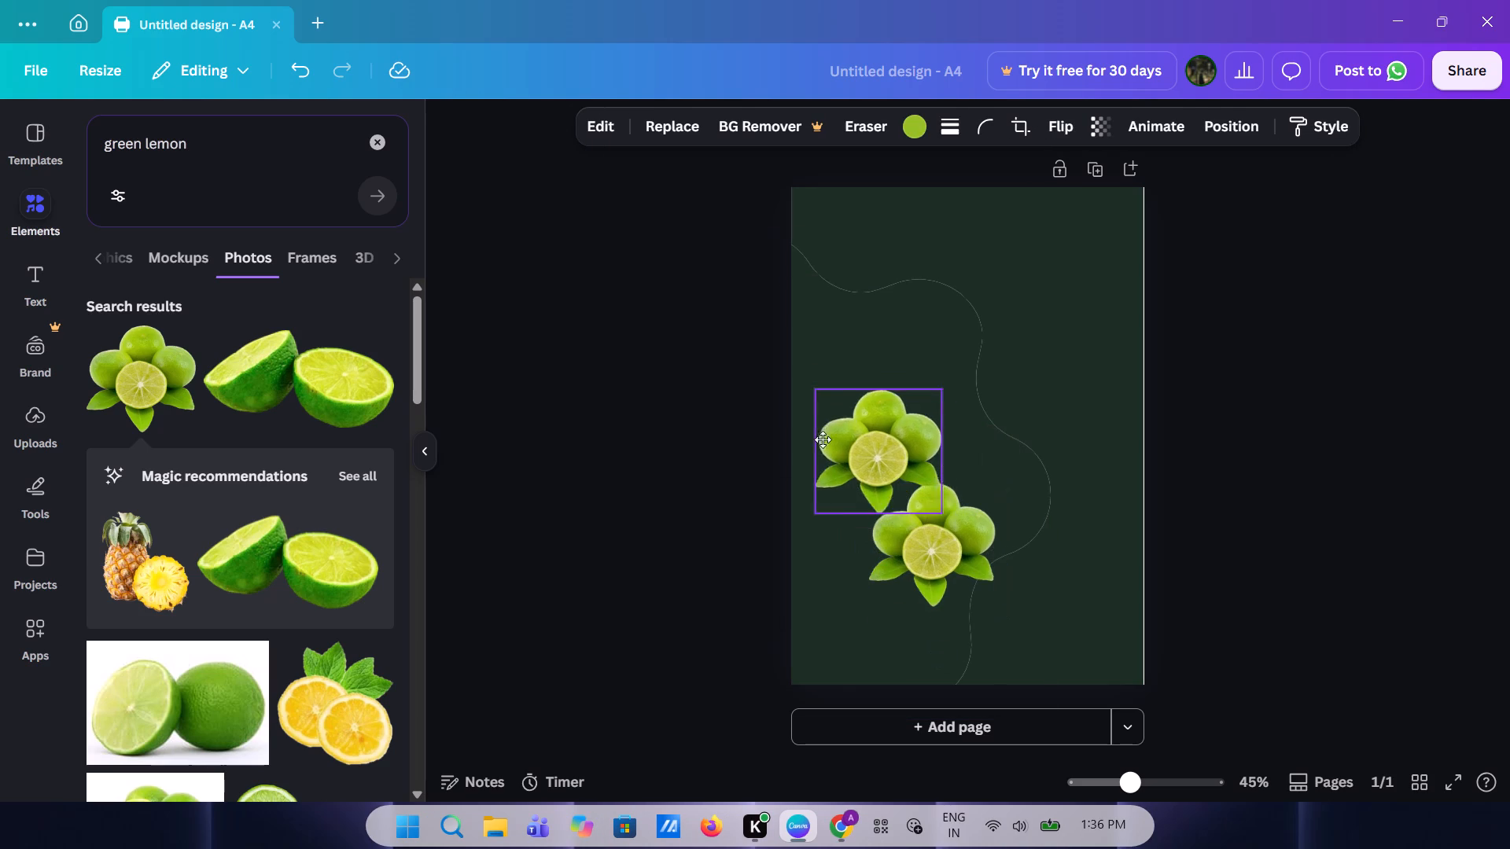
left_click_drag(823, 439, 813, 436)
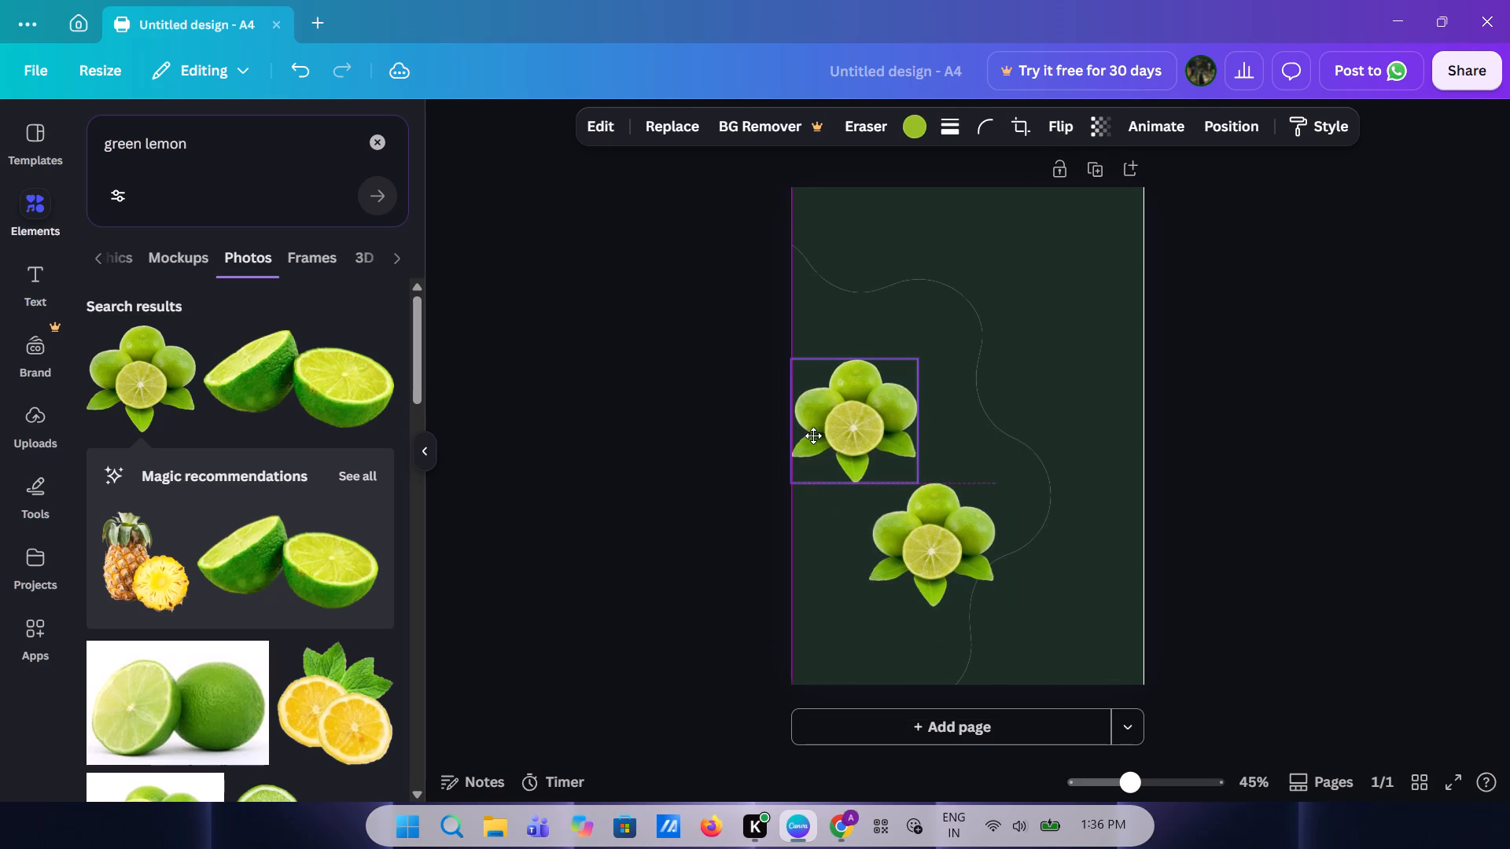
left_click_drag(813, 436, 818, 420)
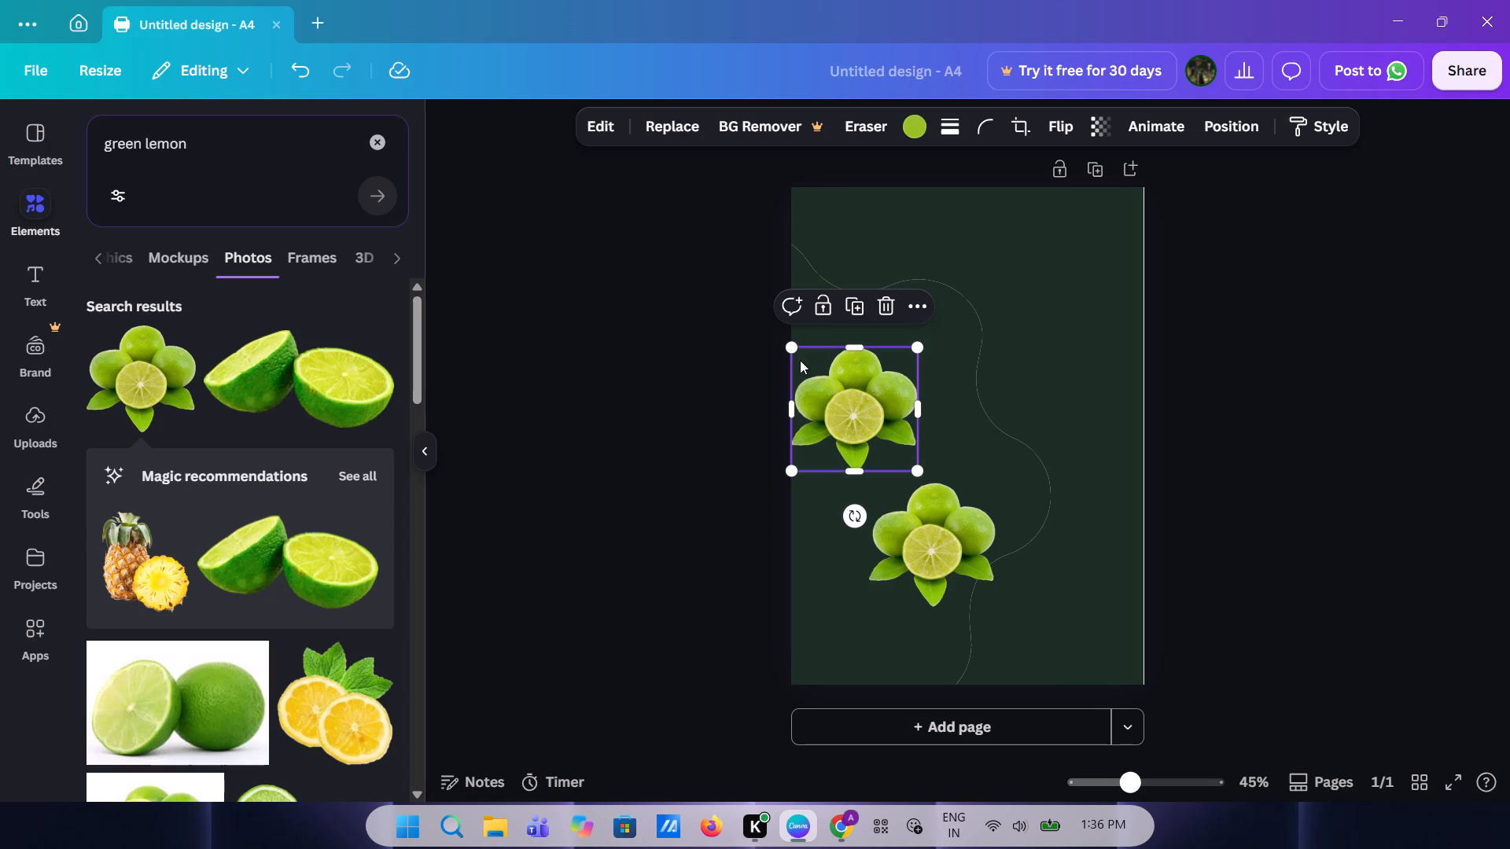
left_click(740, 399)
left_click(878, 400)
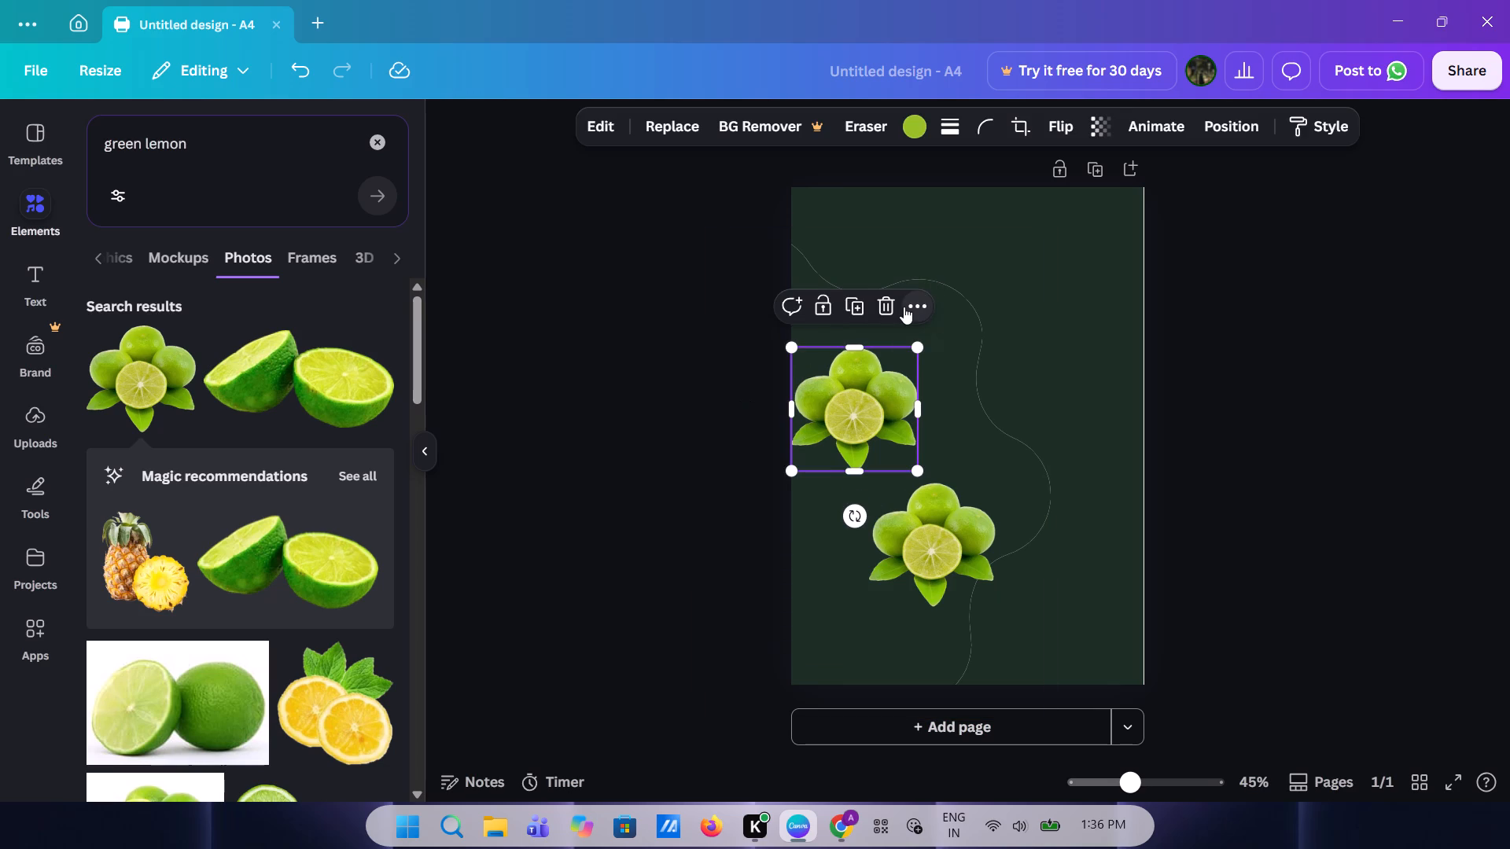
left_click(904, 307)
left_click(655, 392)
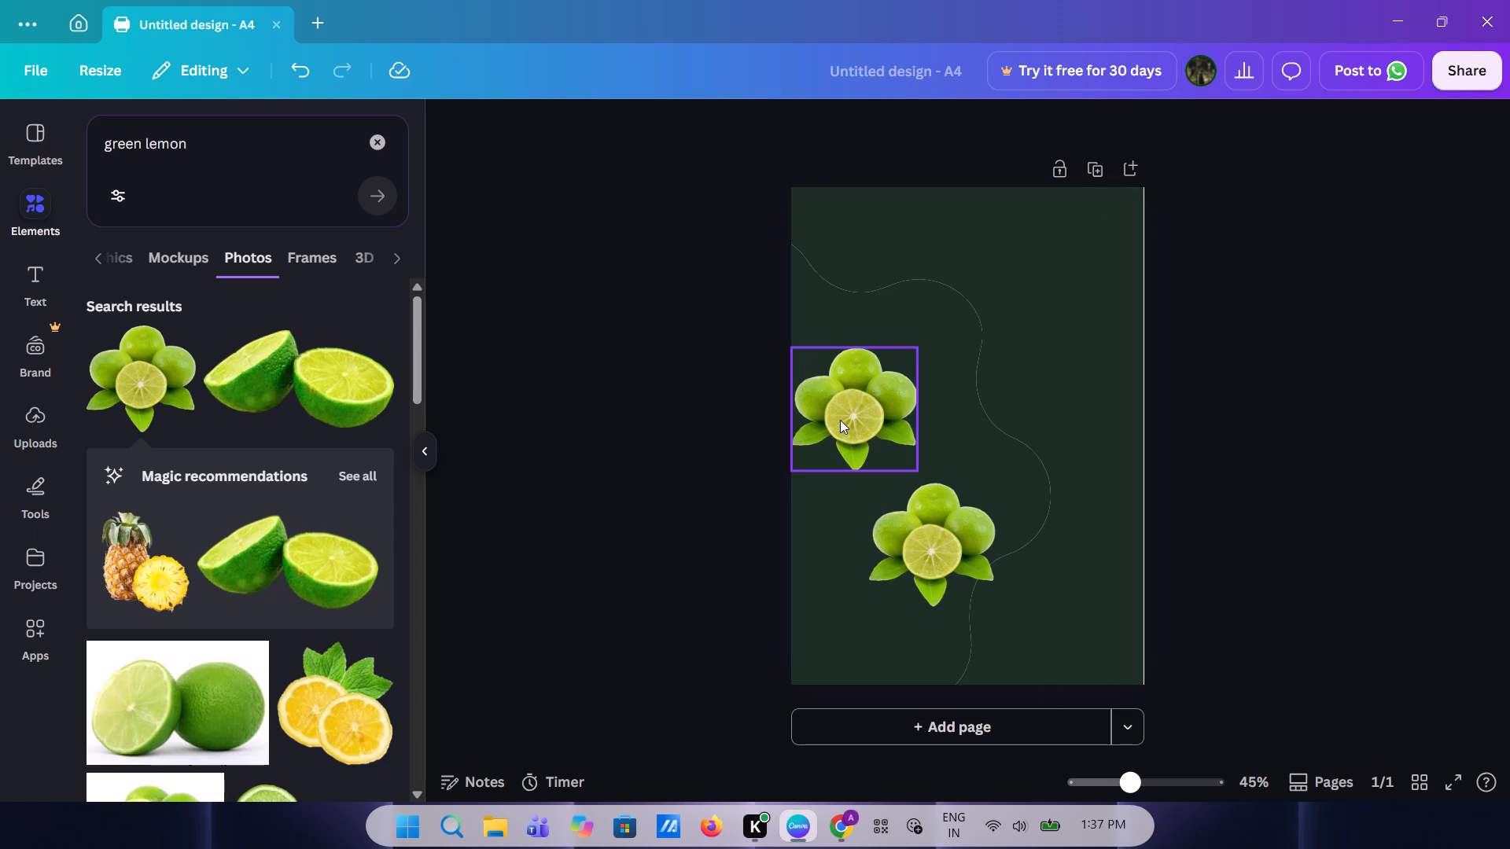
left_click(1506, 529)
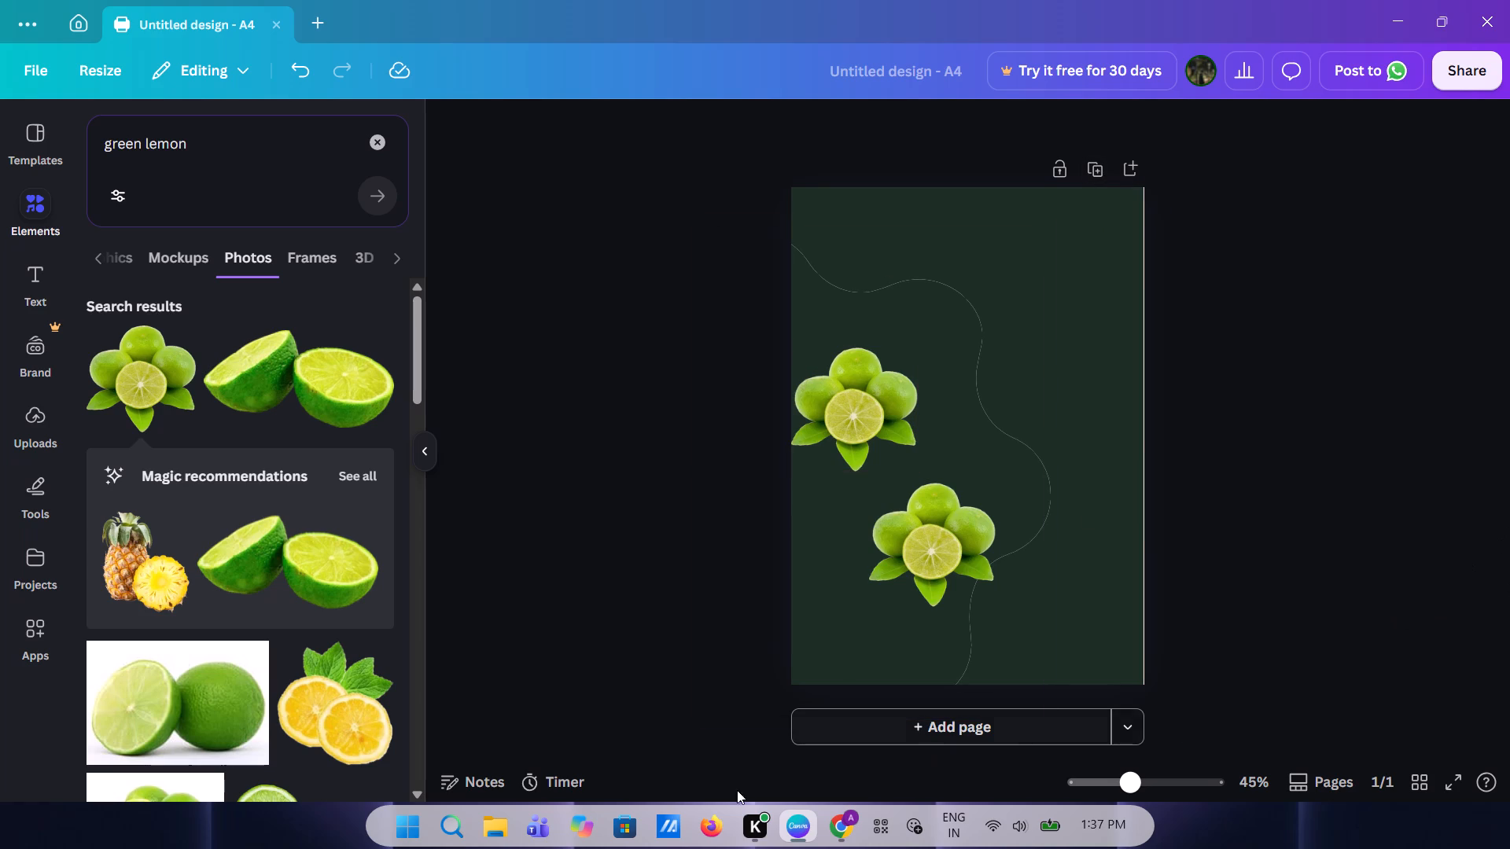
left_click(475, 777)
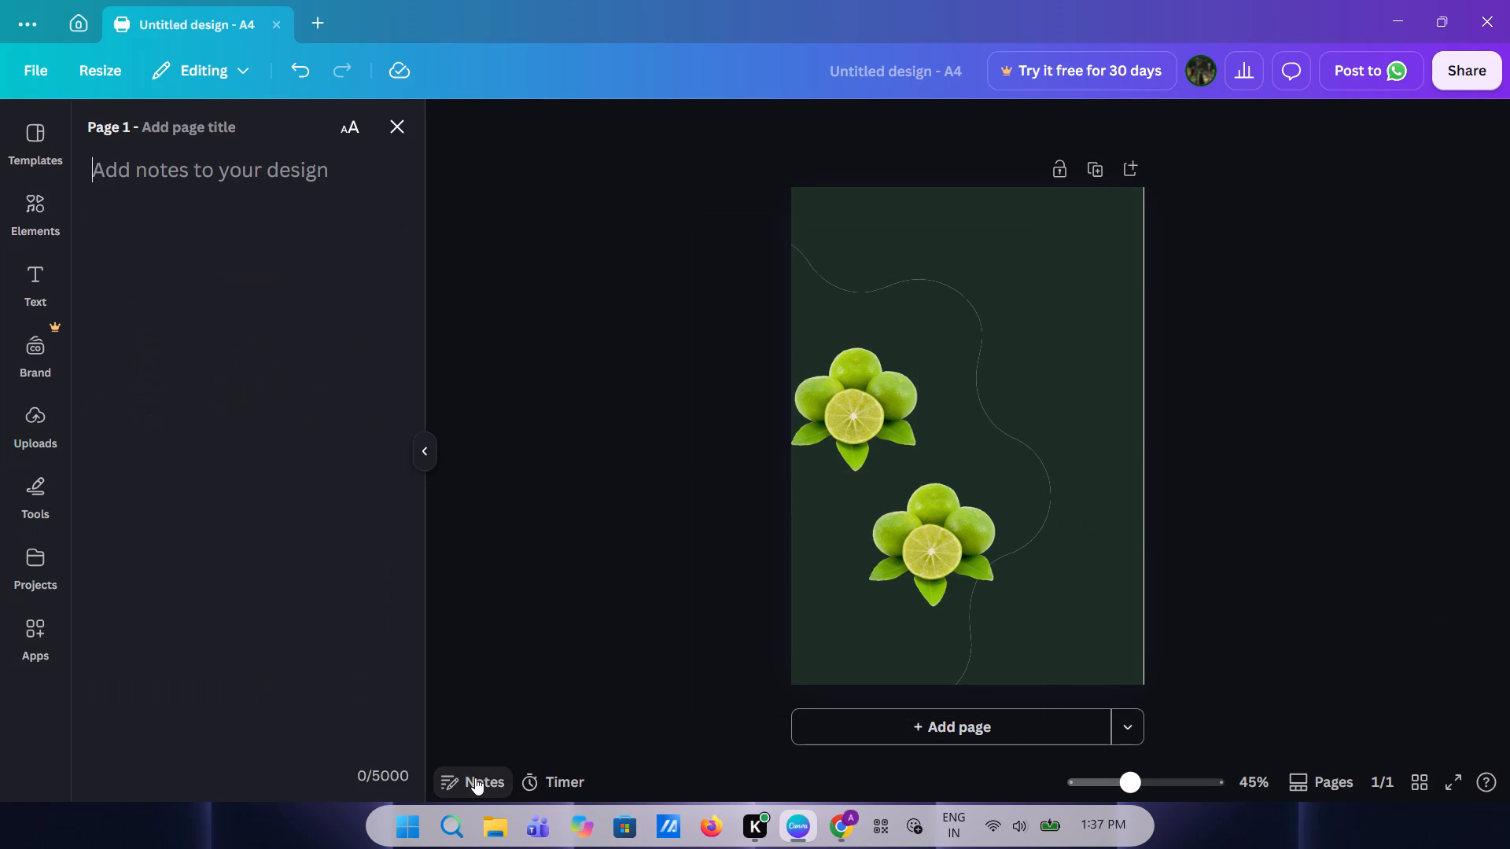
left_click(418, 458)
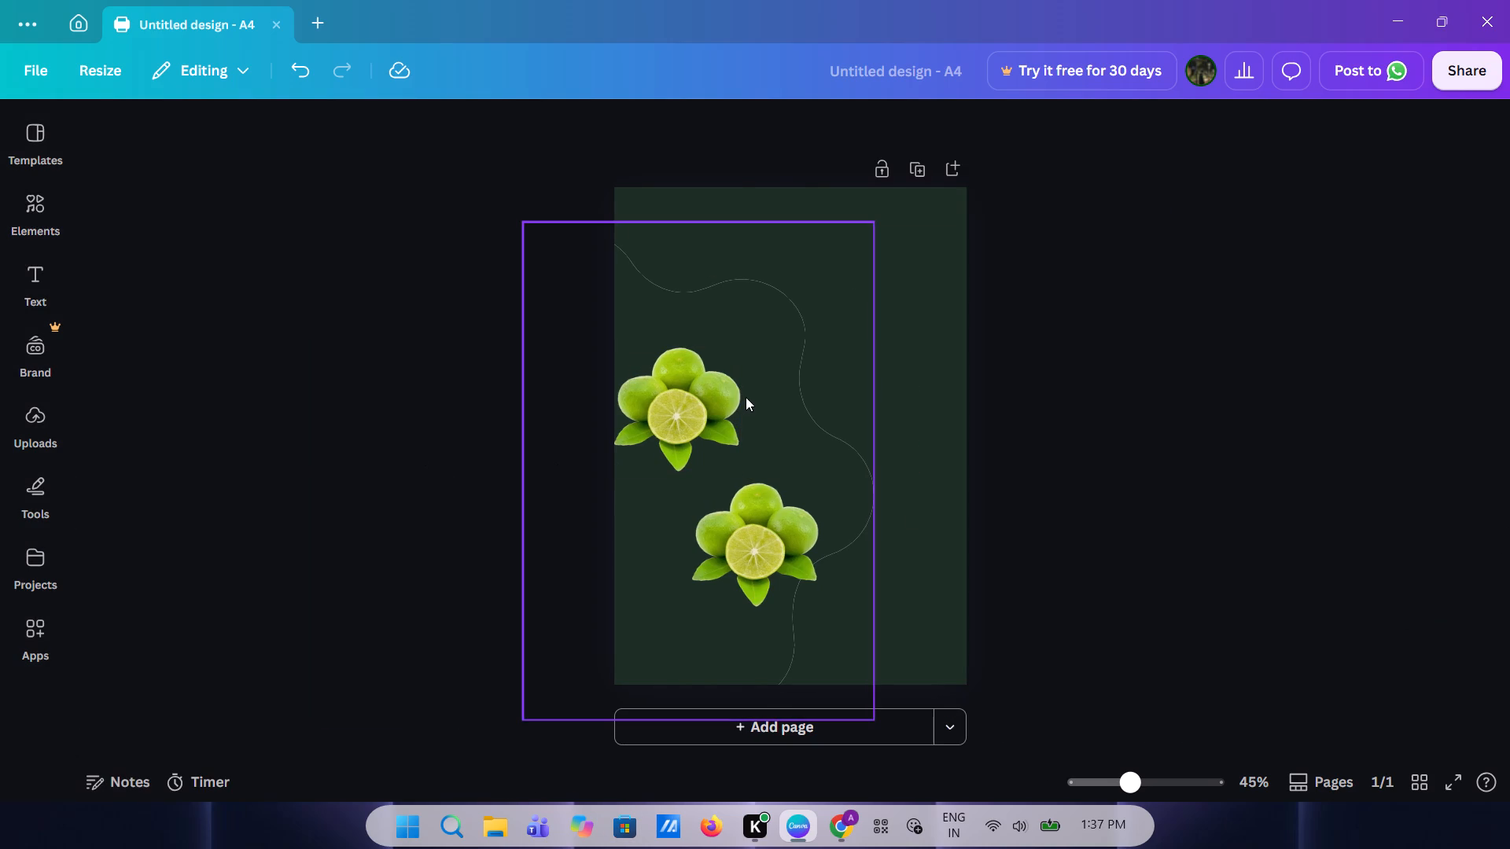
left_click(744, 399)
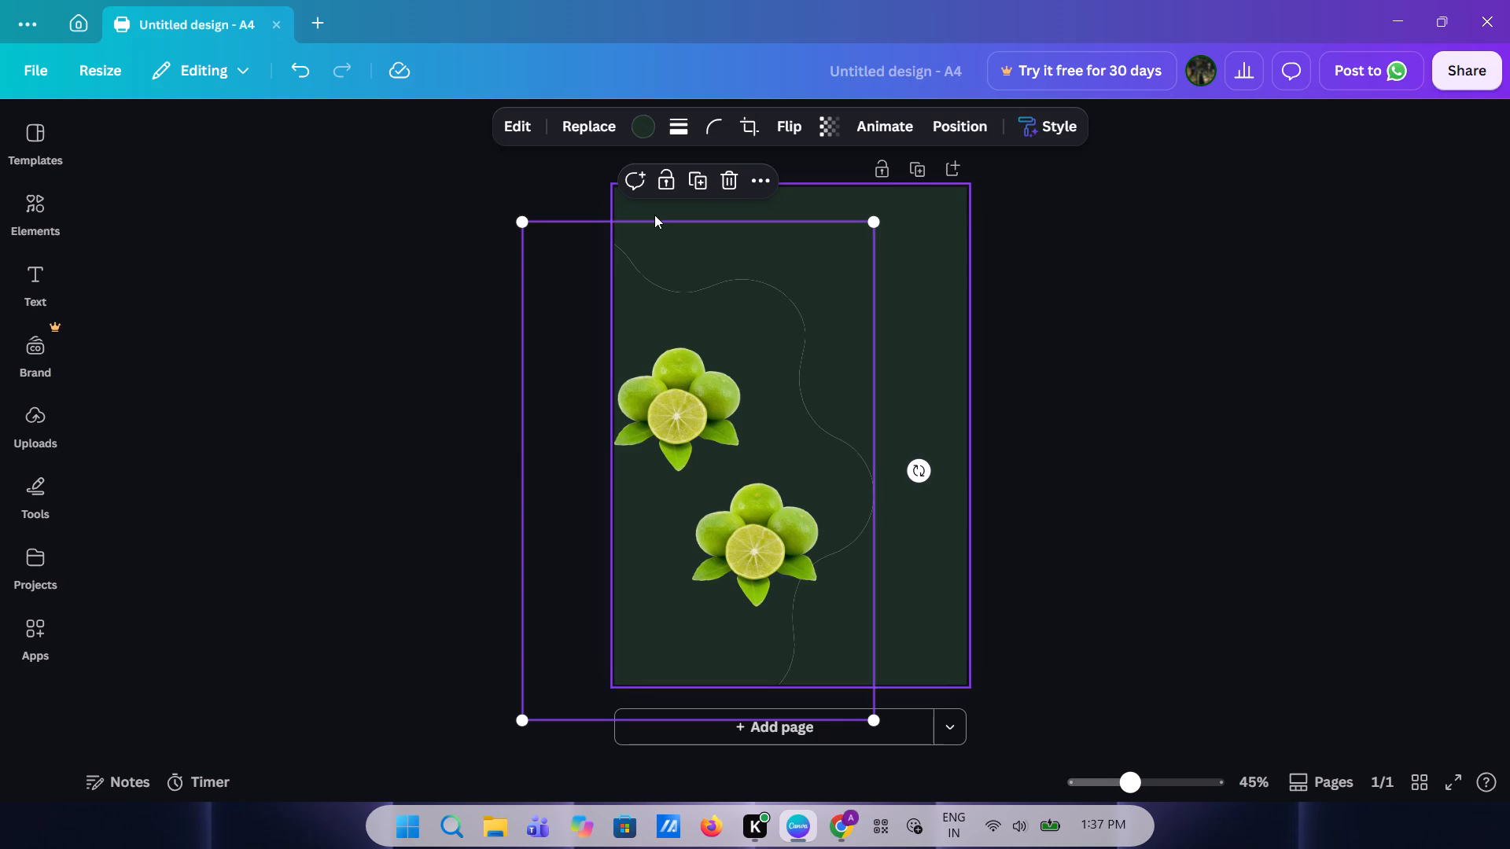
Show the layers list for the upper lime cluster and delete that cluster.
left_click(676, 418)
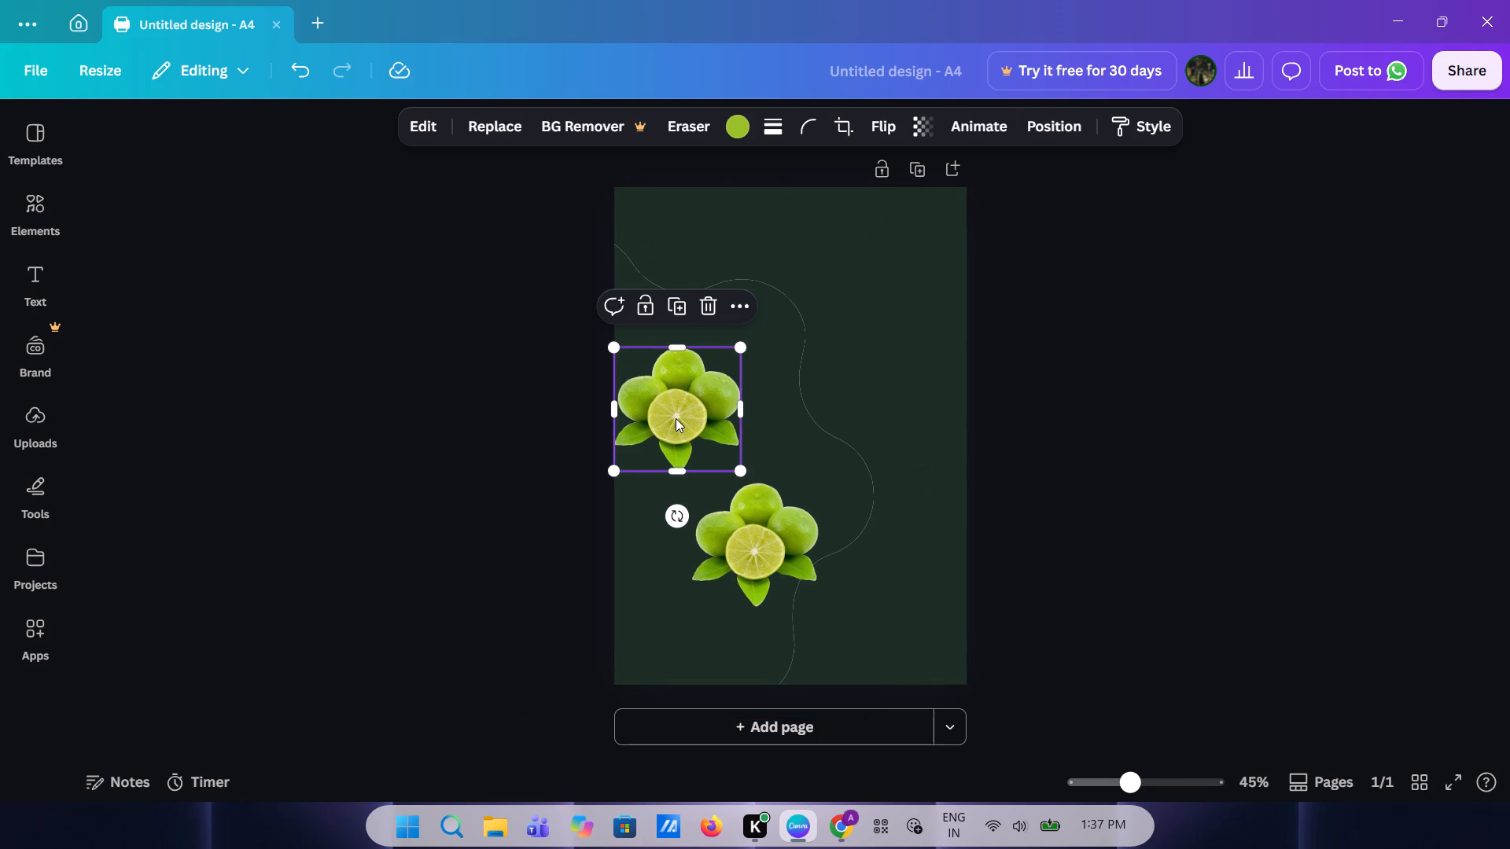
left_click(740, 305)
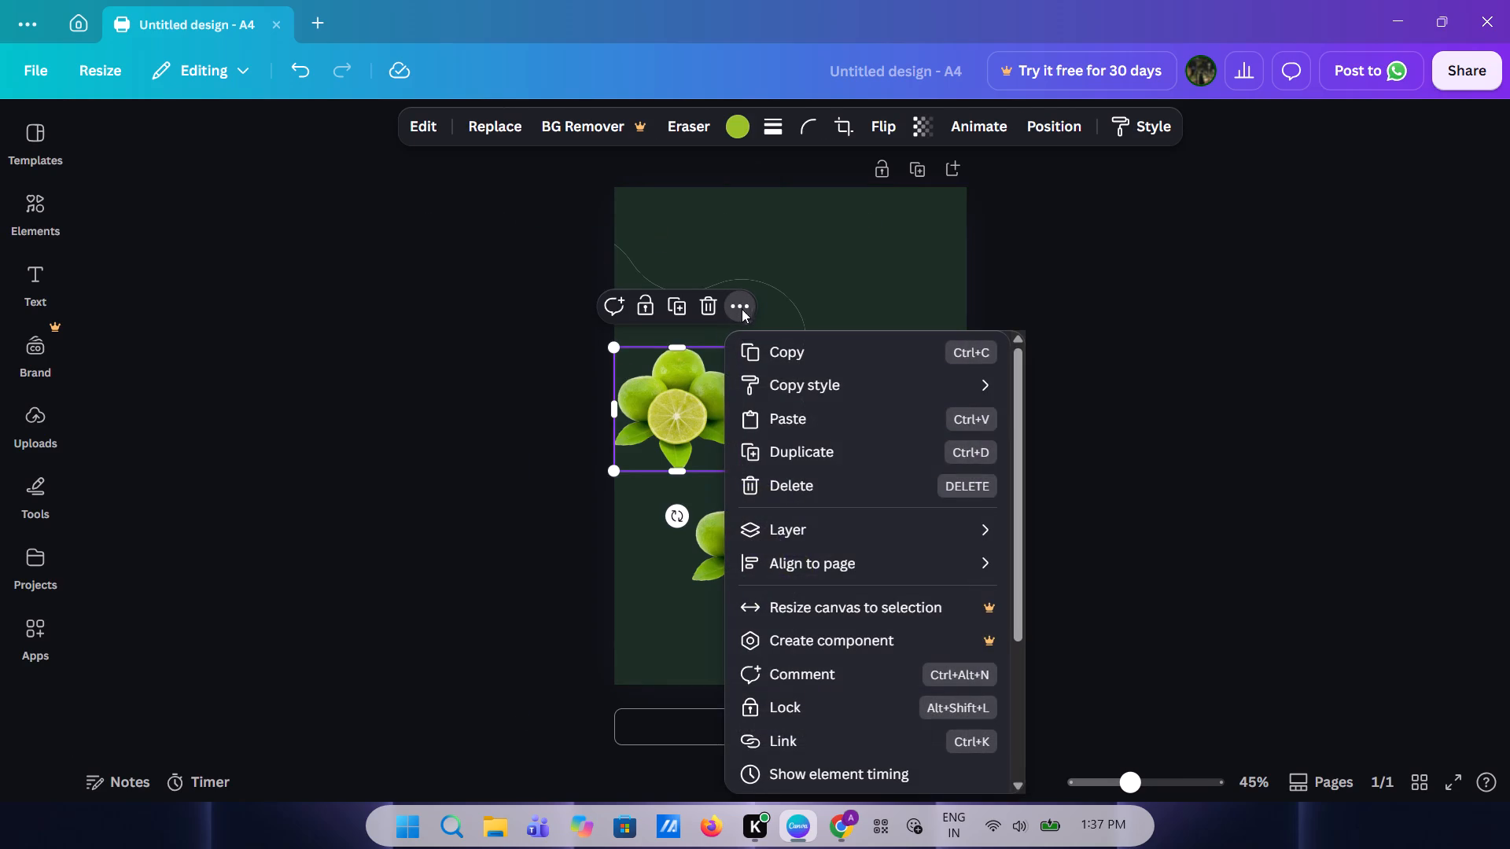
left_click(774, 538)
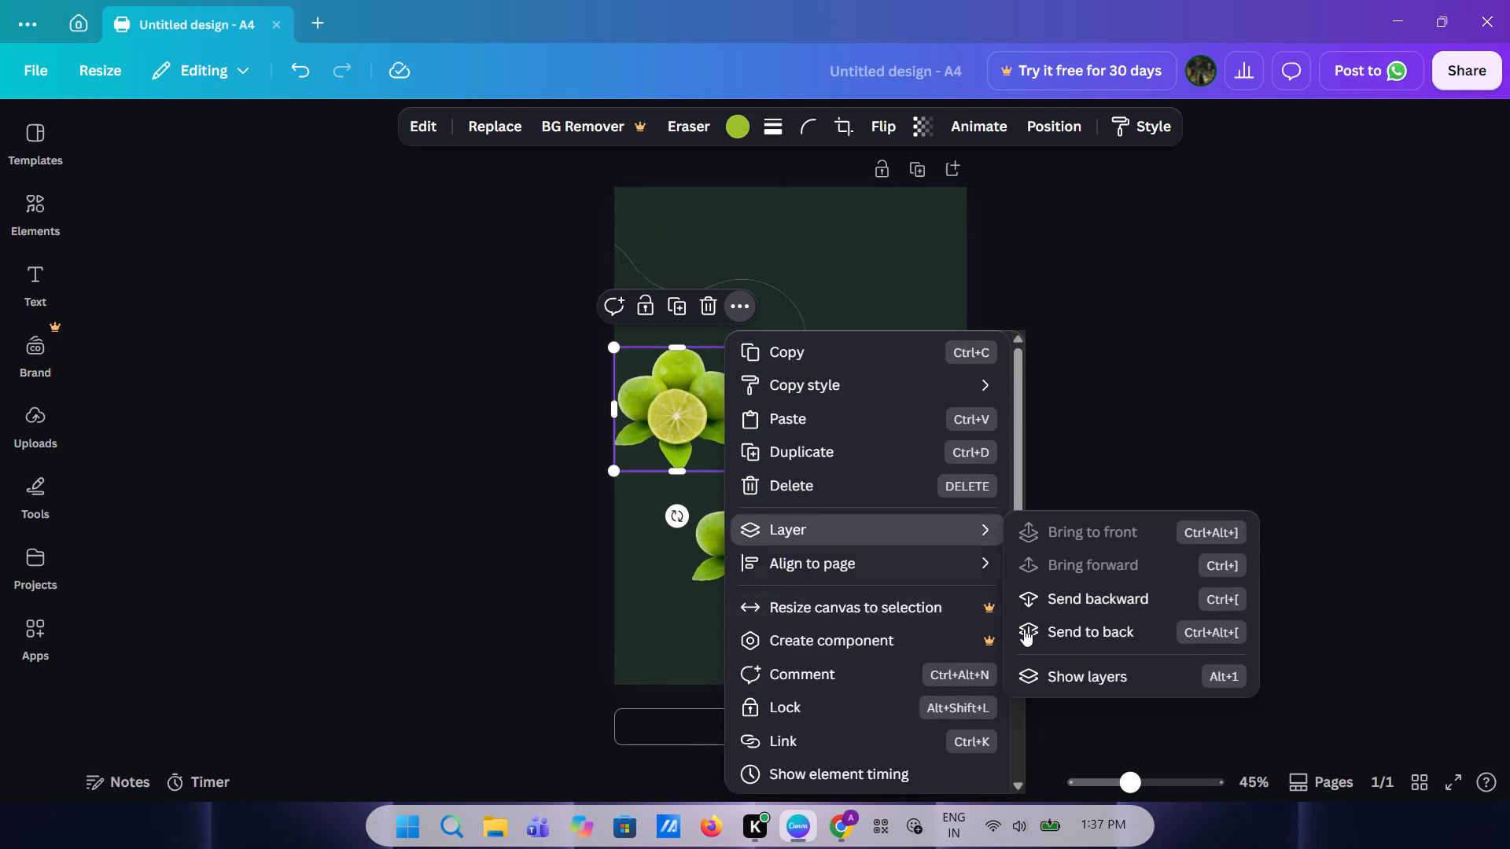
left_click(1104, 695)
left_click(1081, 685)
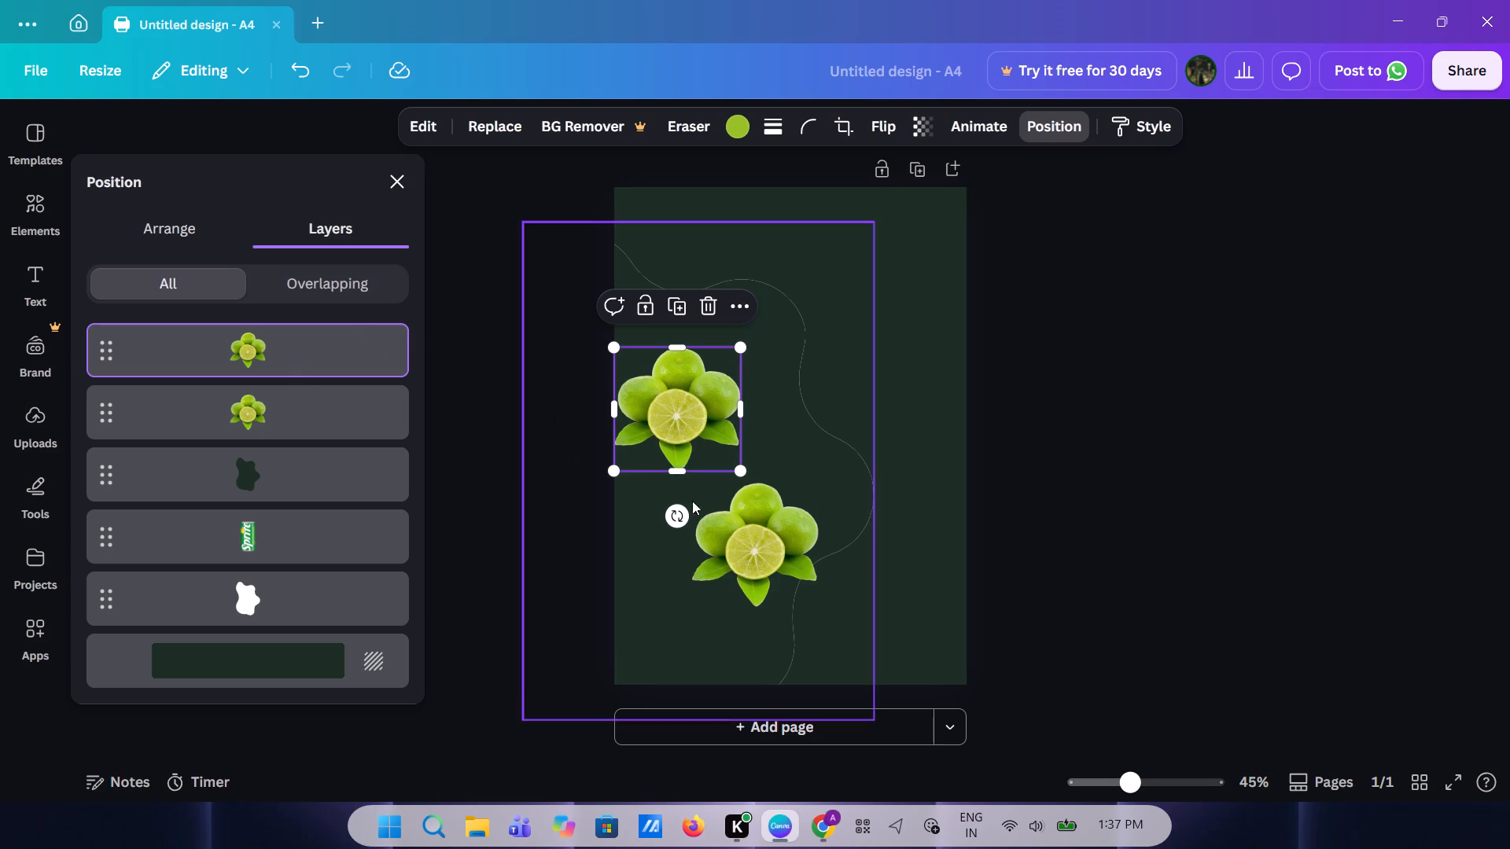
key("BackSpace")
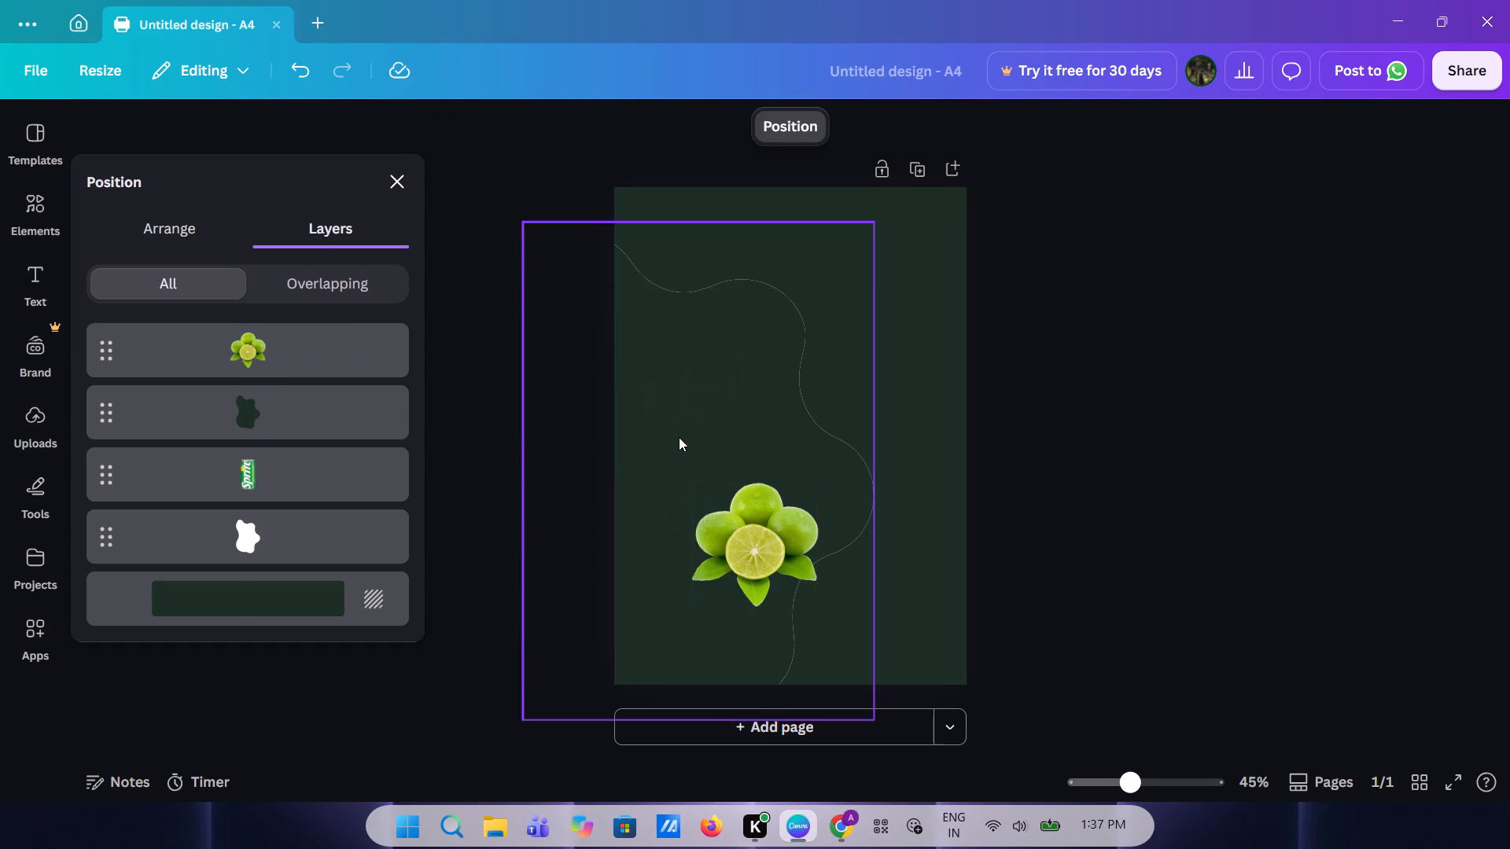
Copy the remaining lime cluster and place the copy above it, overlapping its corner and flush with the page's left edge.
left_click(740, 543)
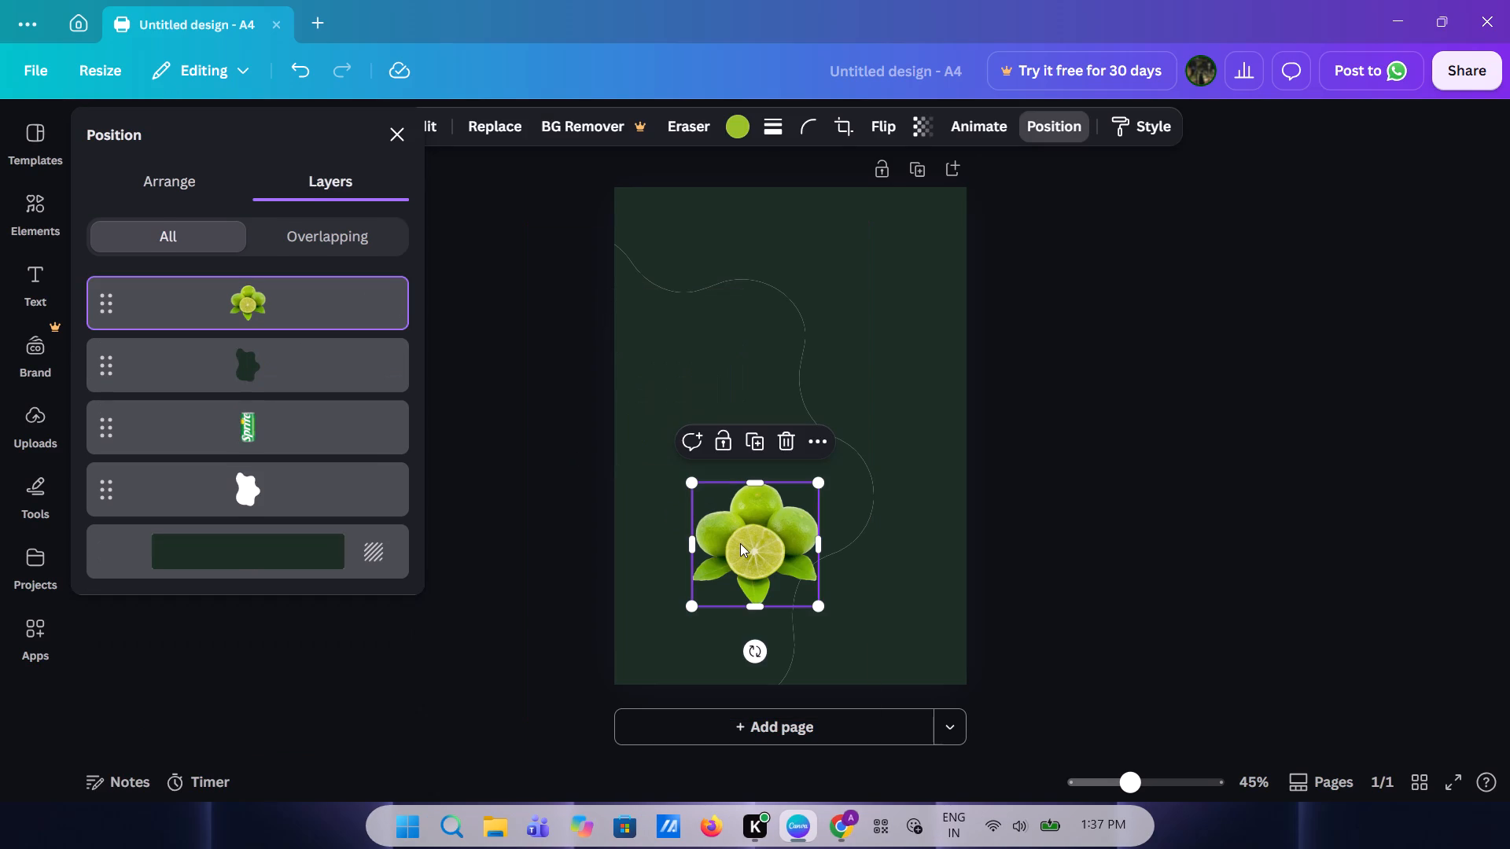
key("ctrl+c")
key("ctrl+v")
left_click_drag(757, 539, 683, 449)
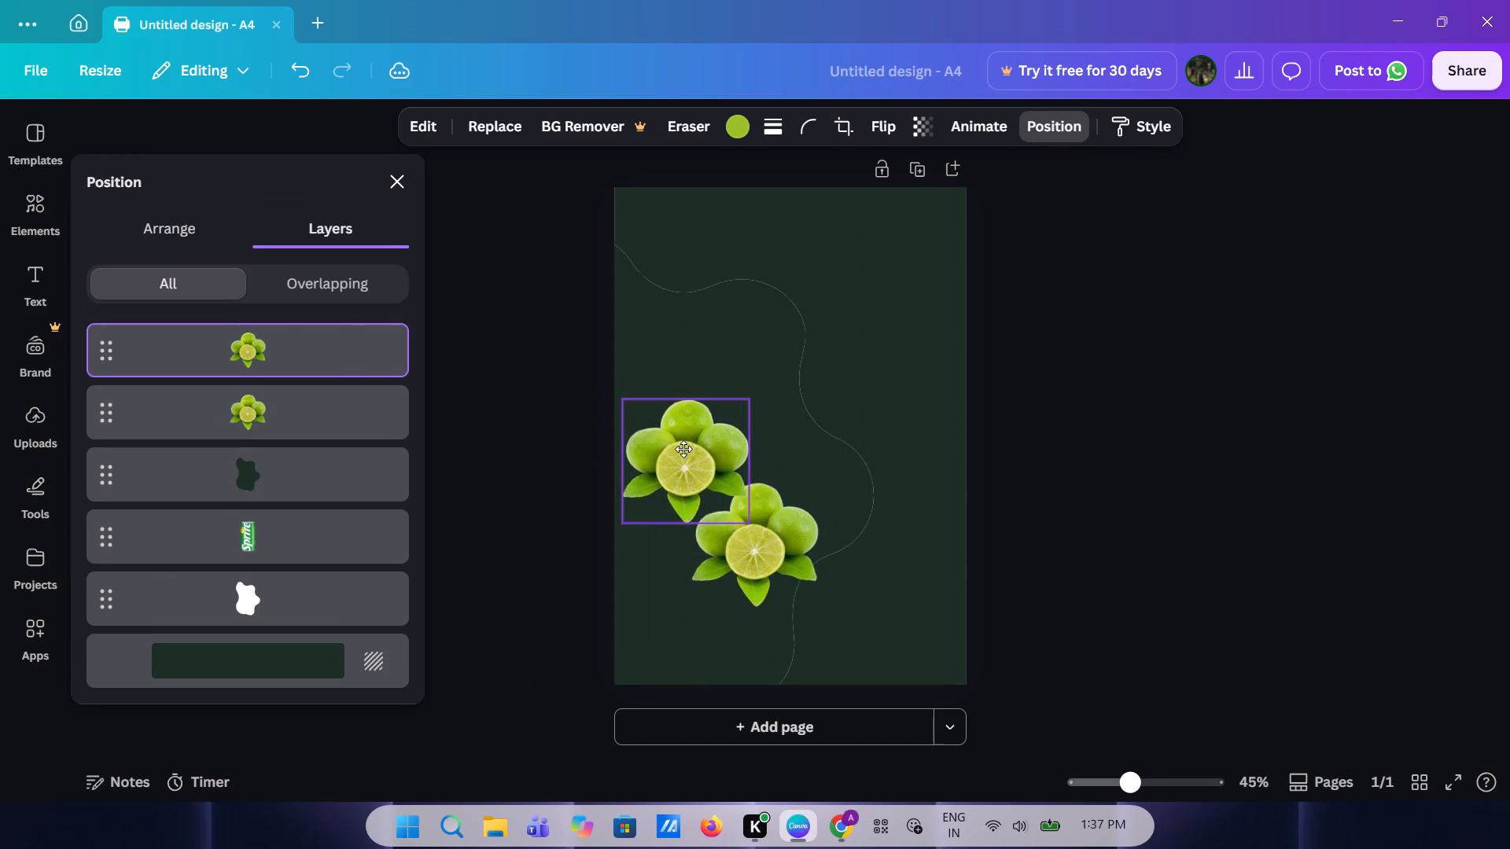
left_click_drag(683, 449, 673, 446)
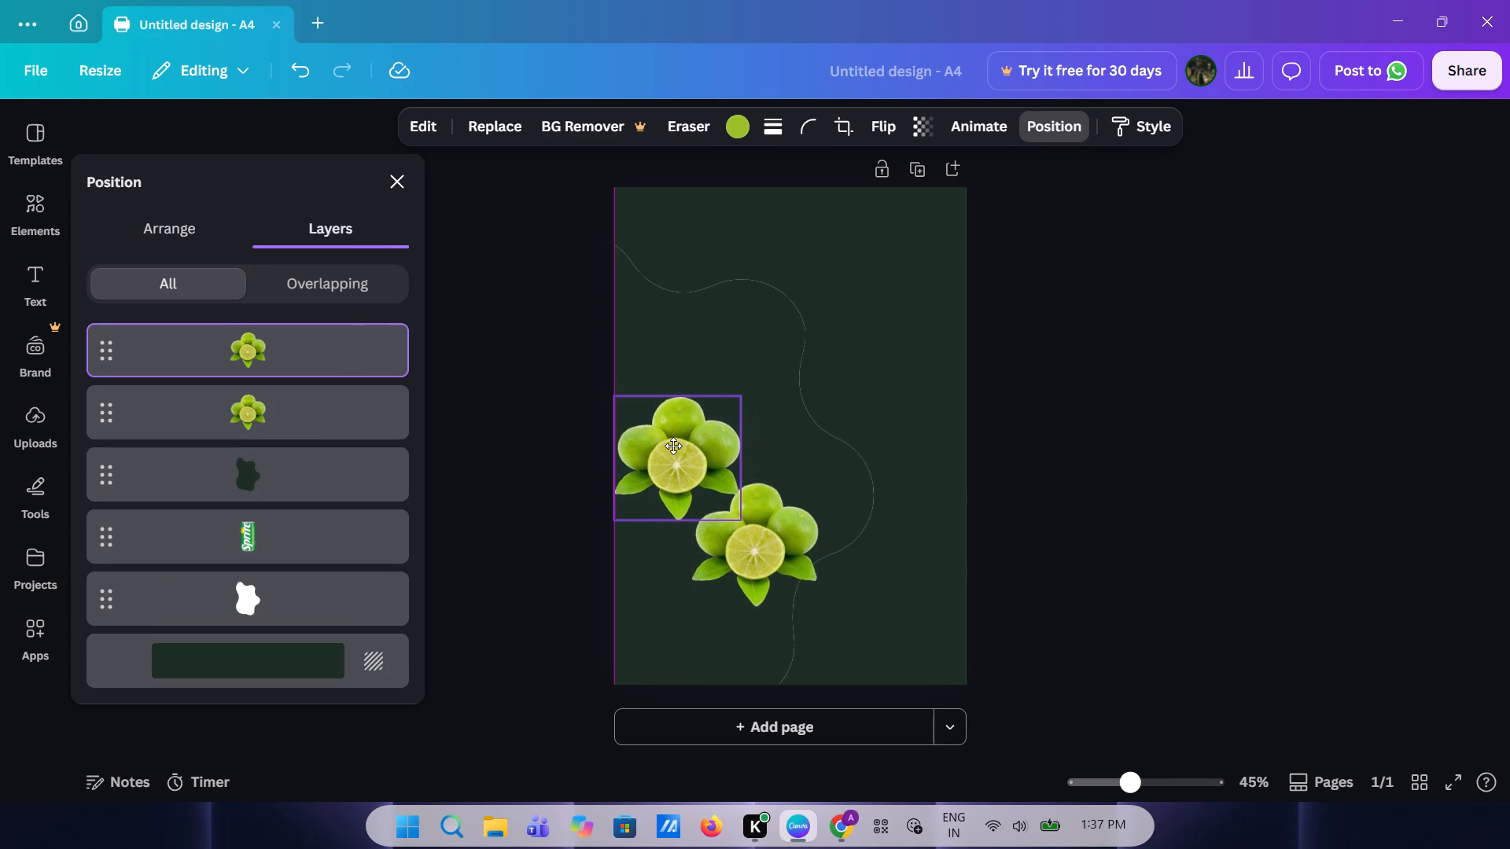
left_click_drag(673, 446, 673, 447)
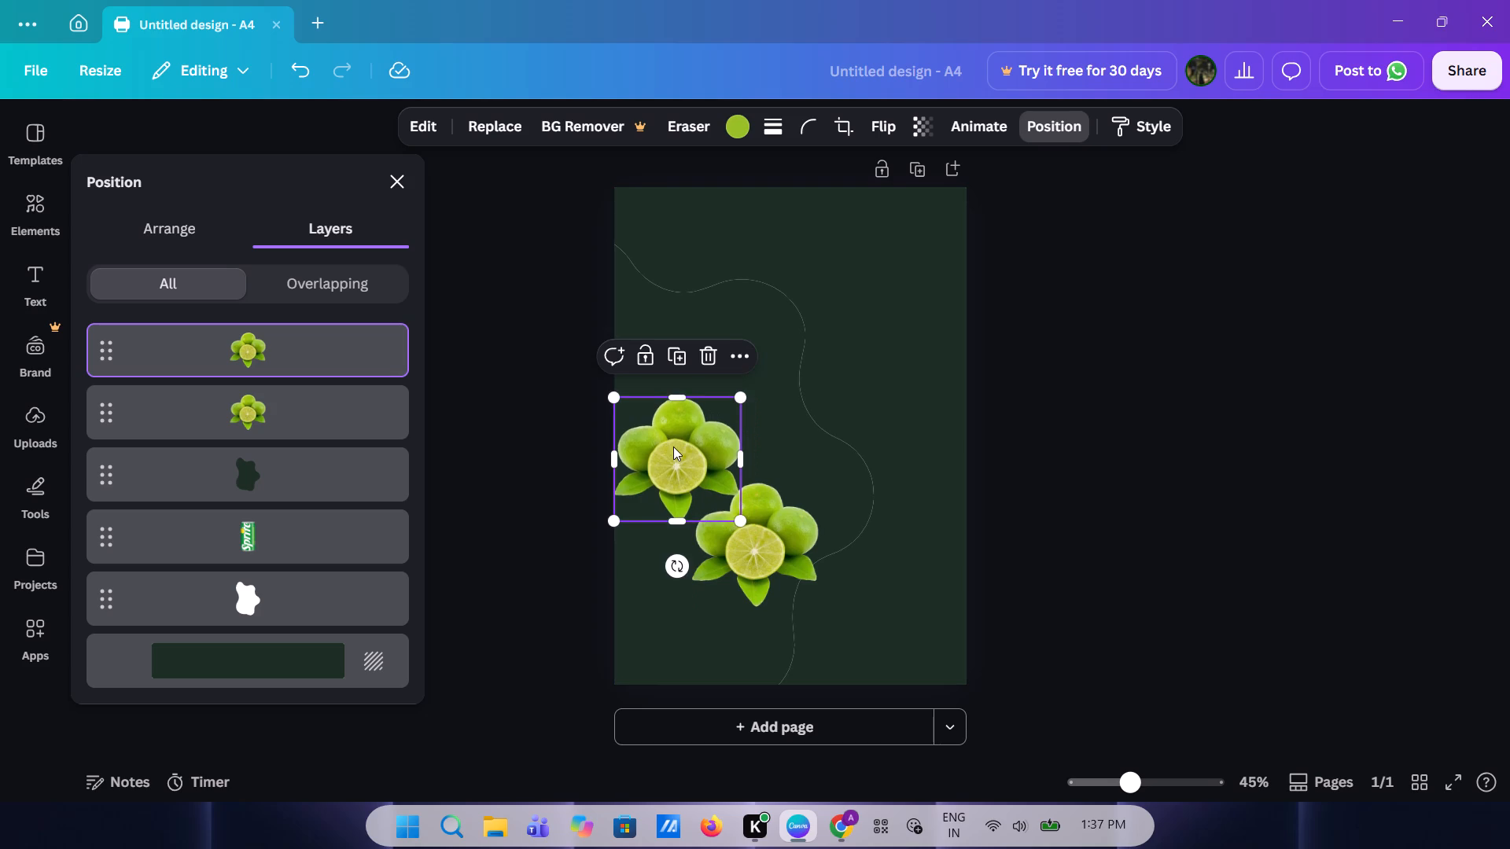
Nudge the lower lime cluster slightly up and to the right inside the blob.
left_click(752, 544)
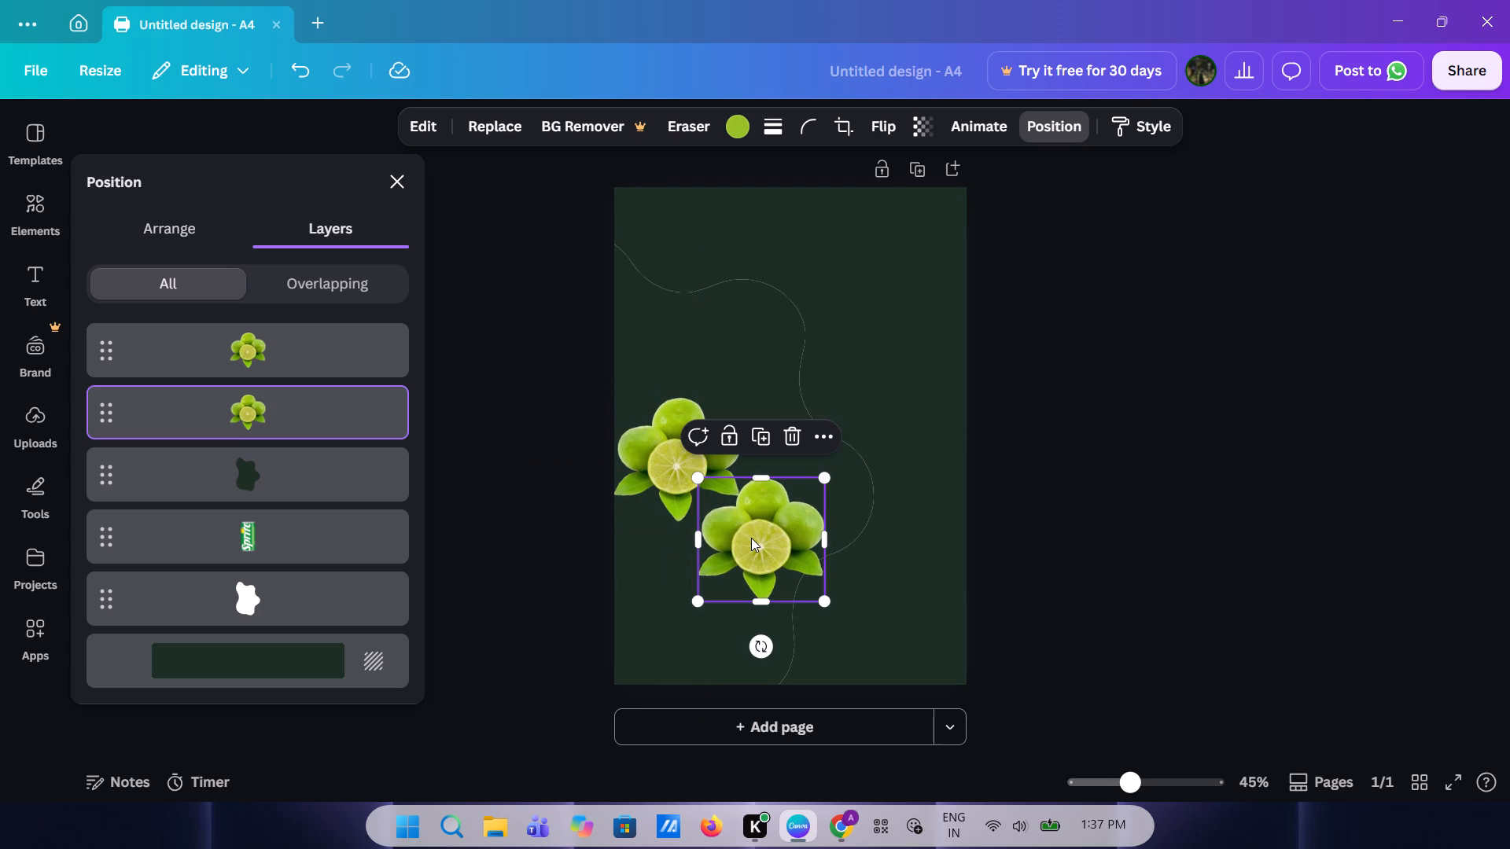
left_click(751, 538)
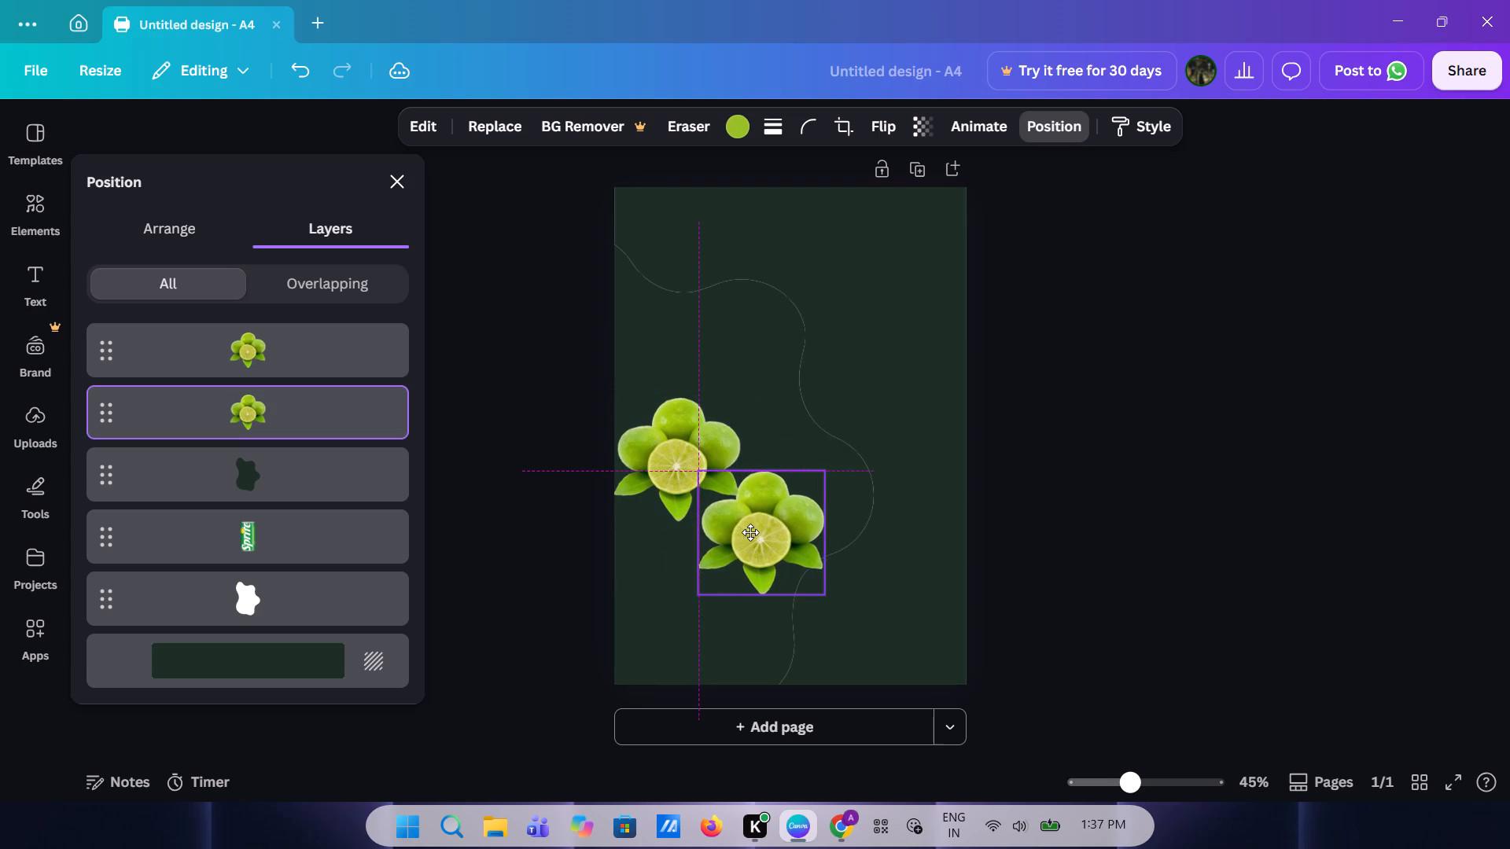
Nudge the upper lime cluster slightly up and left so it extends just past the page's left edge, and close the layers list.
left_click(635, 385)
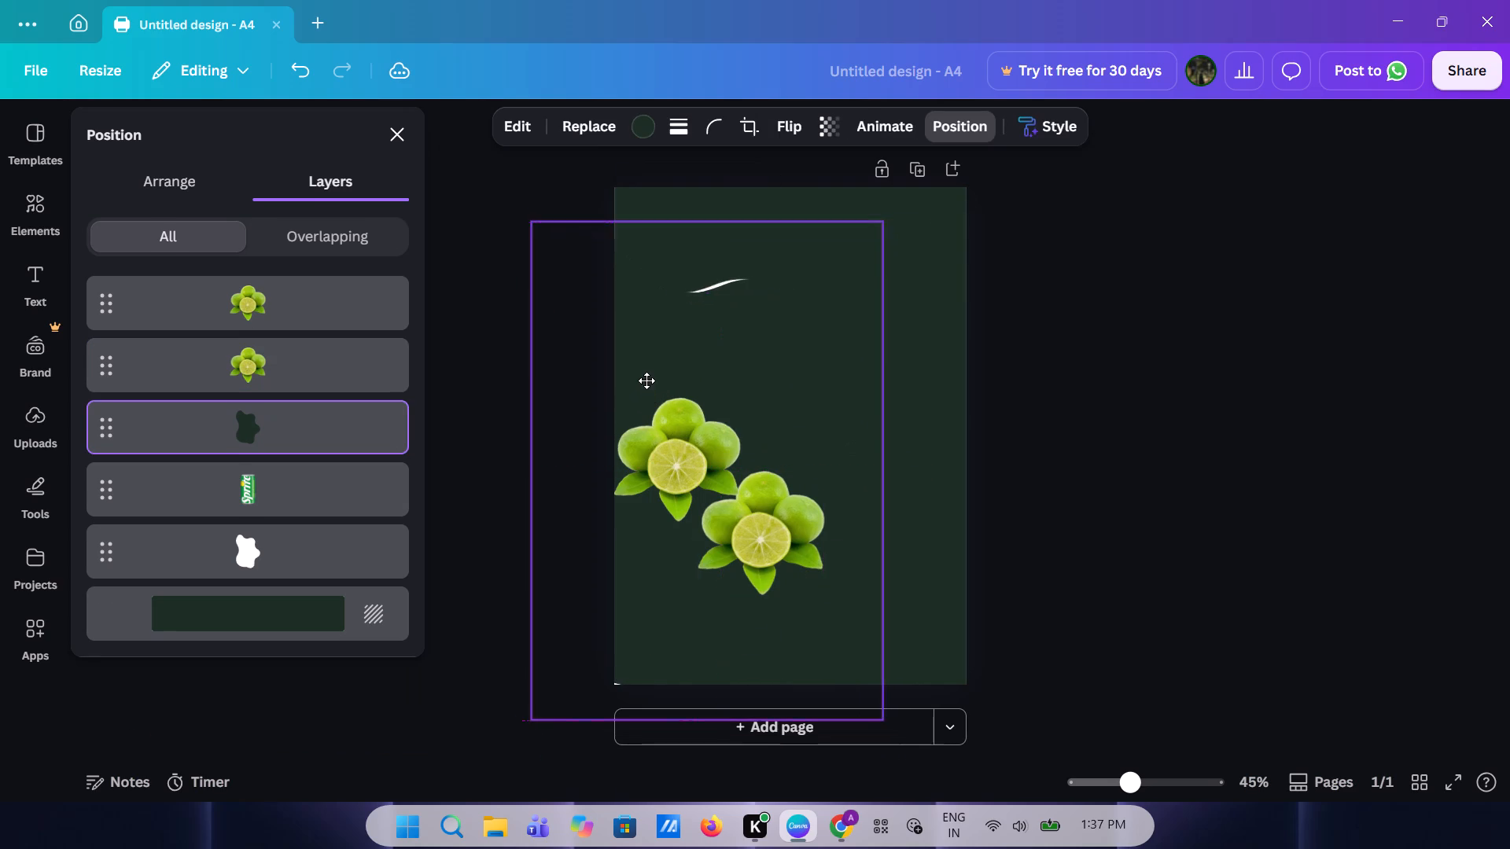
left_click(657, 470)
left_click(657, 470)
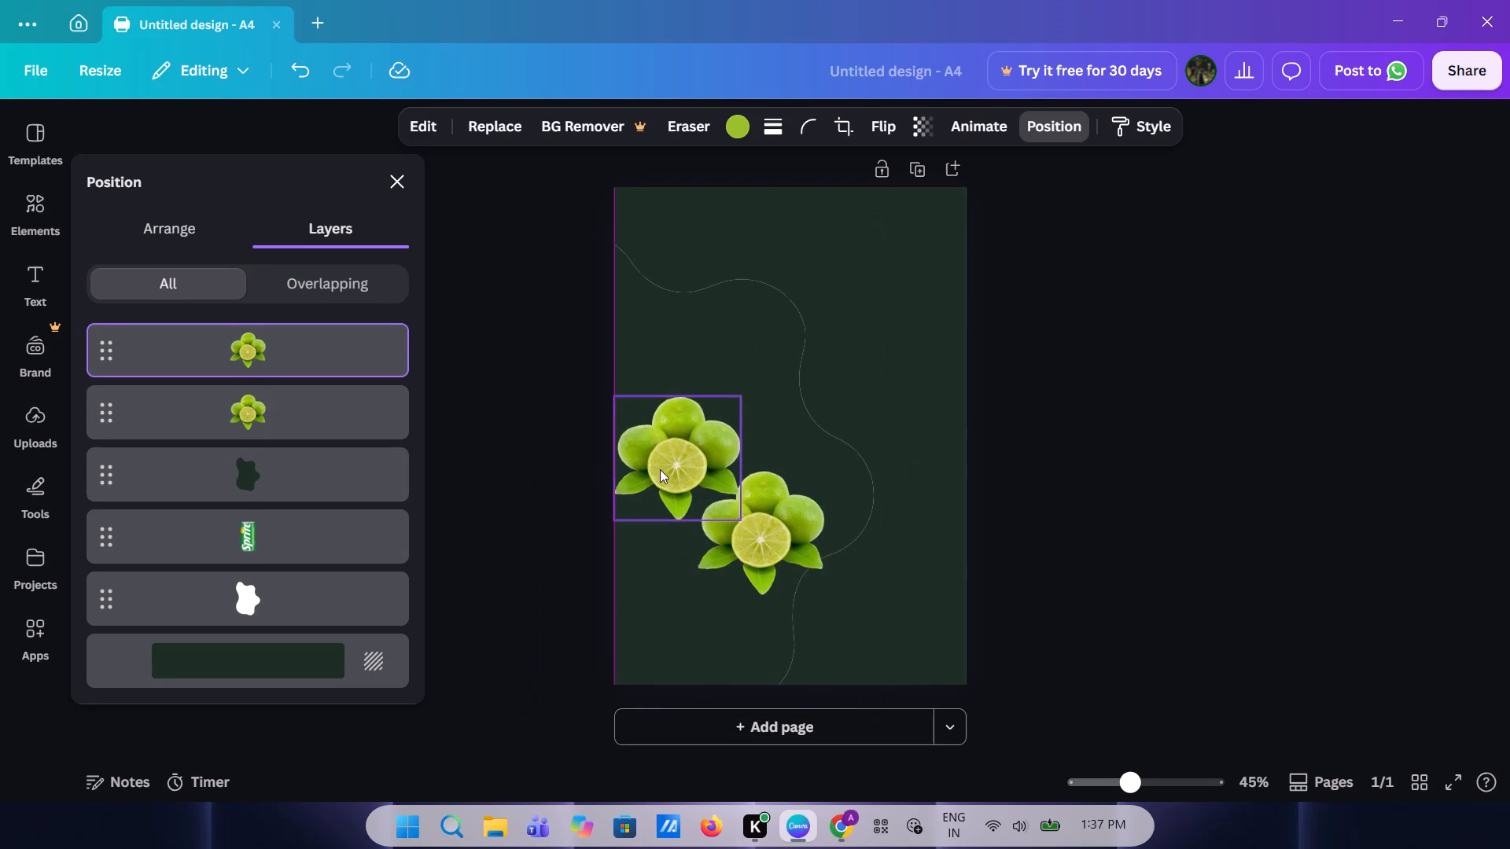
left_click(616, 399)
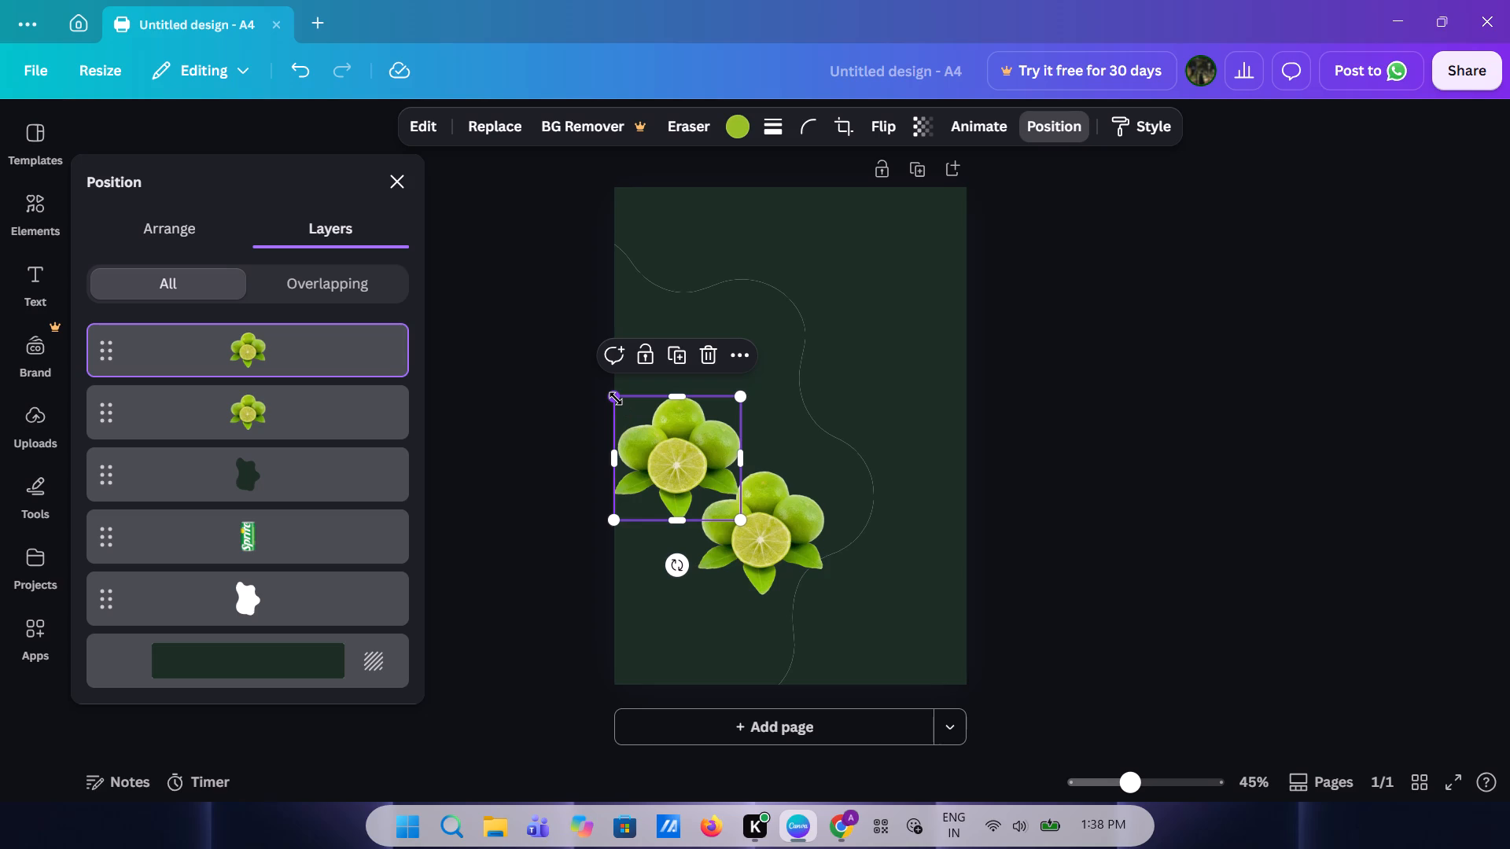
double_click(616, 399)
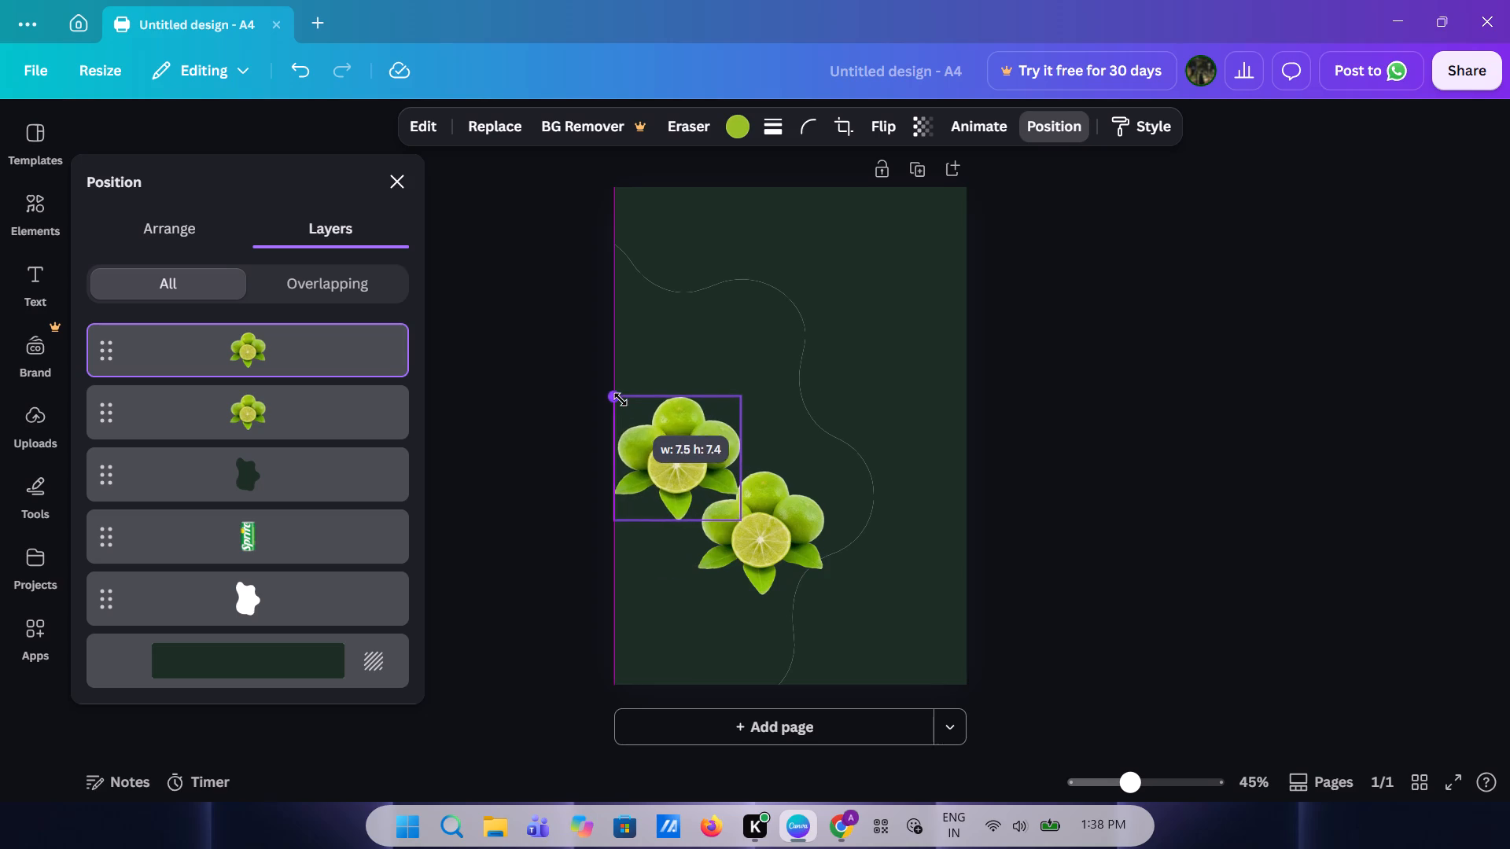
left_click(652, 457)
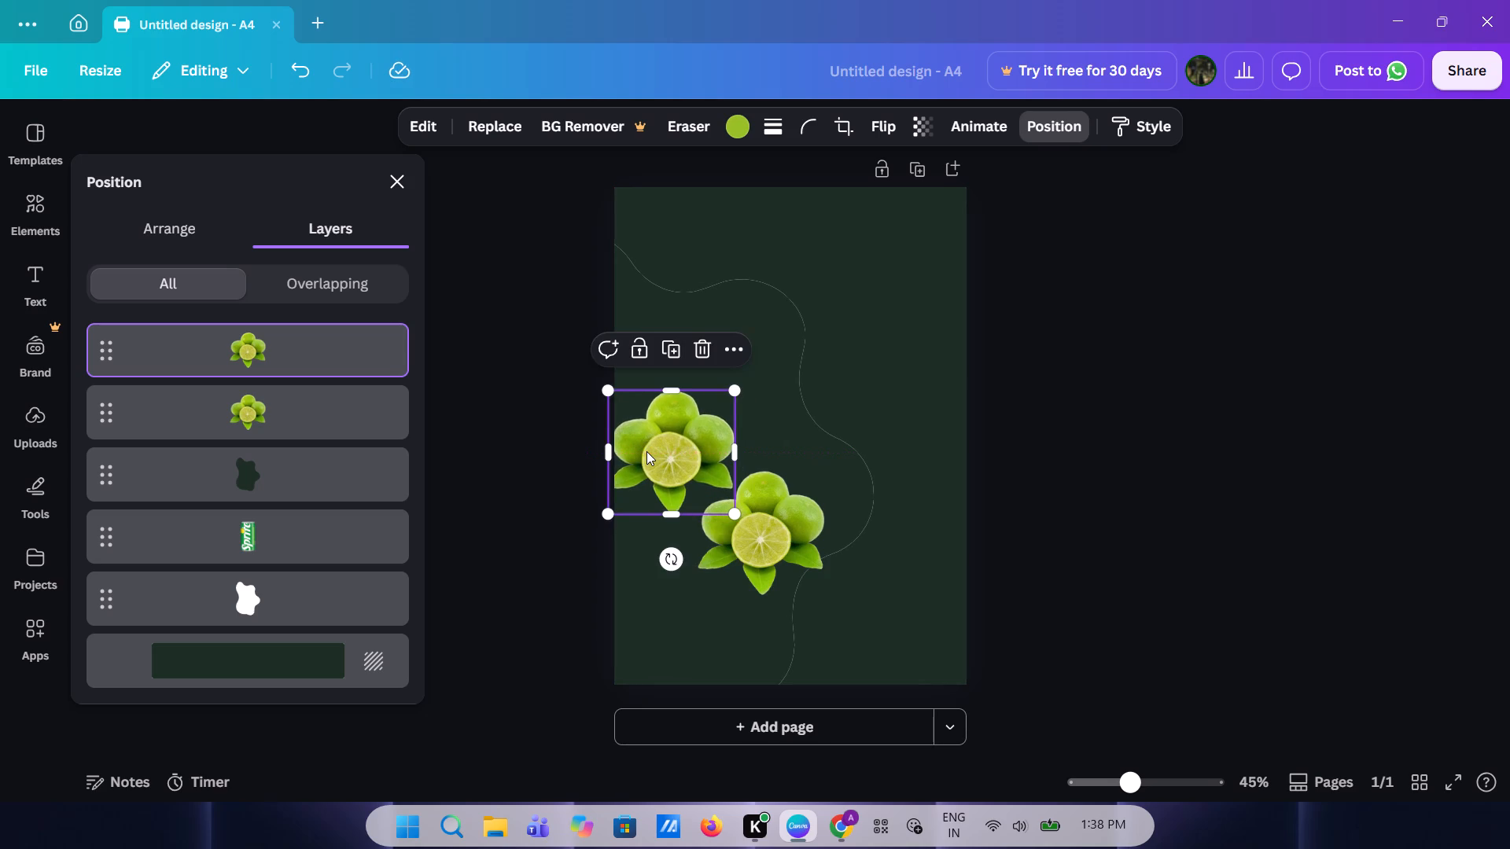
left_click(540, 492)
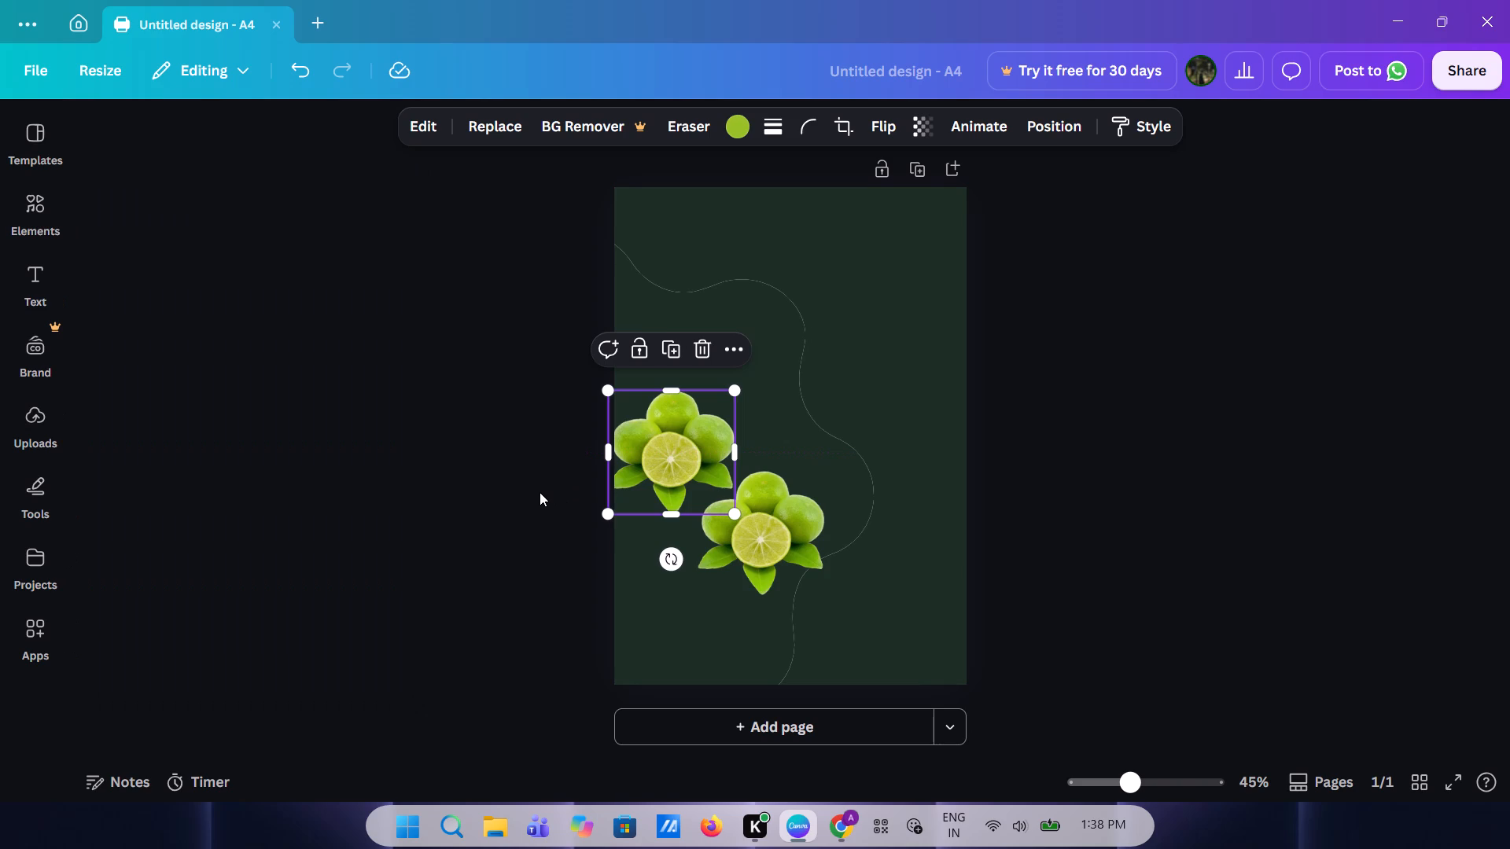
left_click(540, 492)
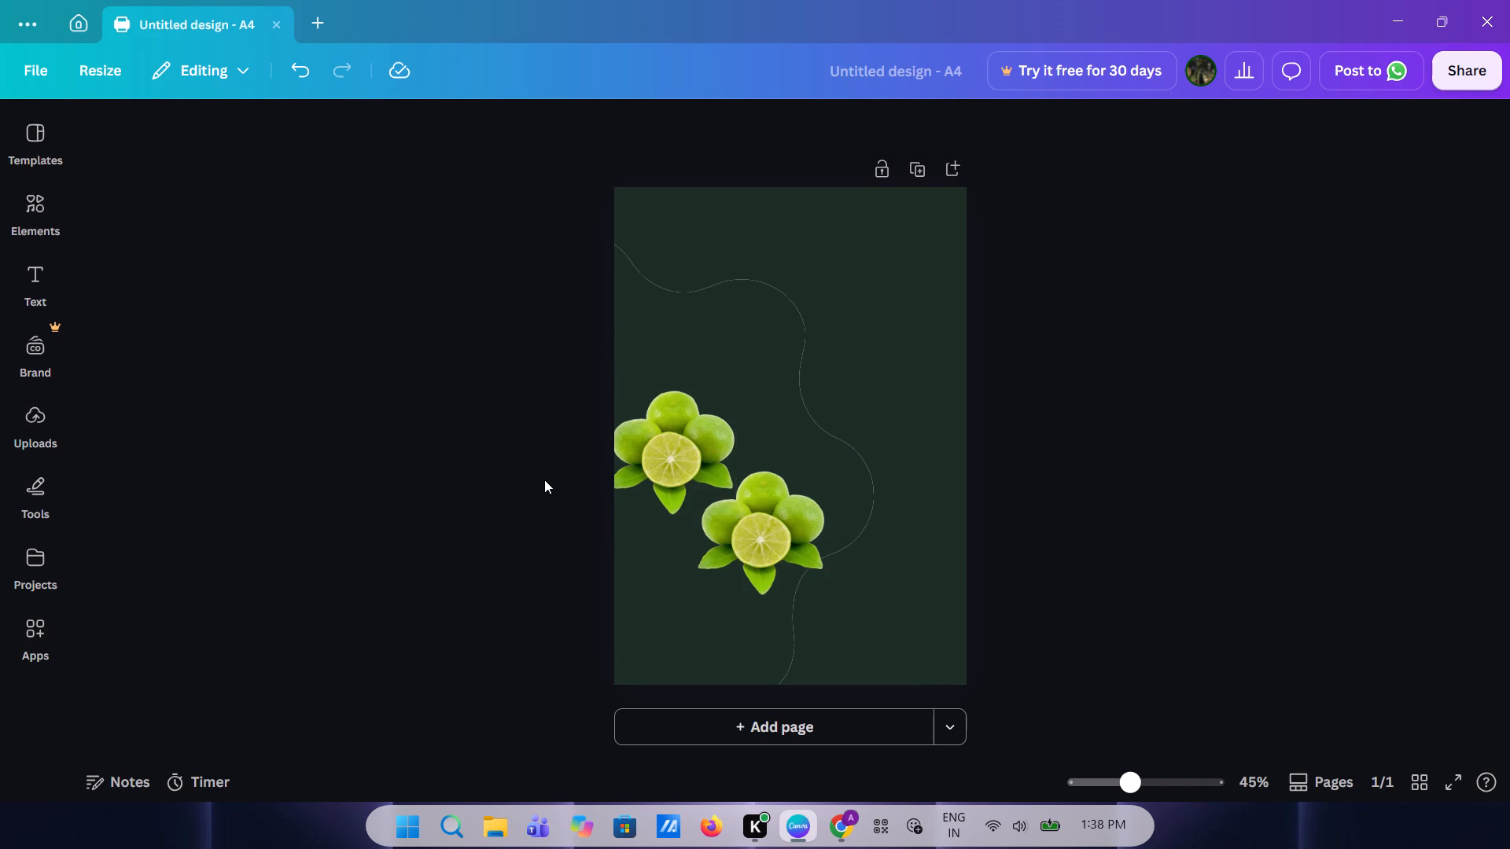
Show the layers list and select each lime cluster in turn to examine its place in the layer stack.
key("alt+1")
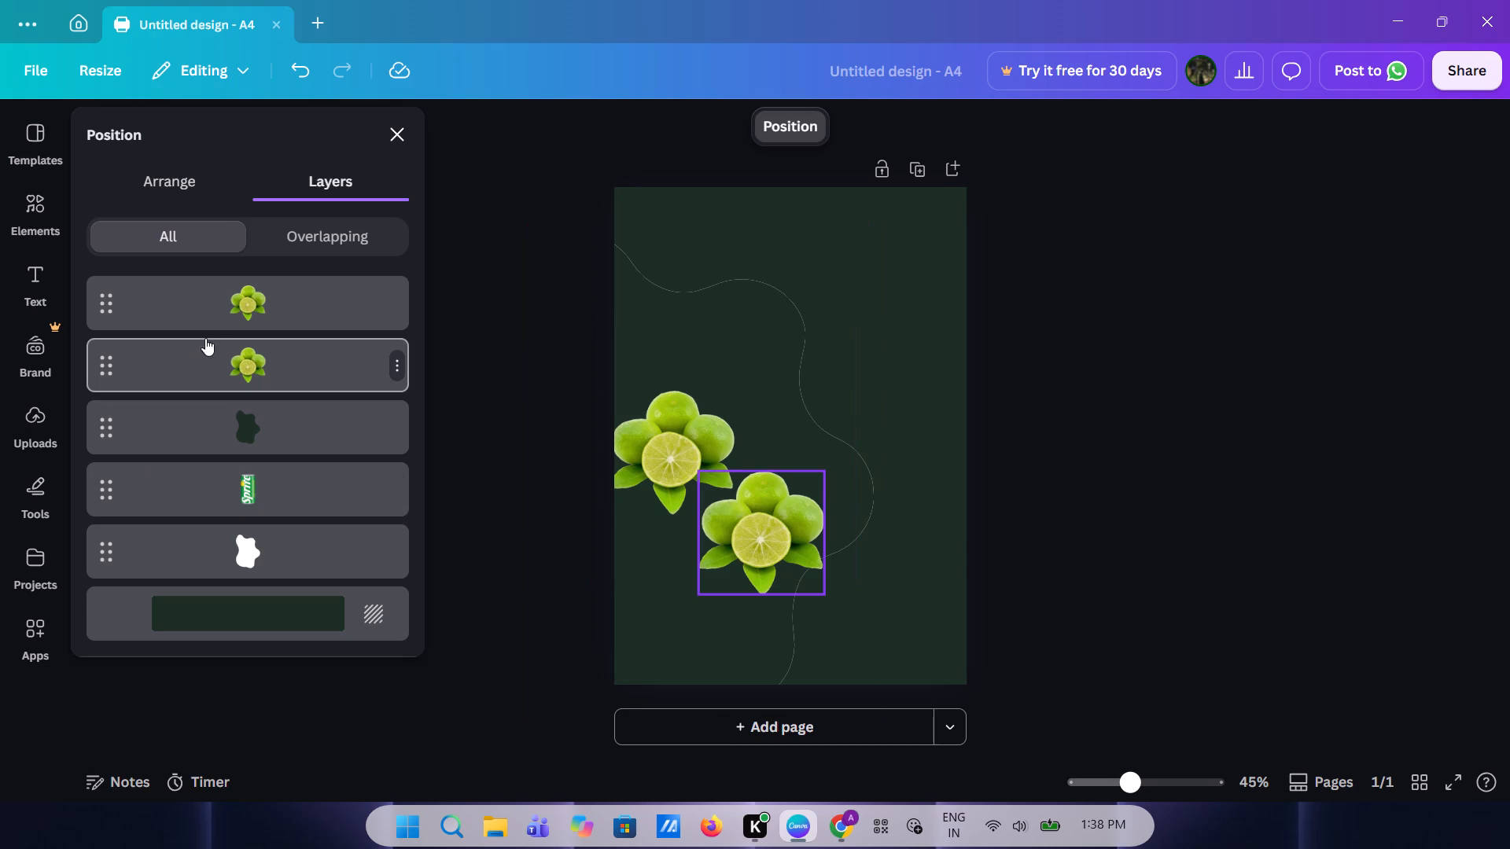
left_click(638, 426)
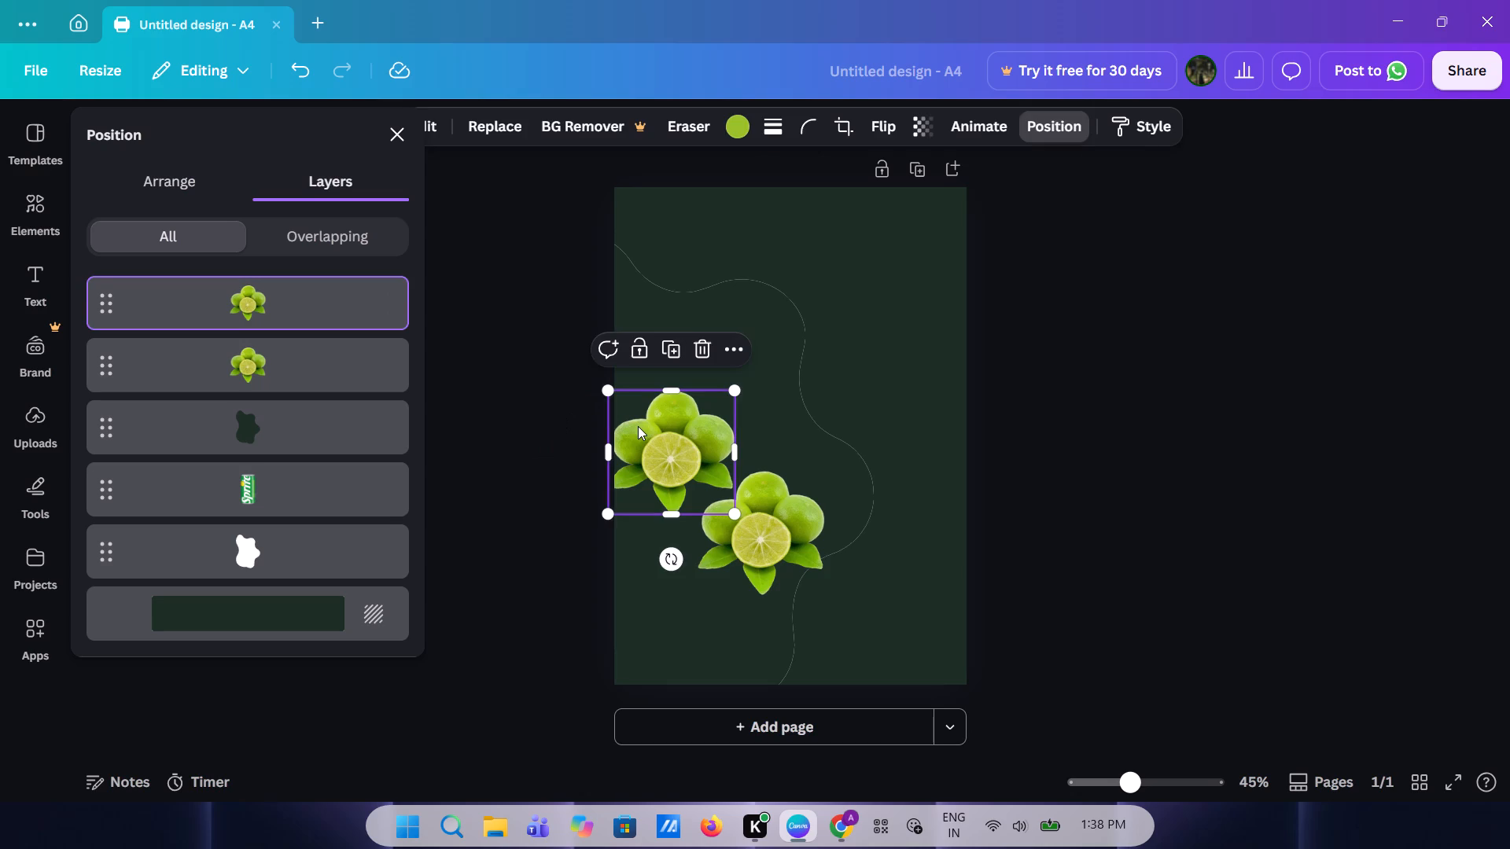
left_click(768, 527)
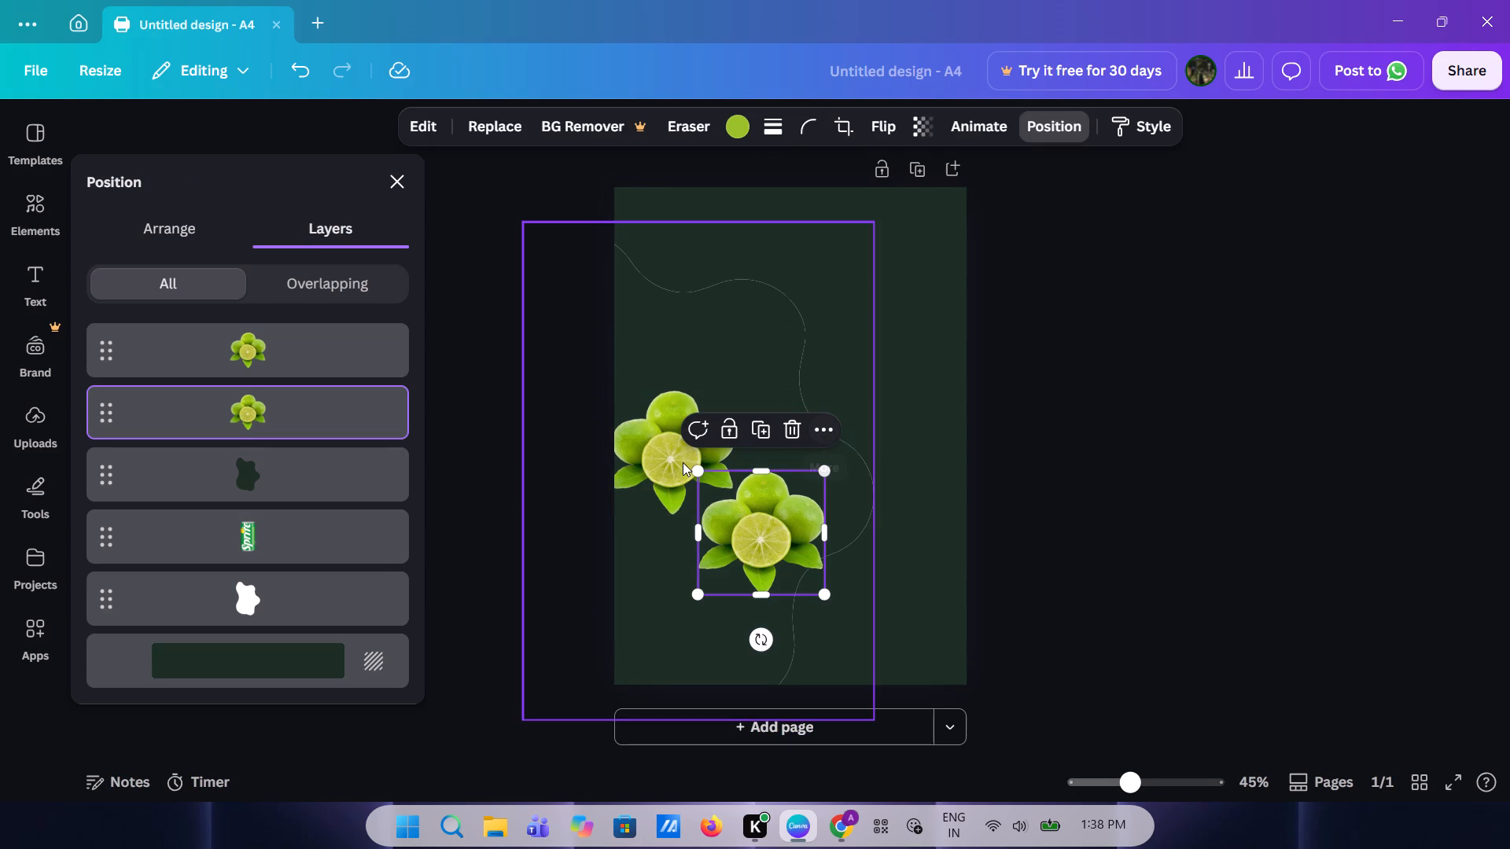
left_click(642, 438)
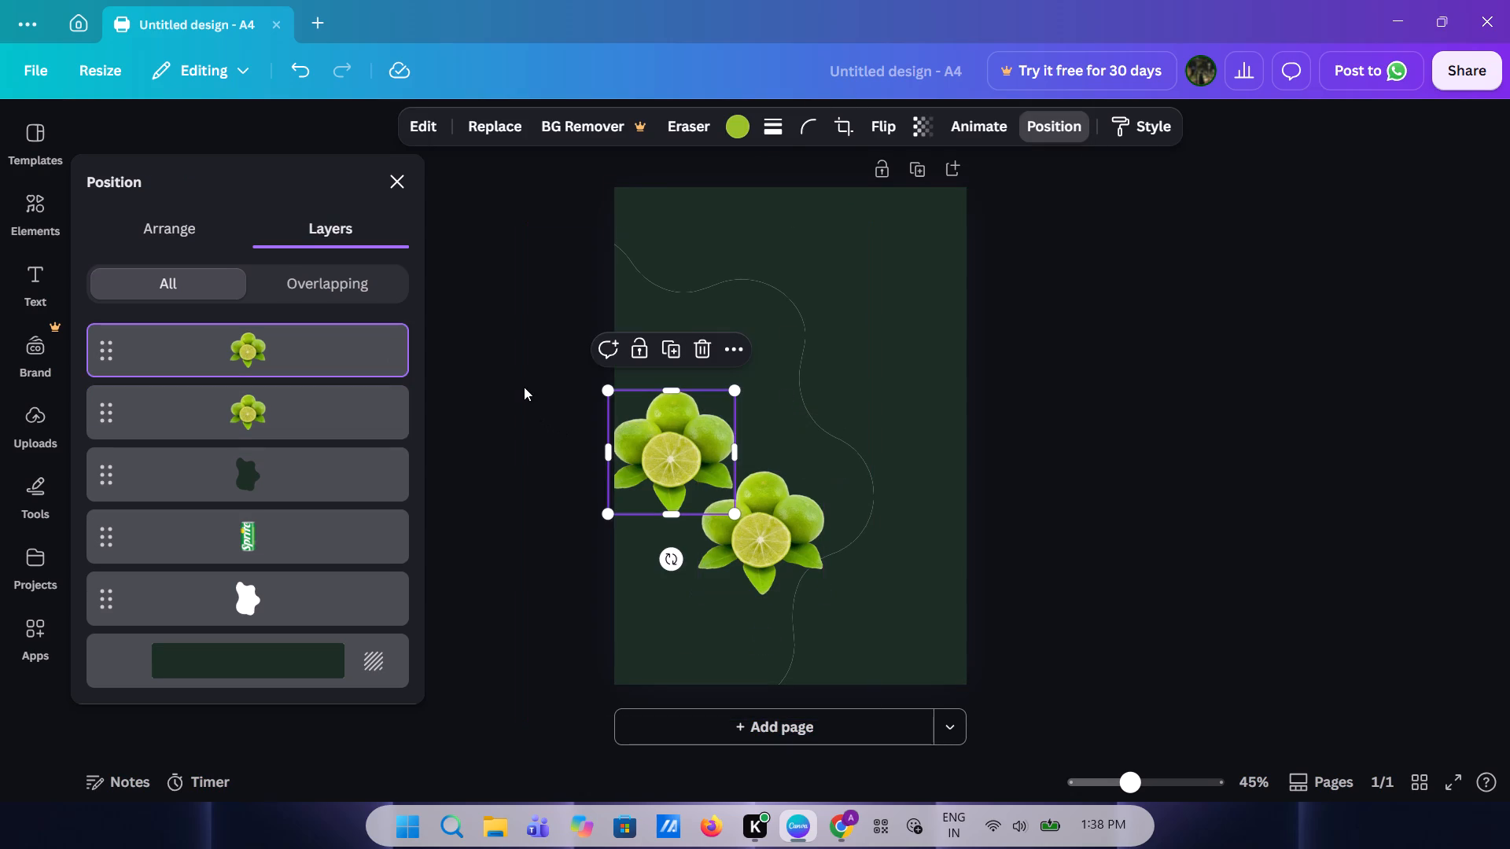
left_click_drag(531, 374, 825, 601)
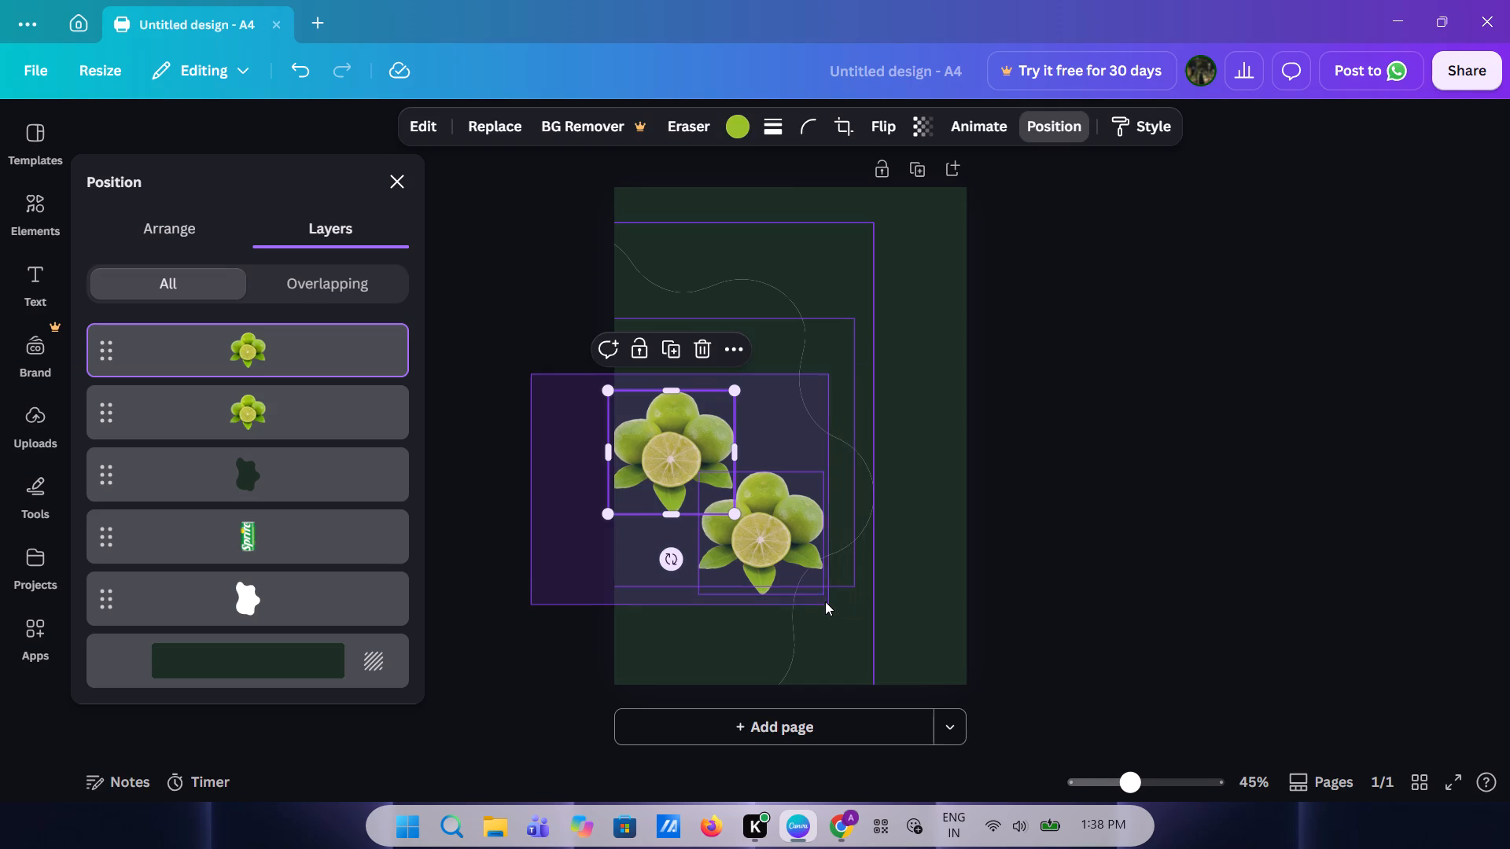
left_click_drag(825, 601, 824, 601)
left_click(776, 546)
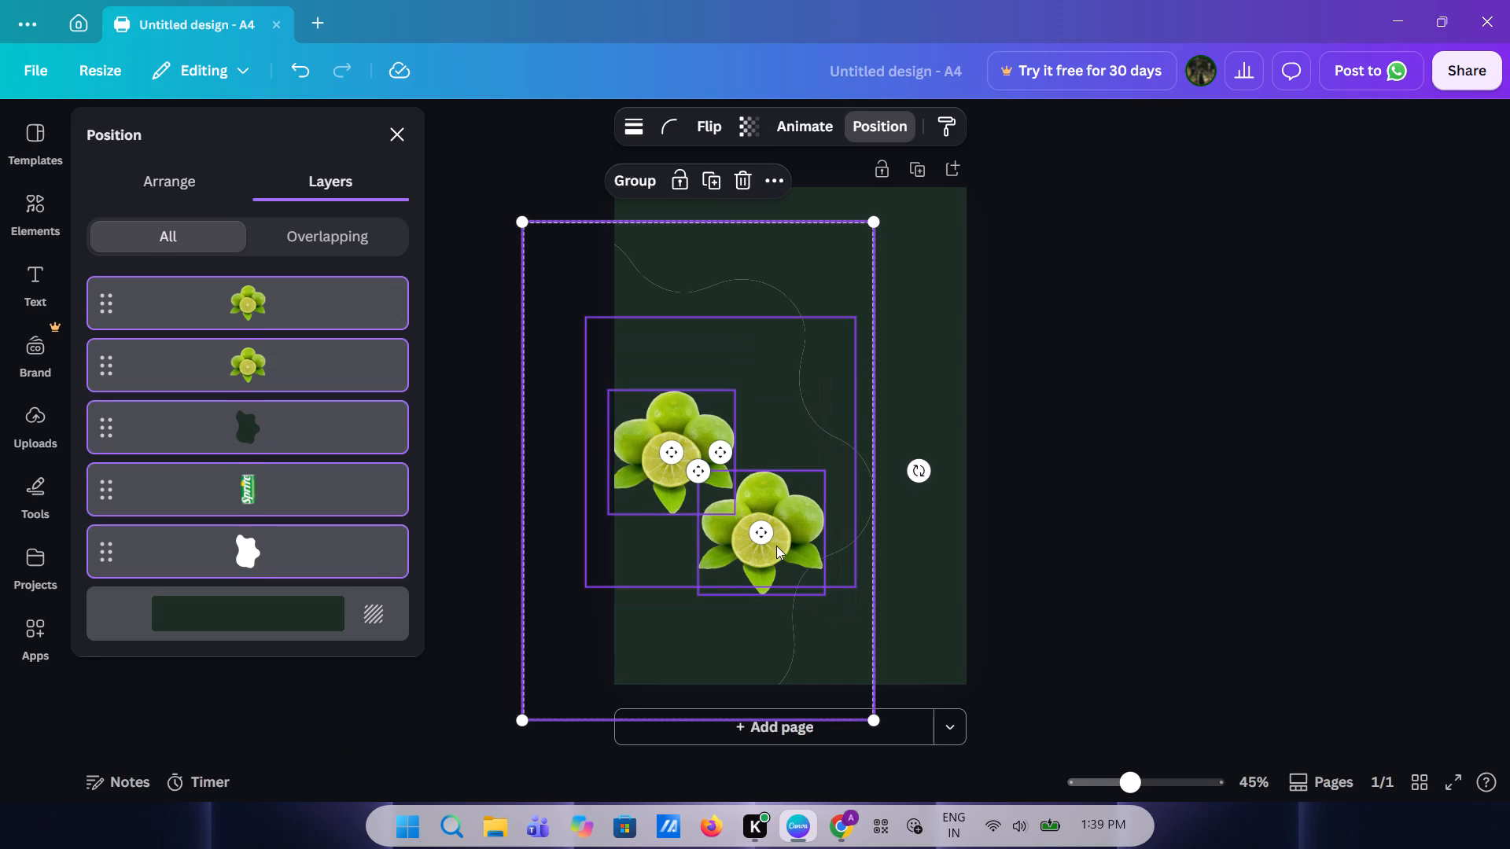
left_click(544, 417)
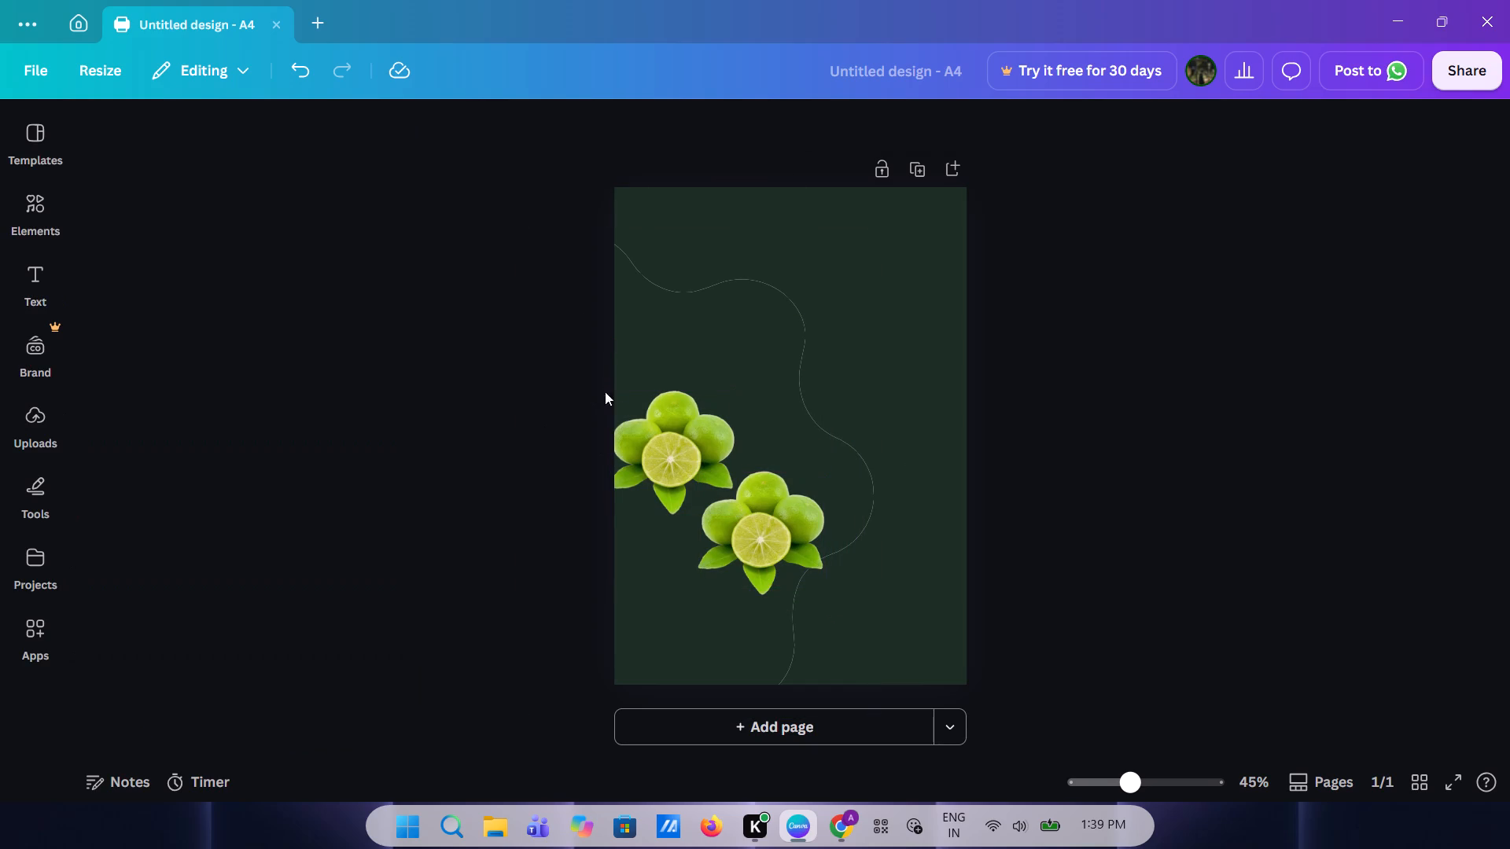
Select both lime clusters, the can and both blobs together and shift them slightly to the right on the page.
left_click_drag(585, 378, 805, 577)
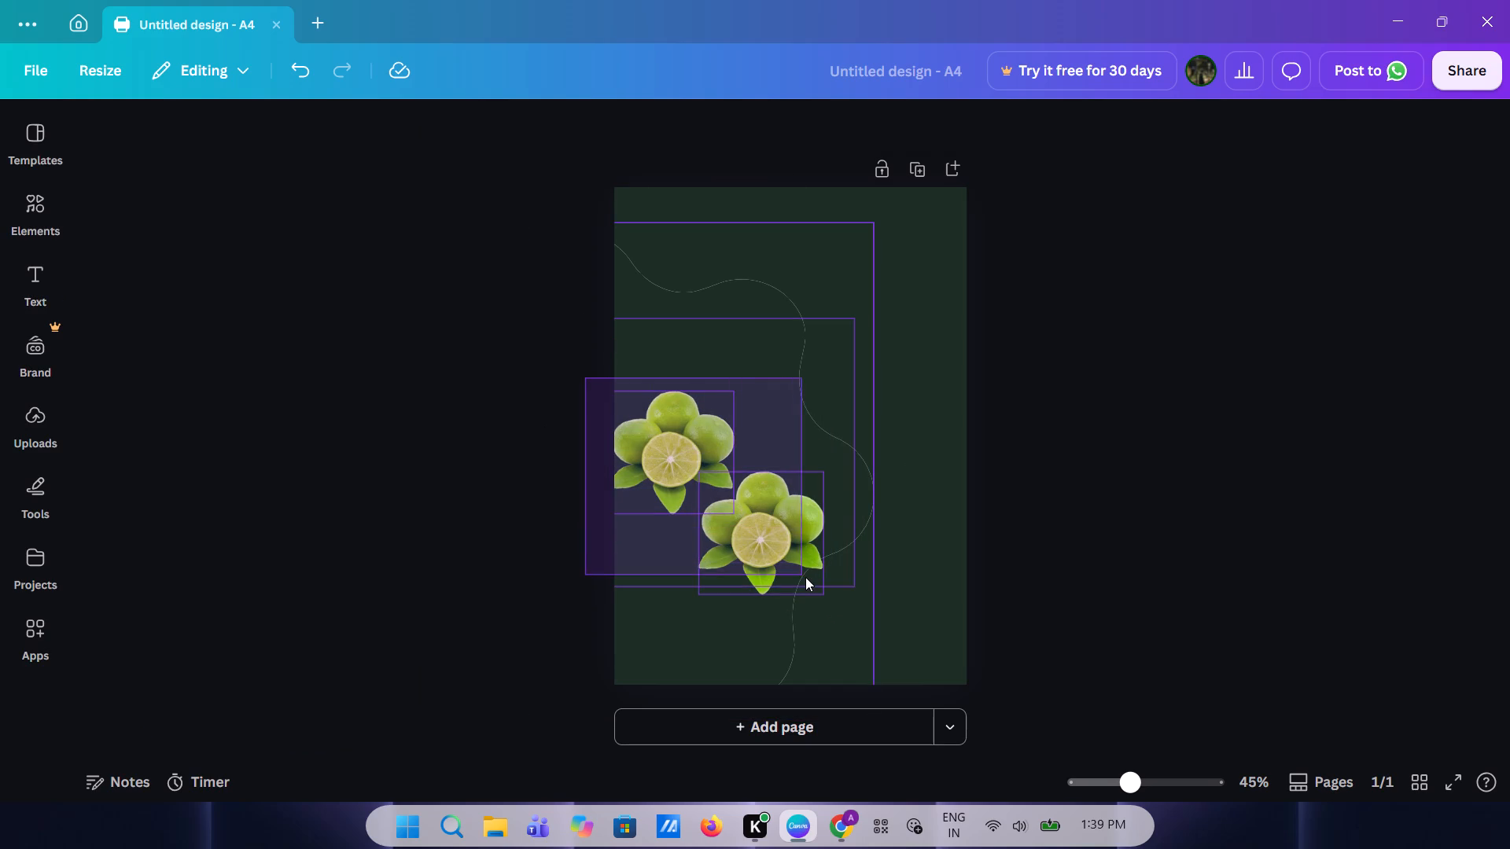
left_click_drag(805, 577, 808, 579)
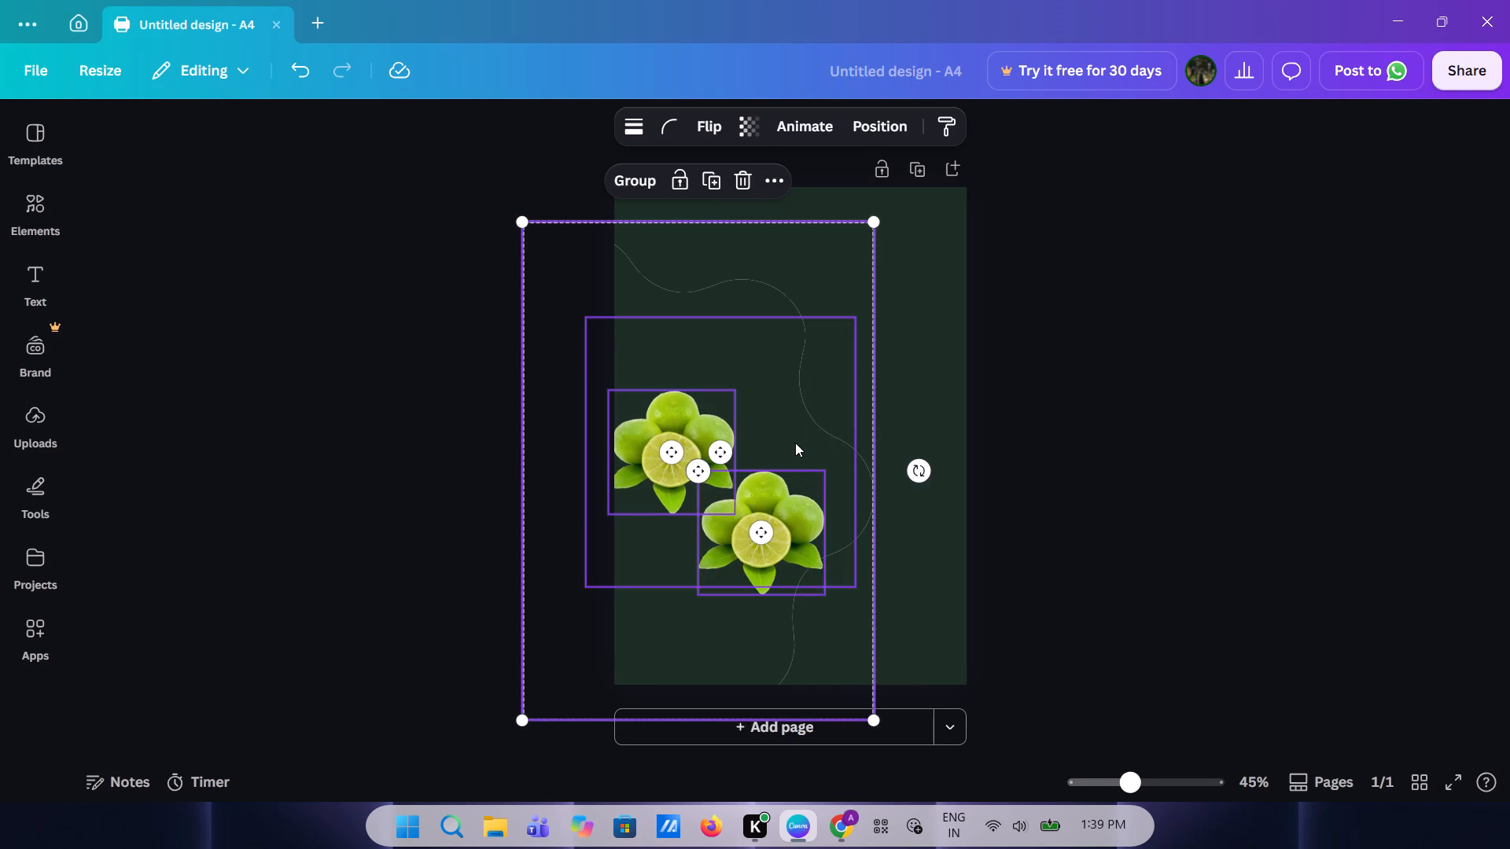
left_click_drag(869, 222, 878, 226)
left_click_drag(675, 426, 701, 429)
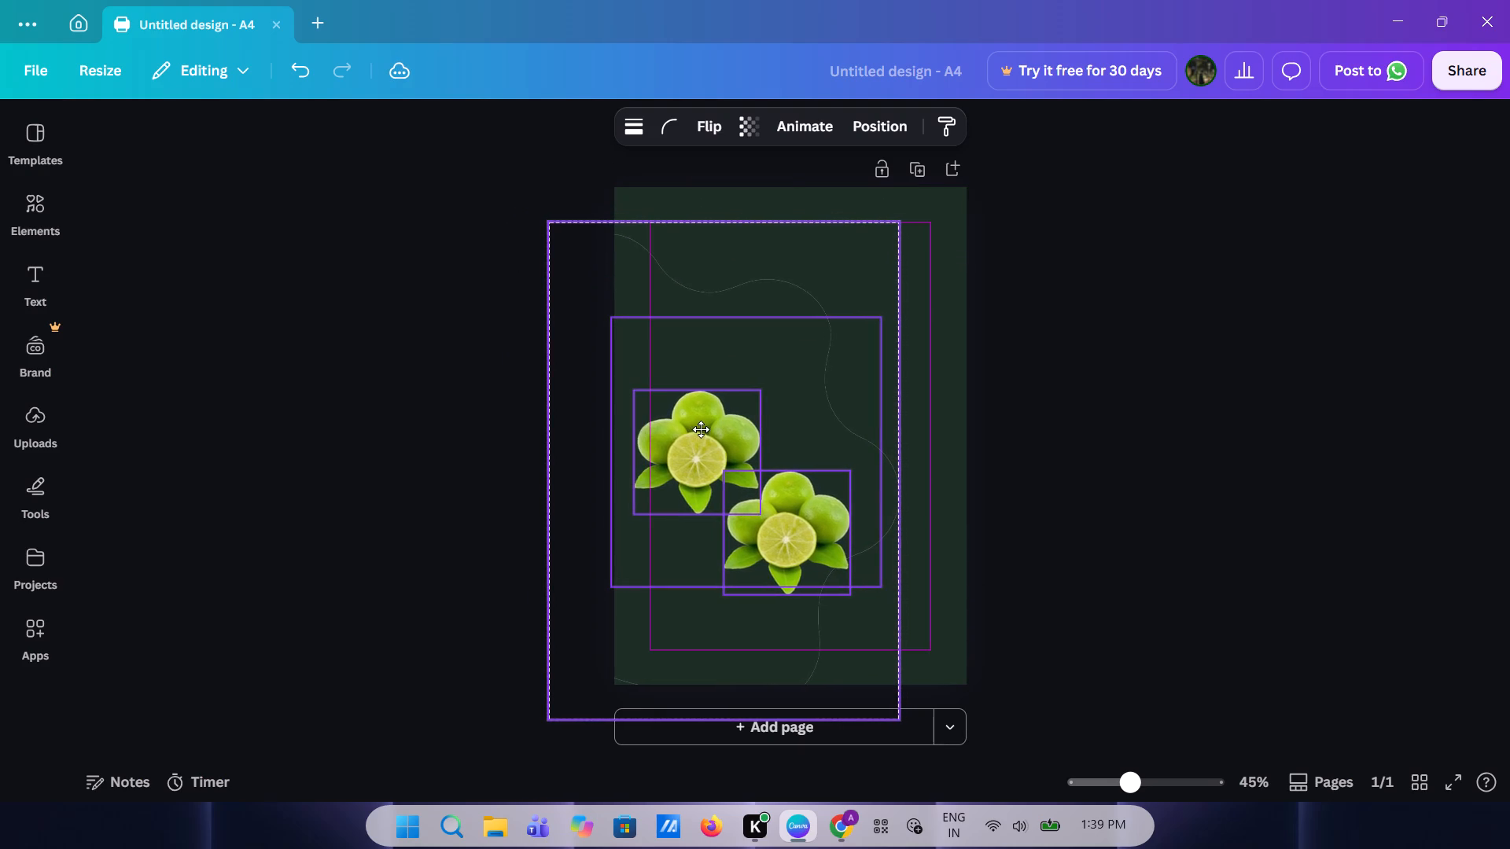
left_click_drag(701, 429, 699, 429)
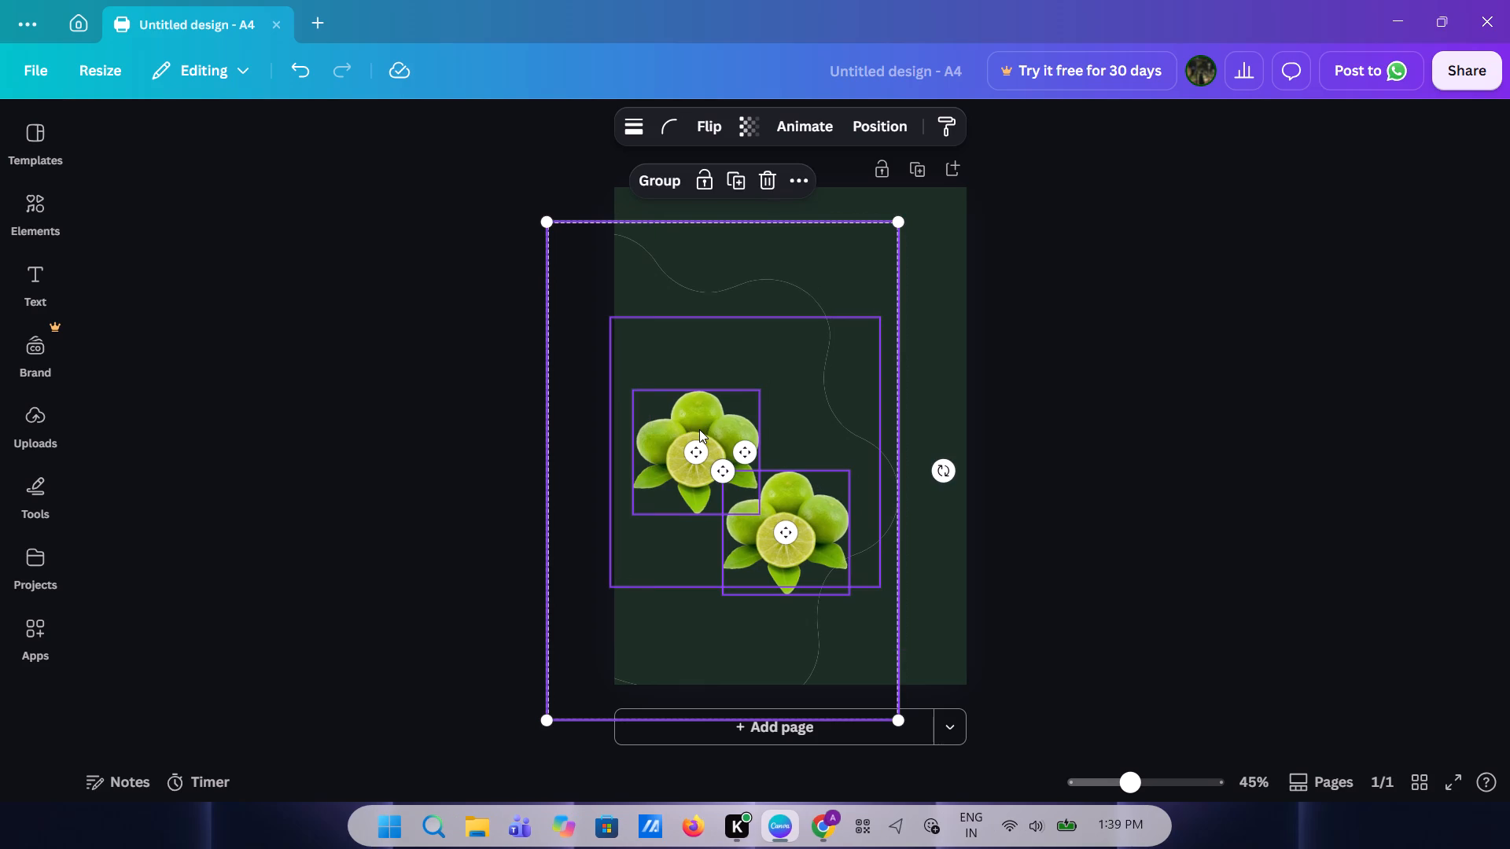
left_click(993, 373)
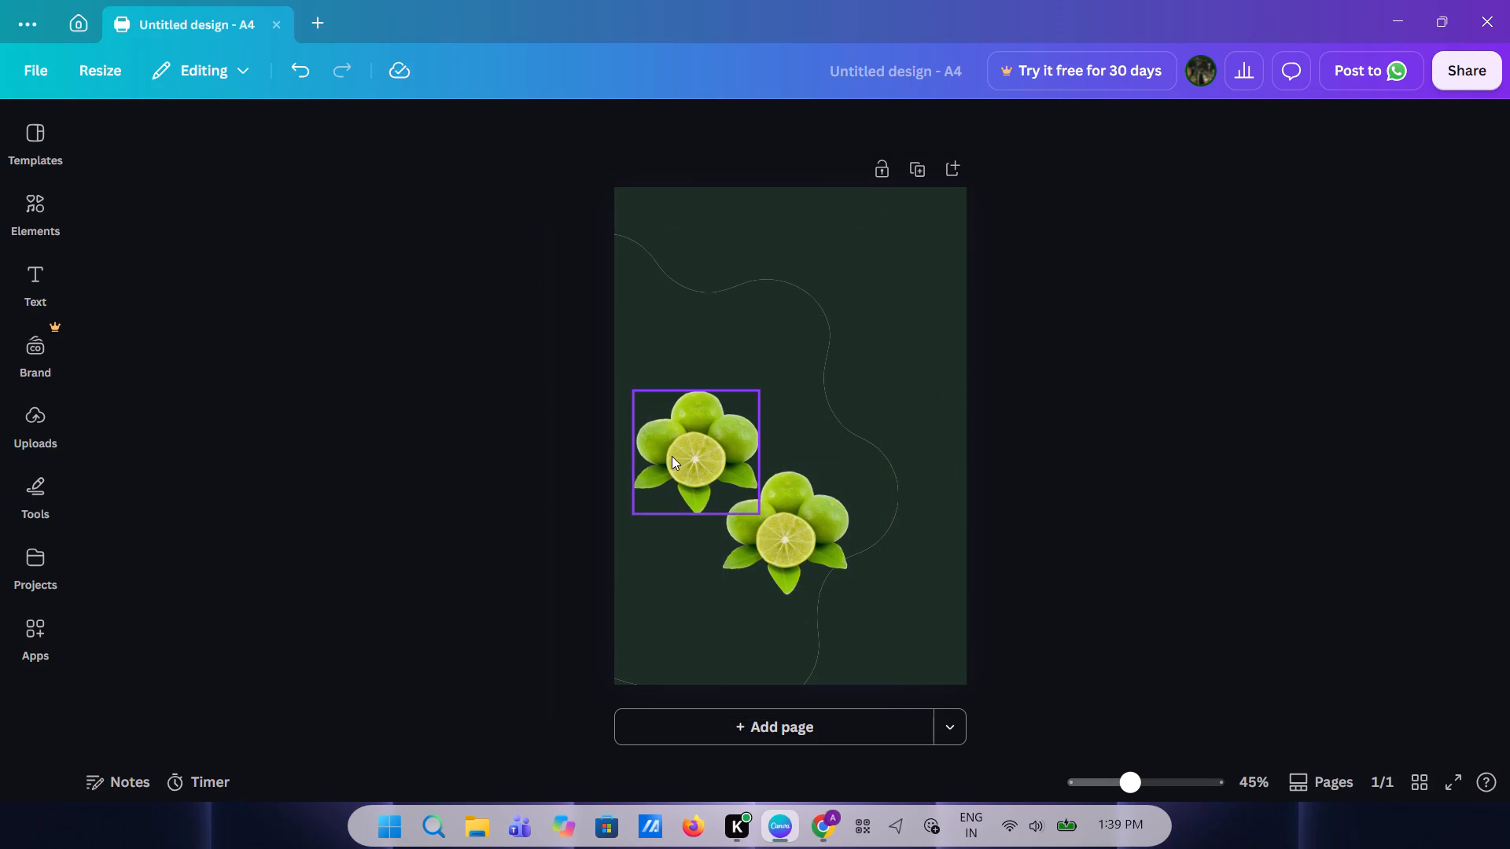
Nudge the upper lime cluster slightly down and to the left, and select the dark green blob.
left_click(672, 456)
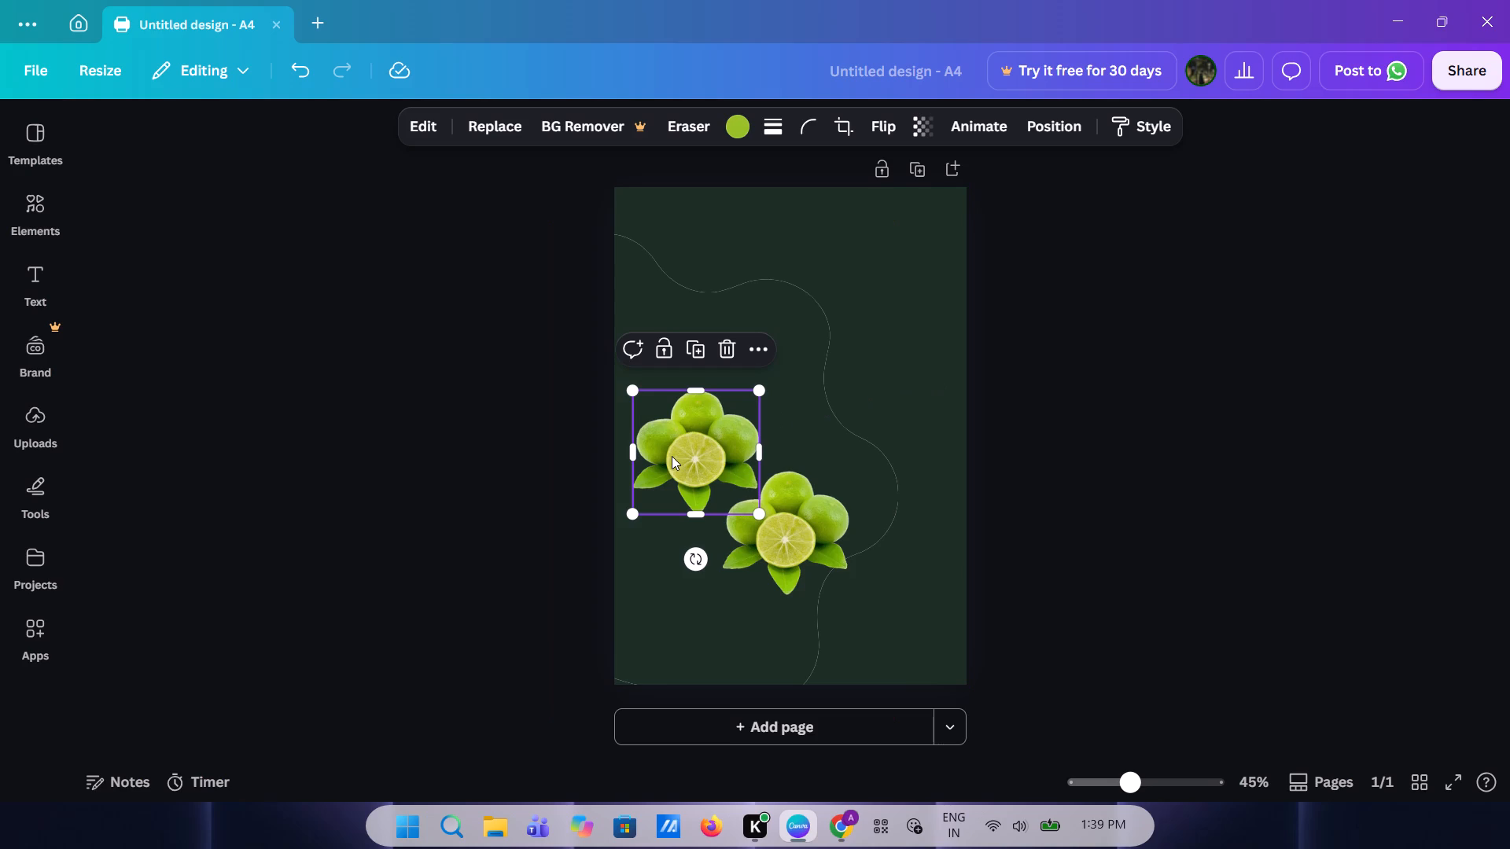
left_click(657, 405)
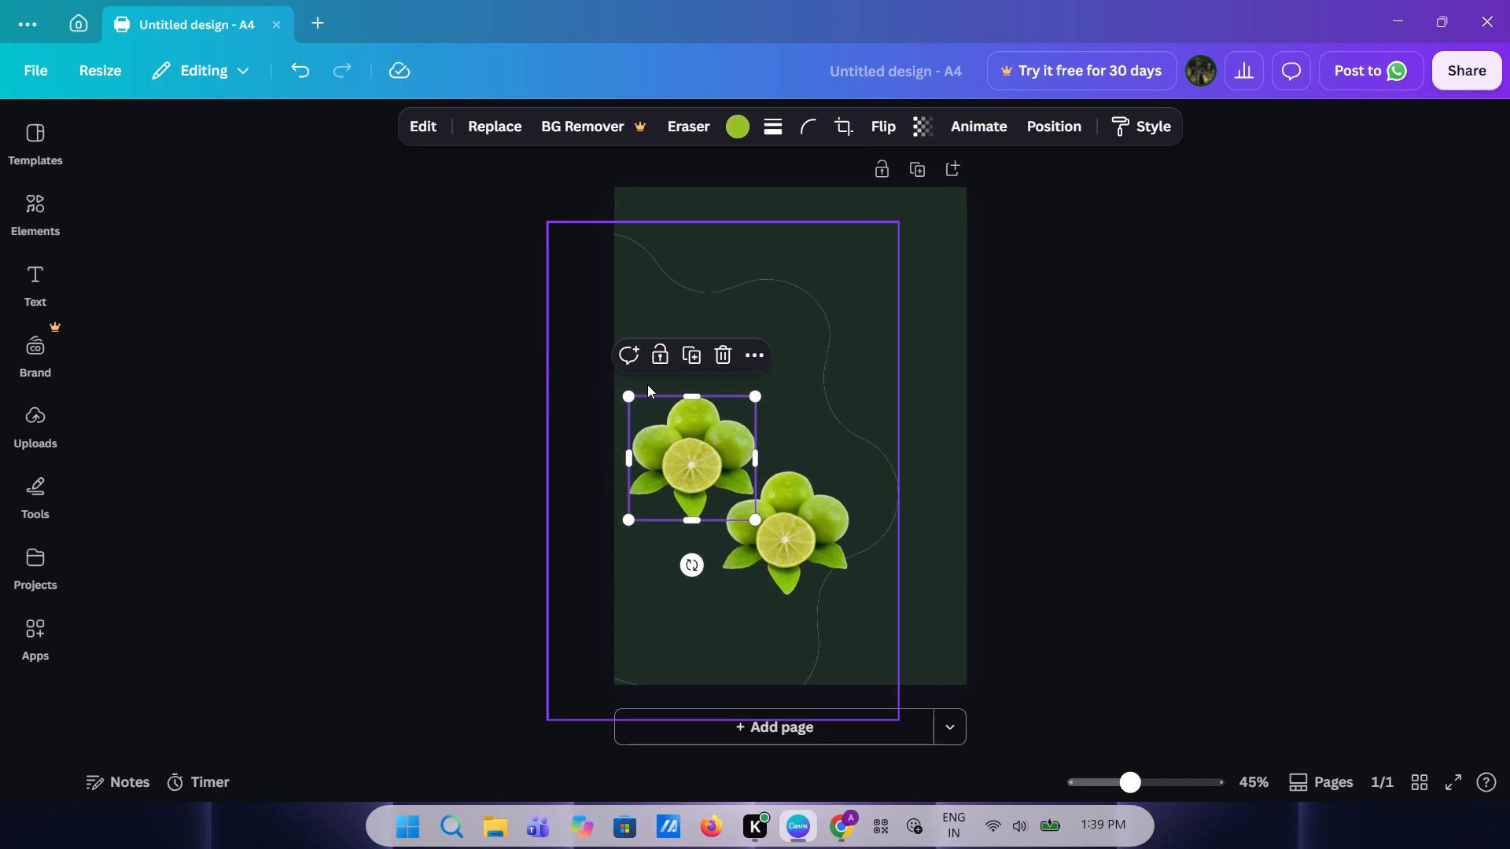
left_click(647, 384)
left_click(647, 384)
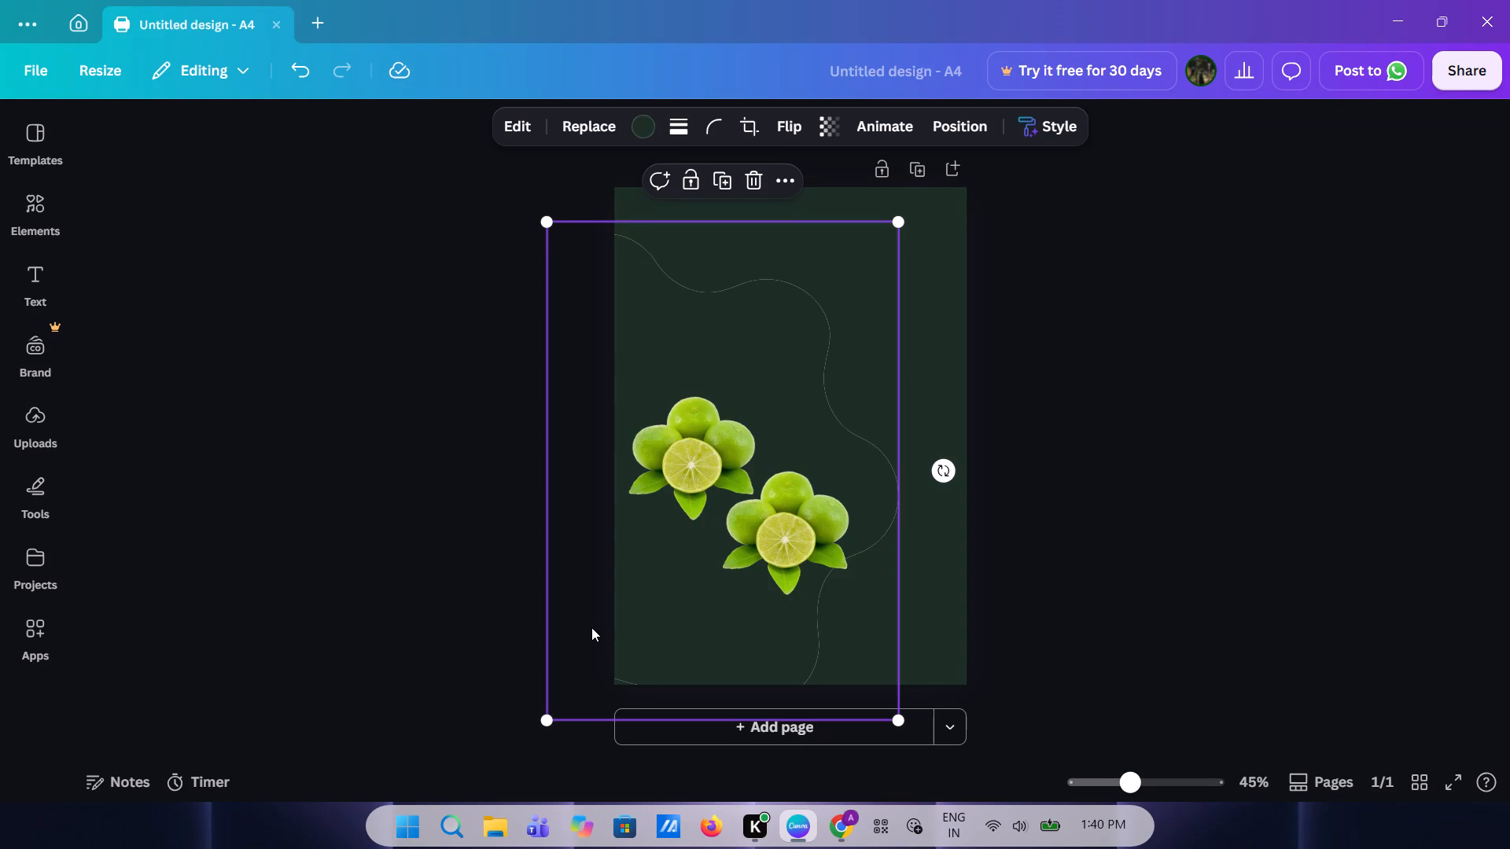
Move both lime clusters beneath the dark green blob in the layer stack, keeping them above the can.
key("alt+1")
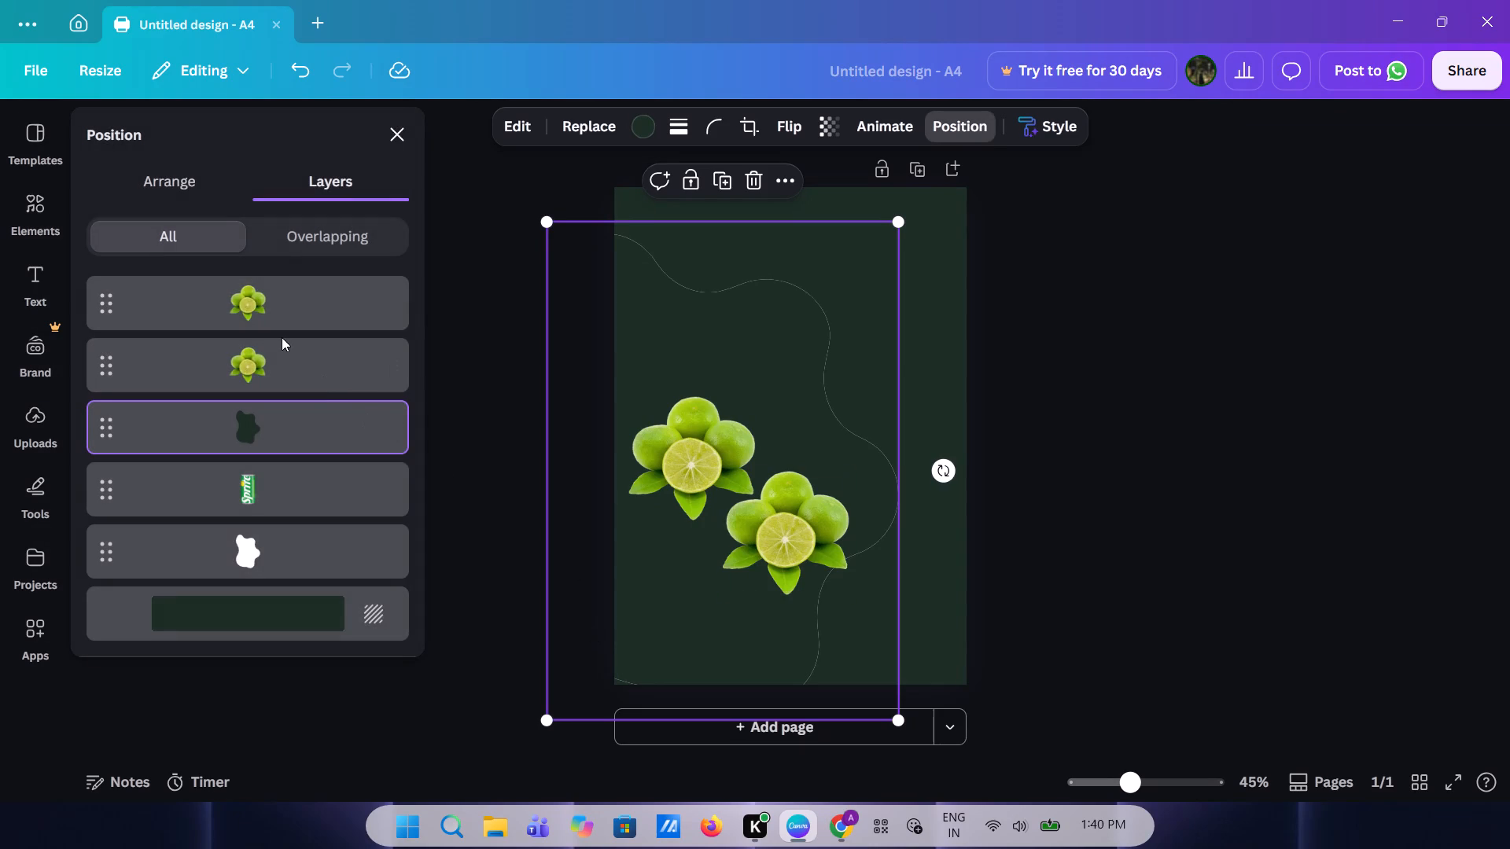
left_click_drag(282, 337, 282, 358)
left_click_drag(282, 358, 294, 484)
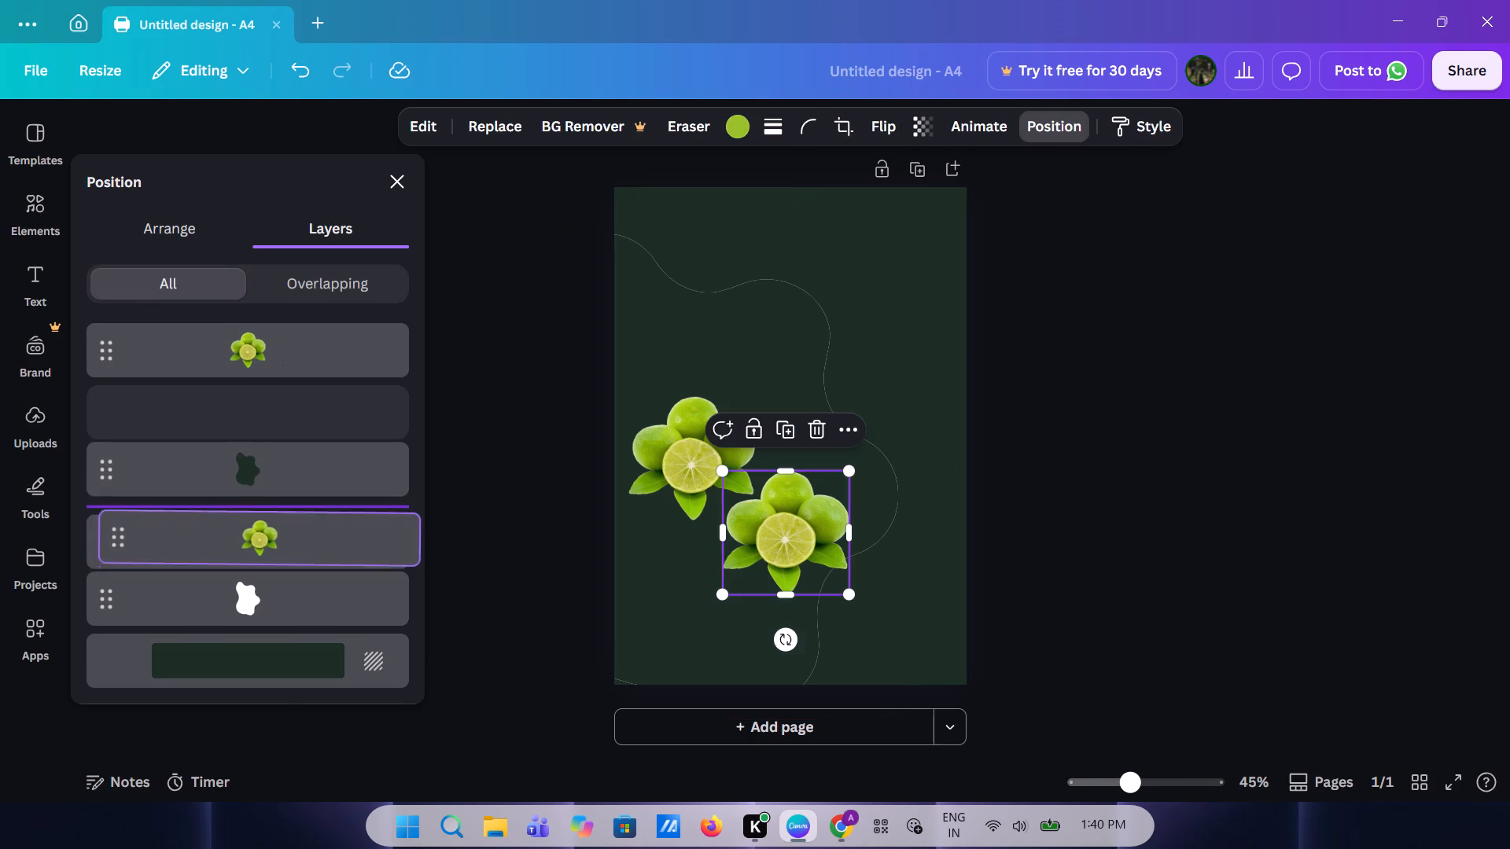
left_click_drag(294, 484, 239, 488)
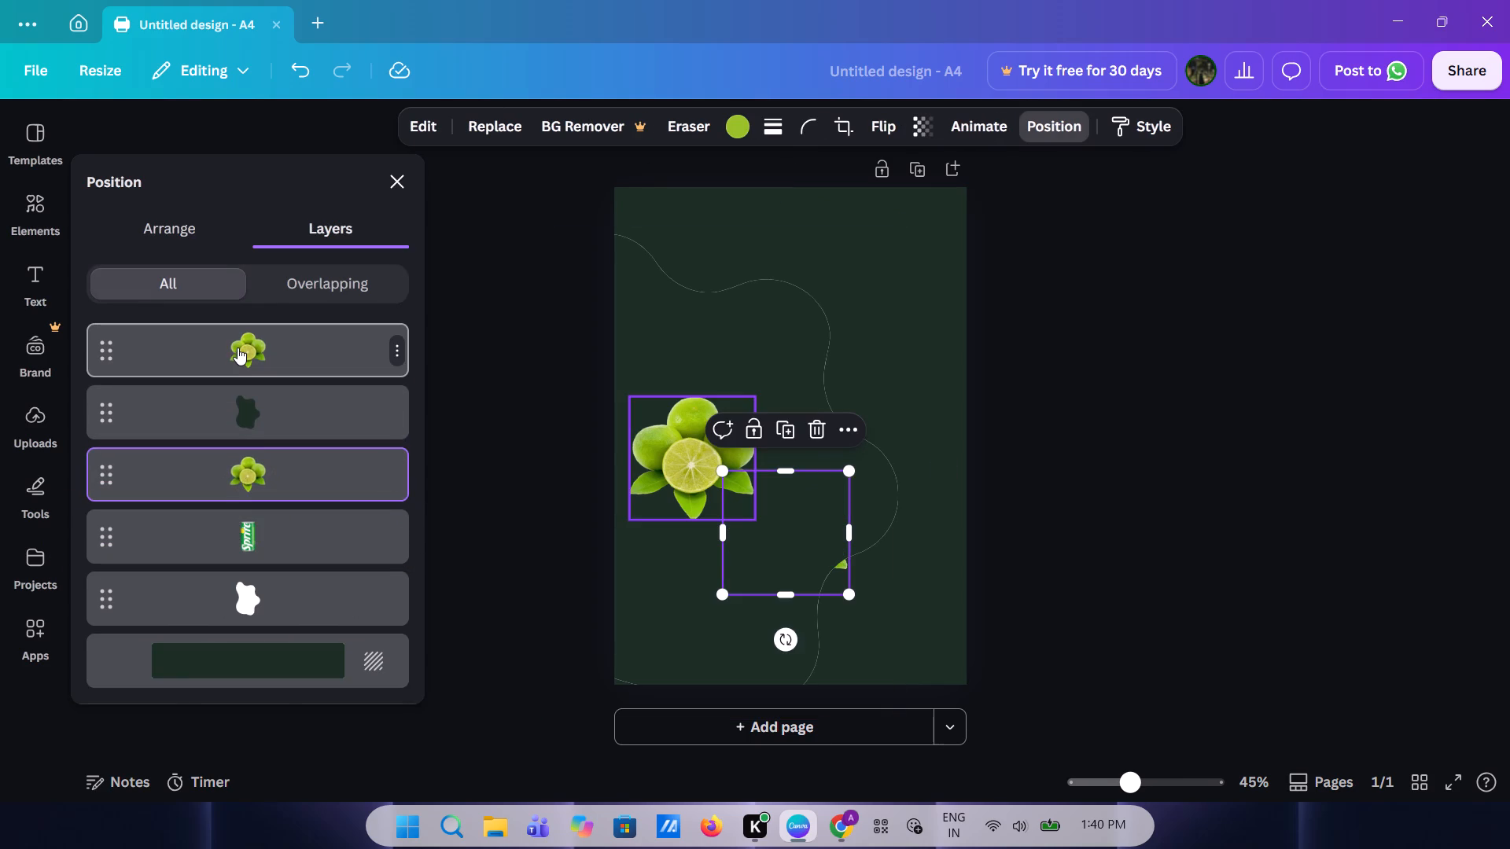
left_click_drag(238, 348, 274, 492)
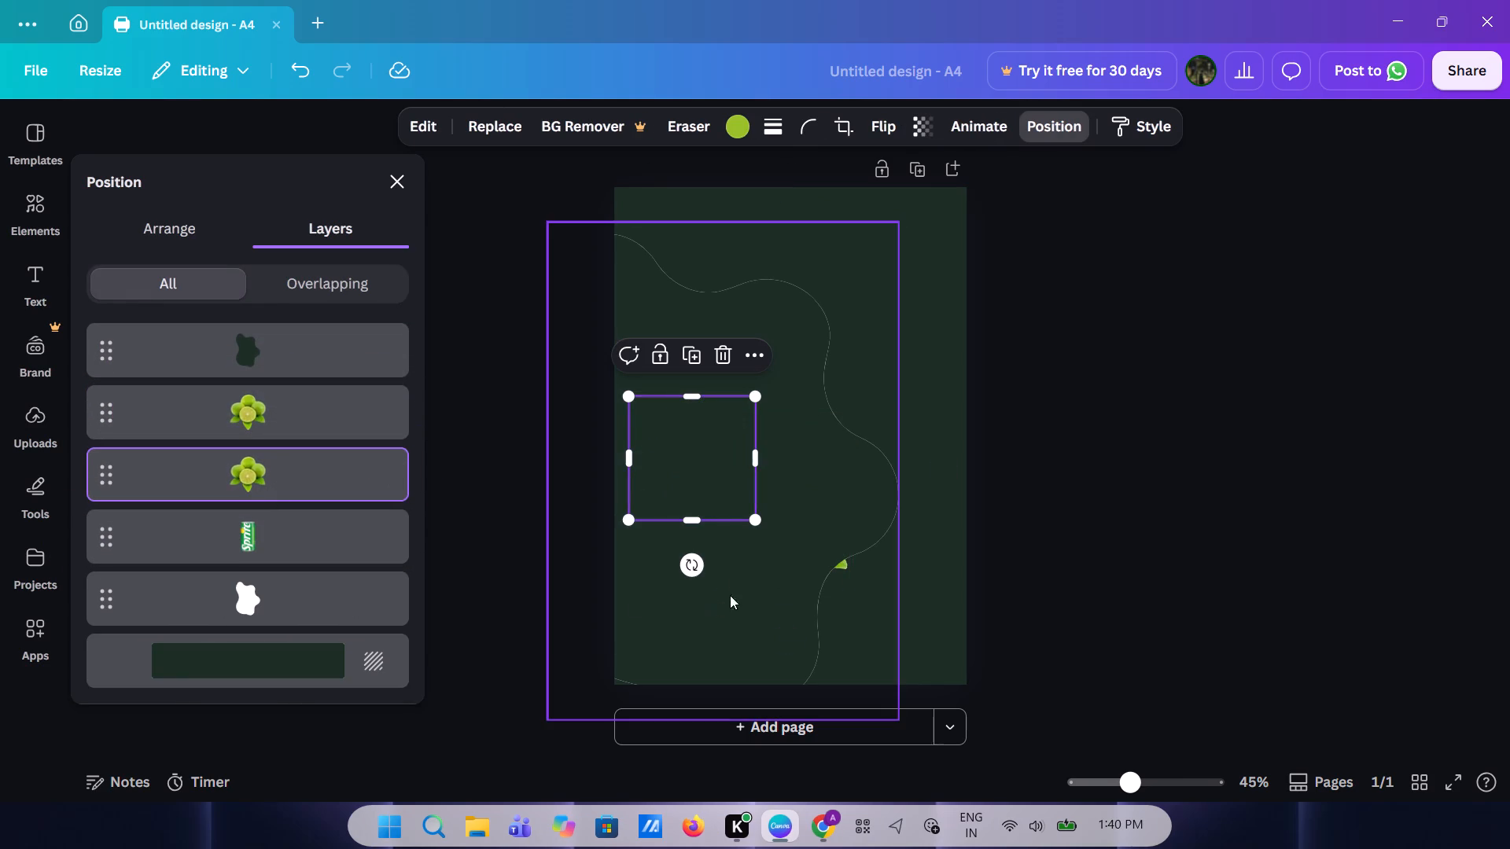
Nudge the lower lime cluster slightly up and left so it sits fully behind the dark green blob, and deselect everything.
left_click(847, 529)
left_click(804, 542)
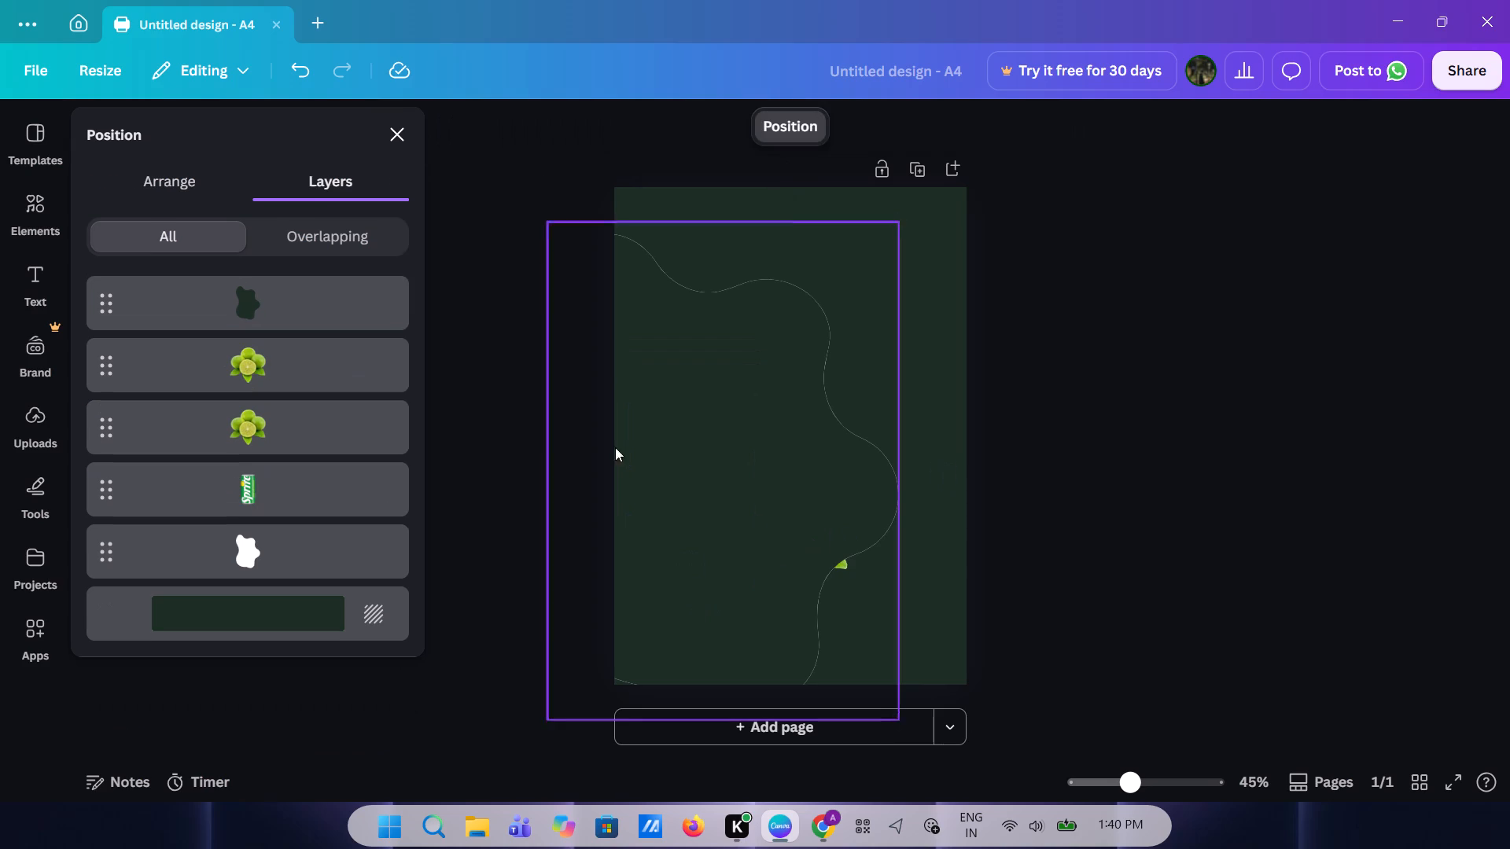
left_click(300, 339)
left_click_drag(823, 531, 806, 527)
left_click(307, 470)
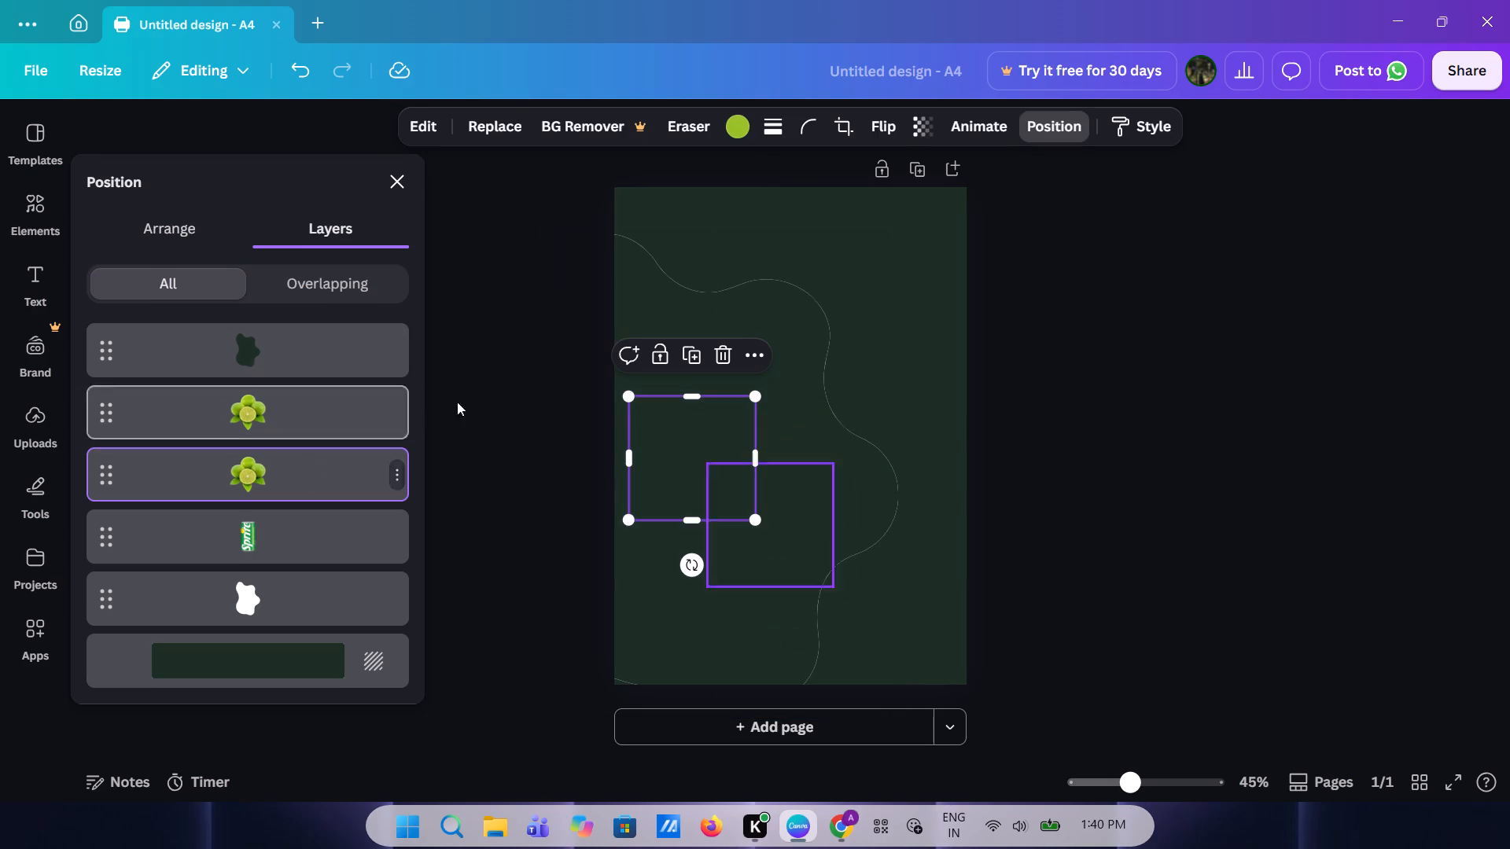
left_click(296, 401)
left_click(296, 432)
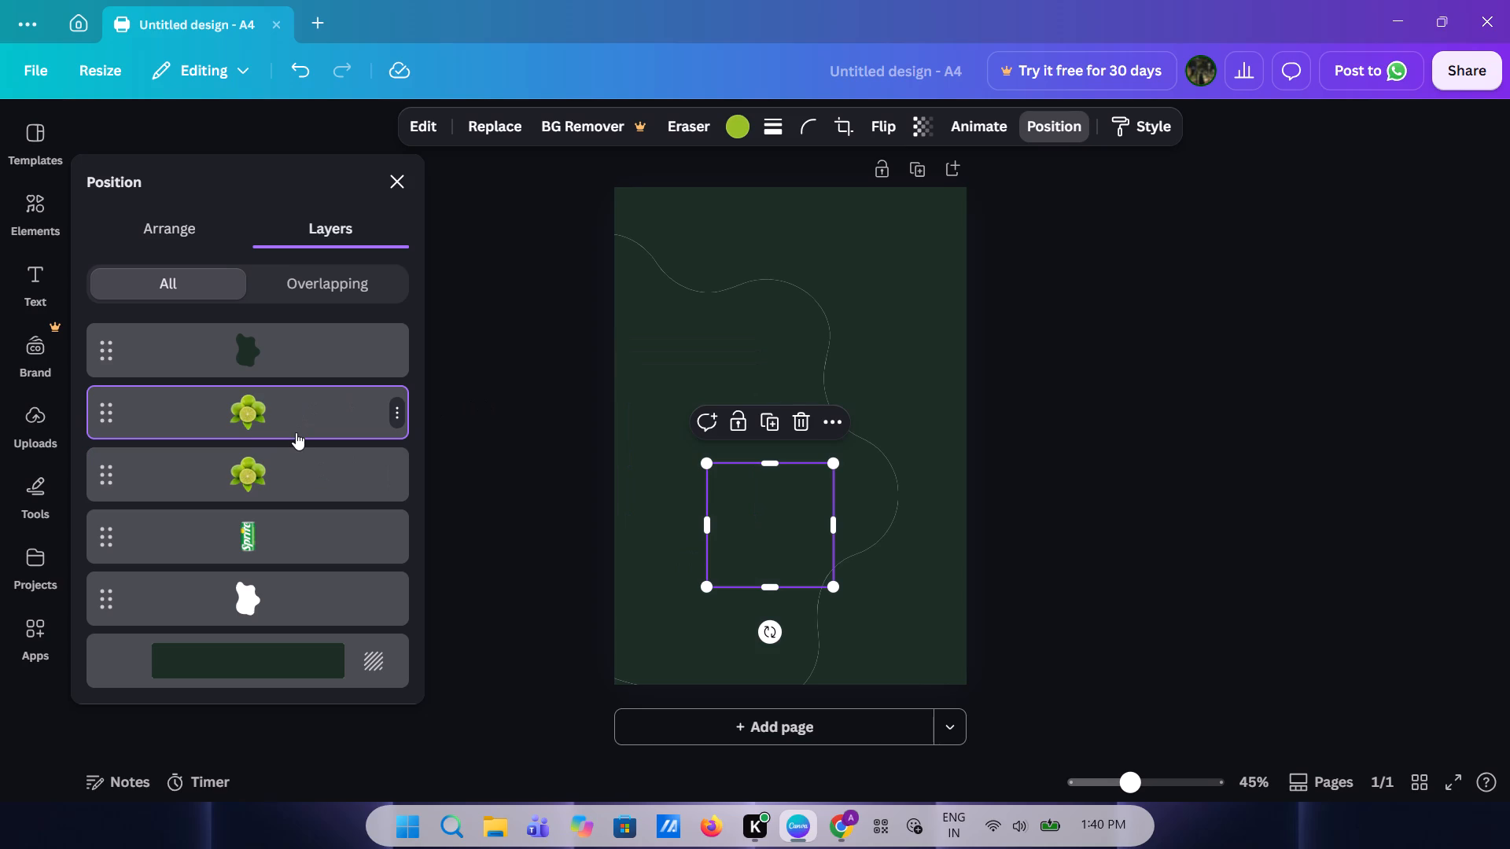
left_click(487, 454)
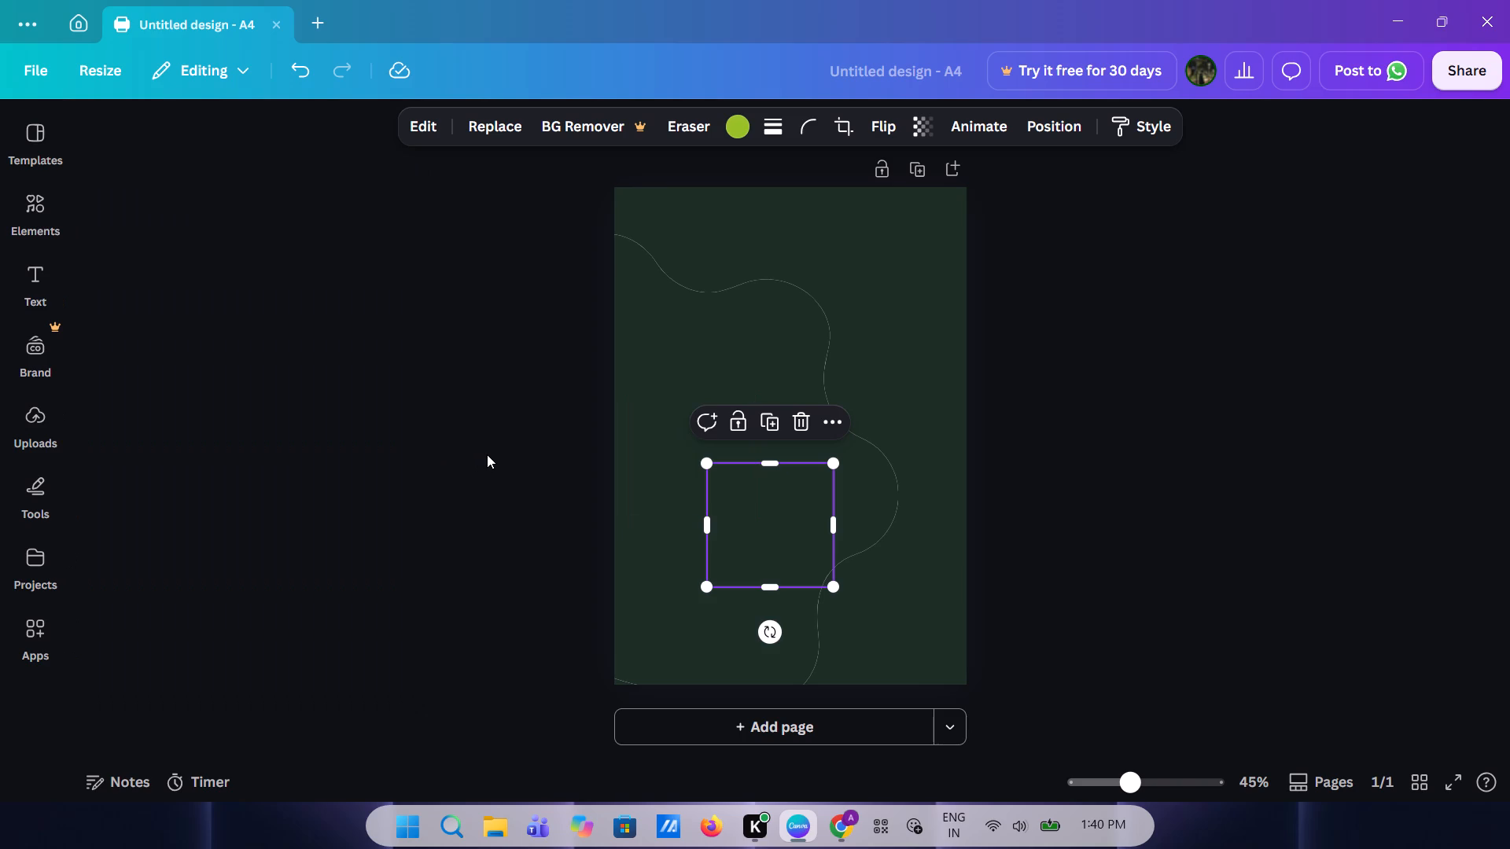
left_click(487, 578)
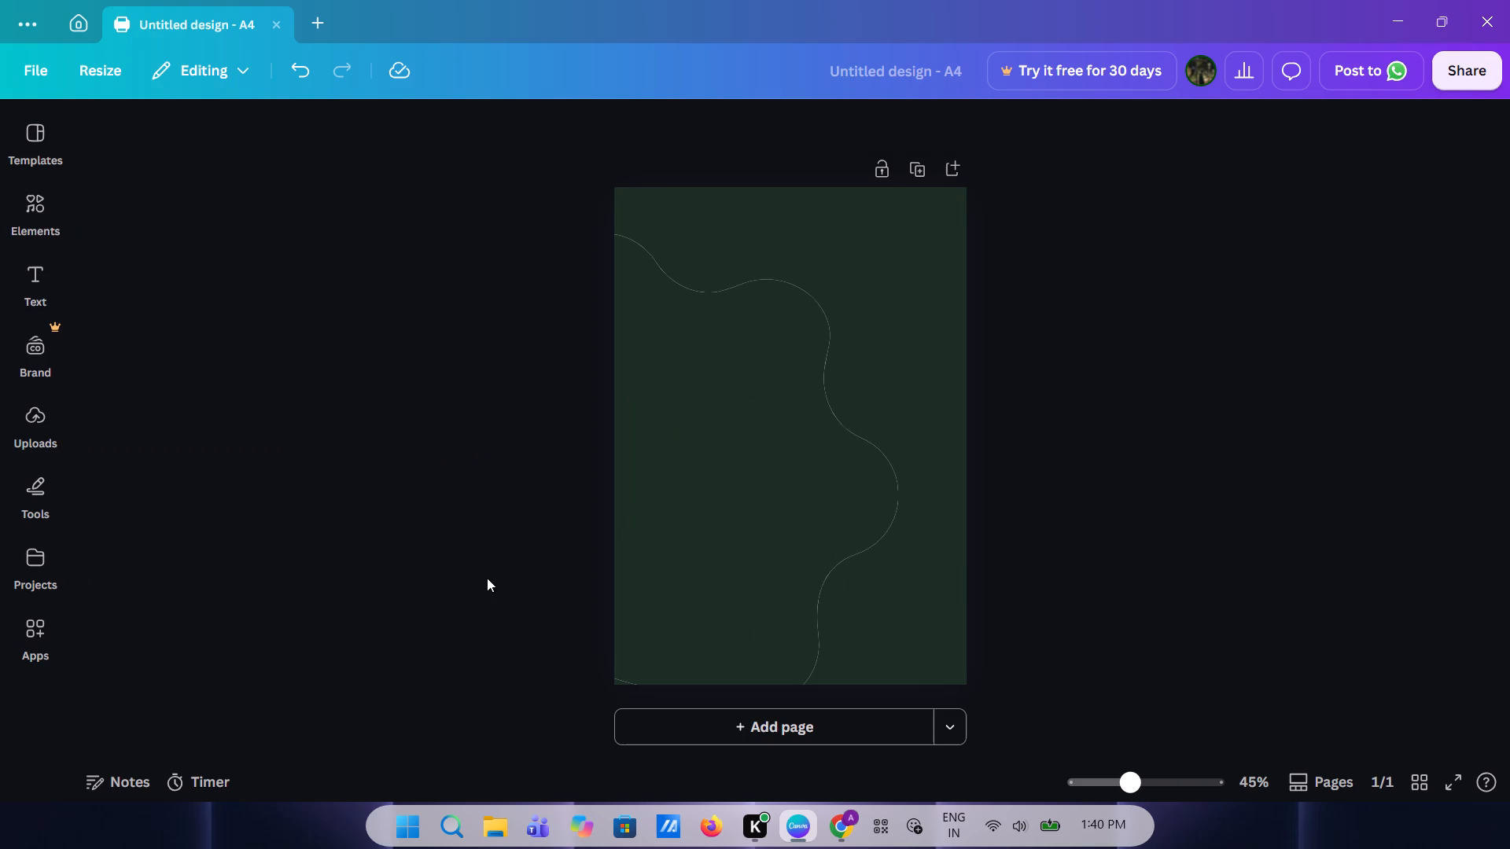
left_click(485, 465)
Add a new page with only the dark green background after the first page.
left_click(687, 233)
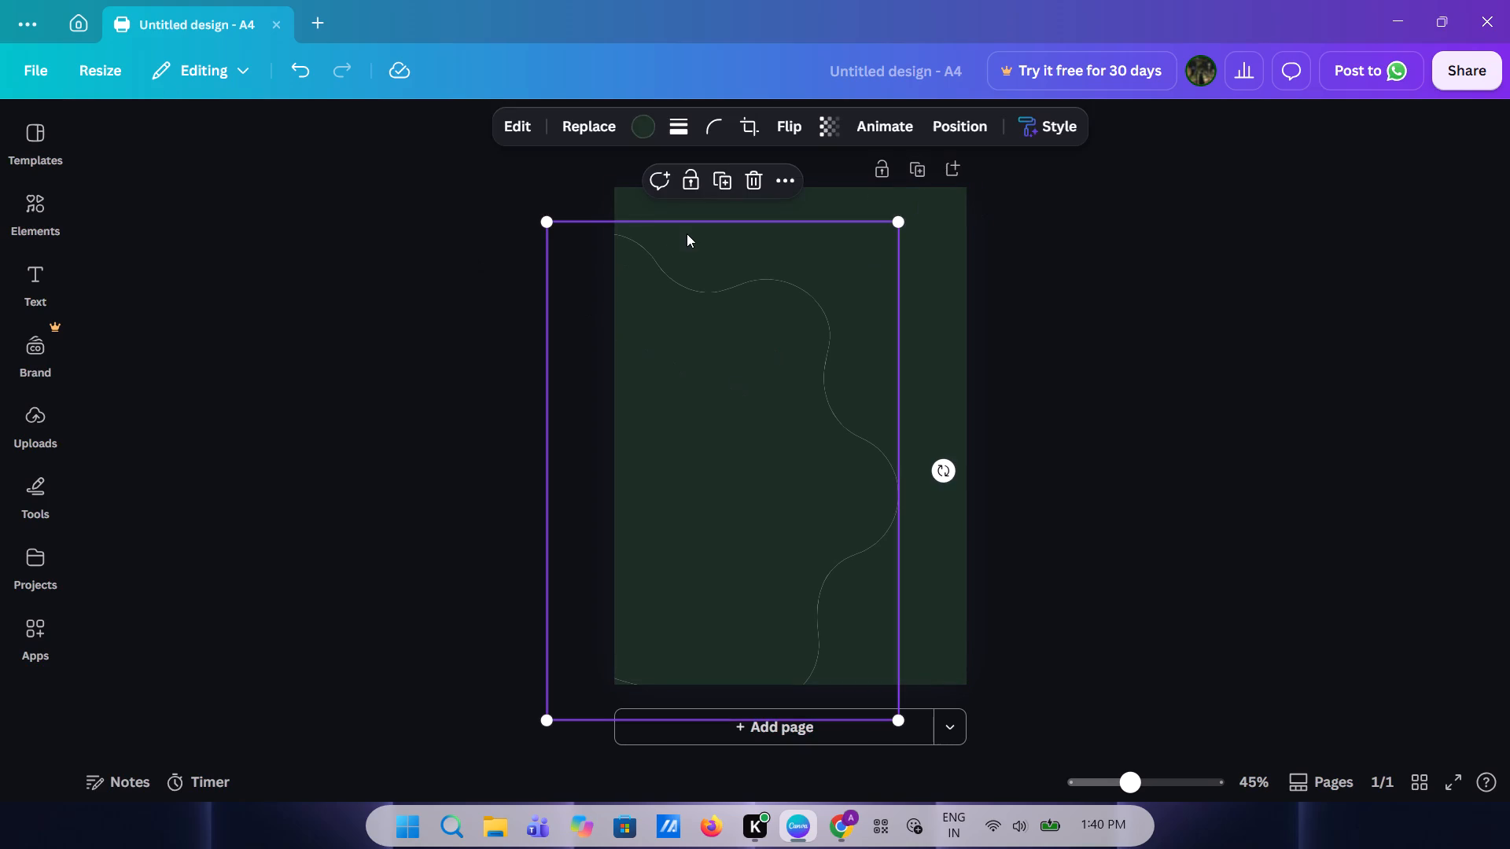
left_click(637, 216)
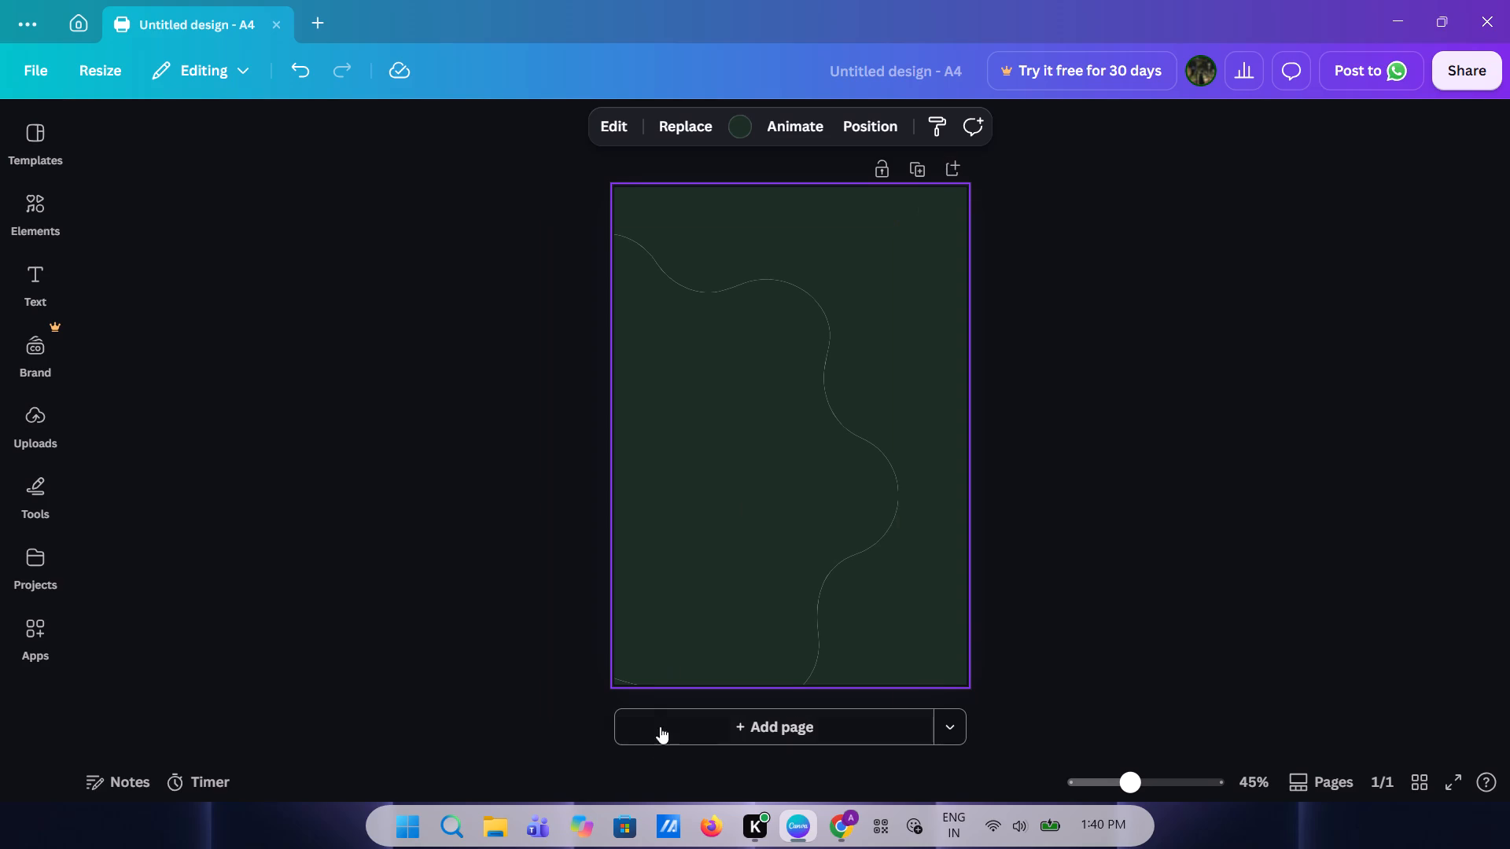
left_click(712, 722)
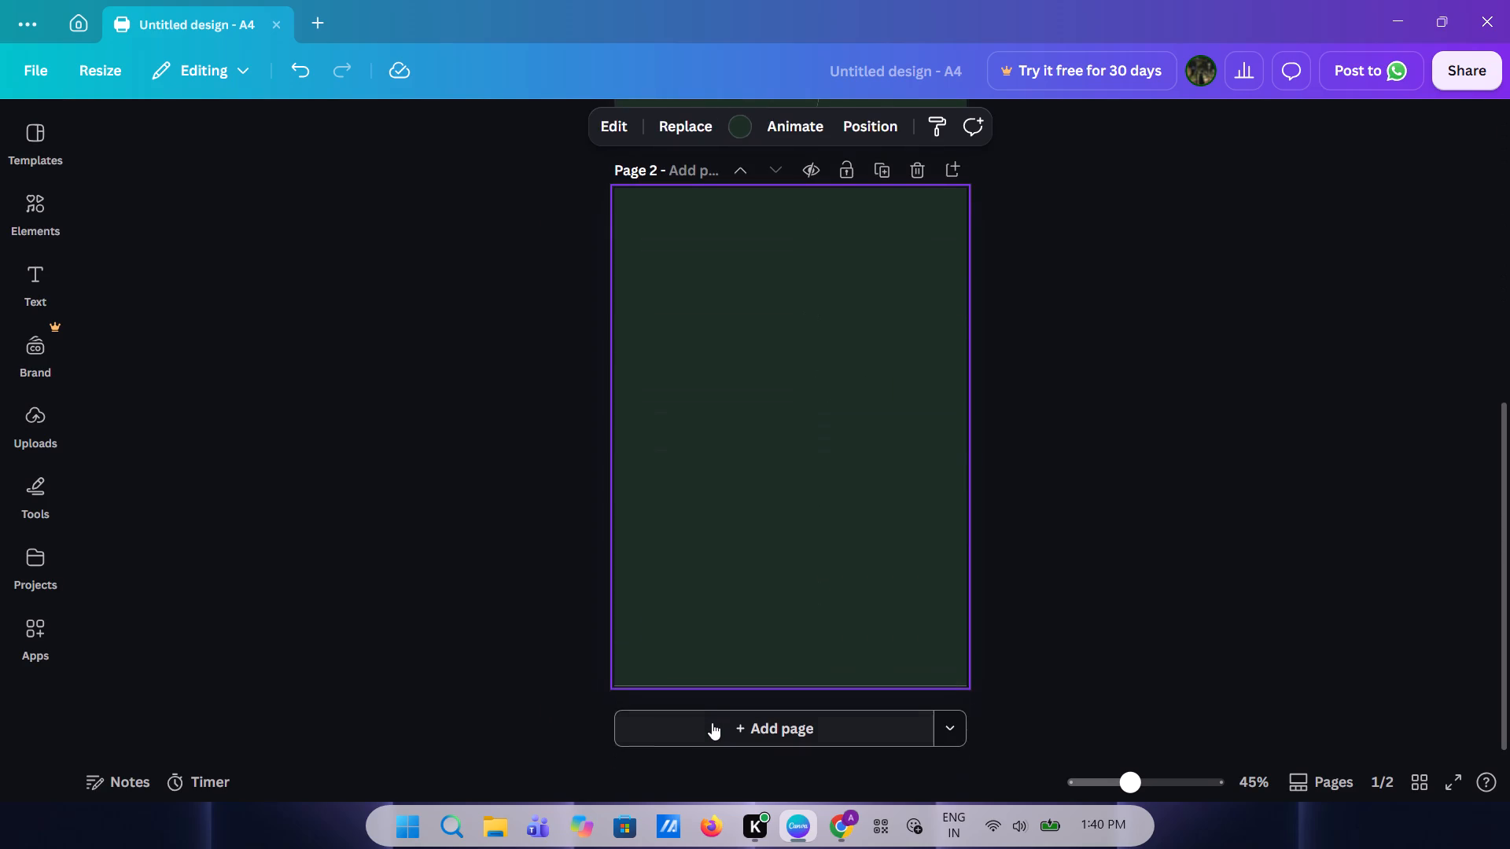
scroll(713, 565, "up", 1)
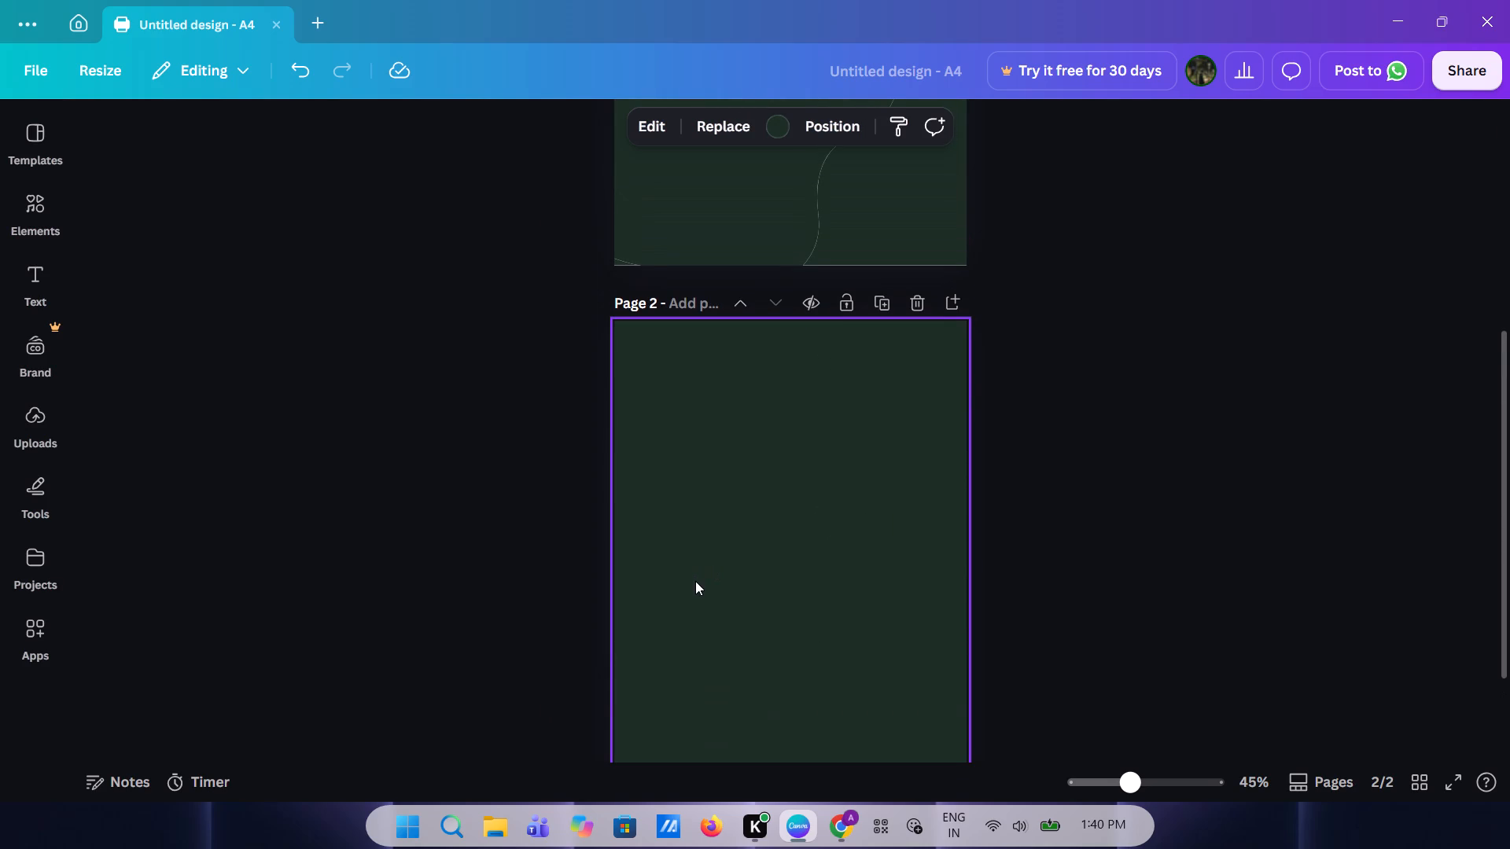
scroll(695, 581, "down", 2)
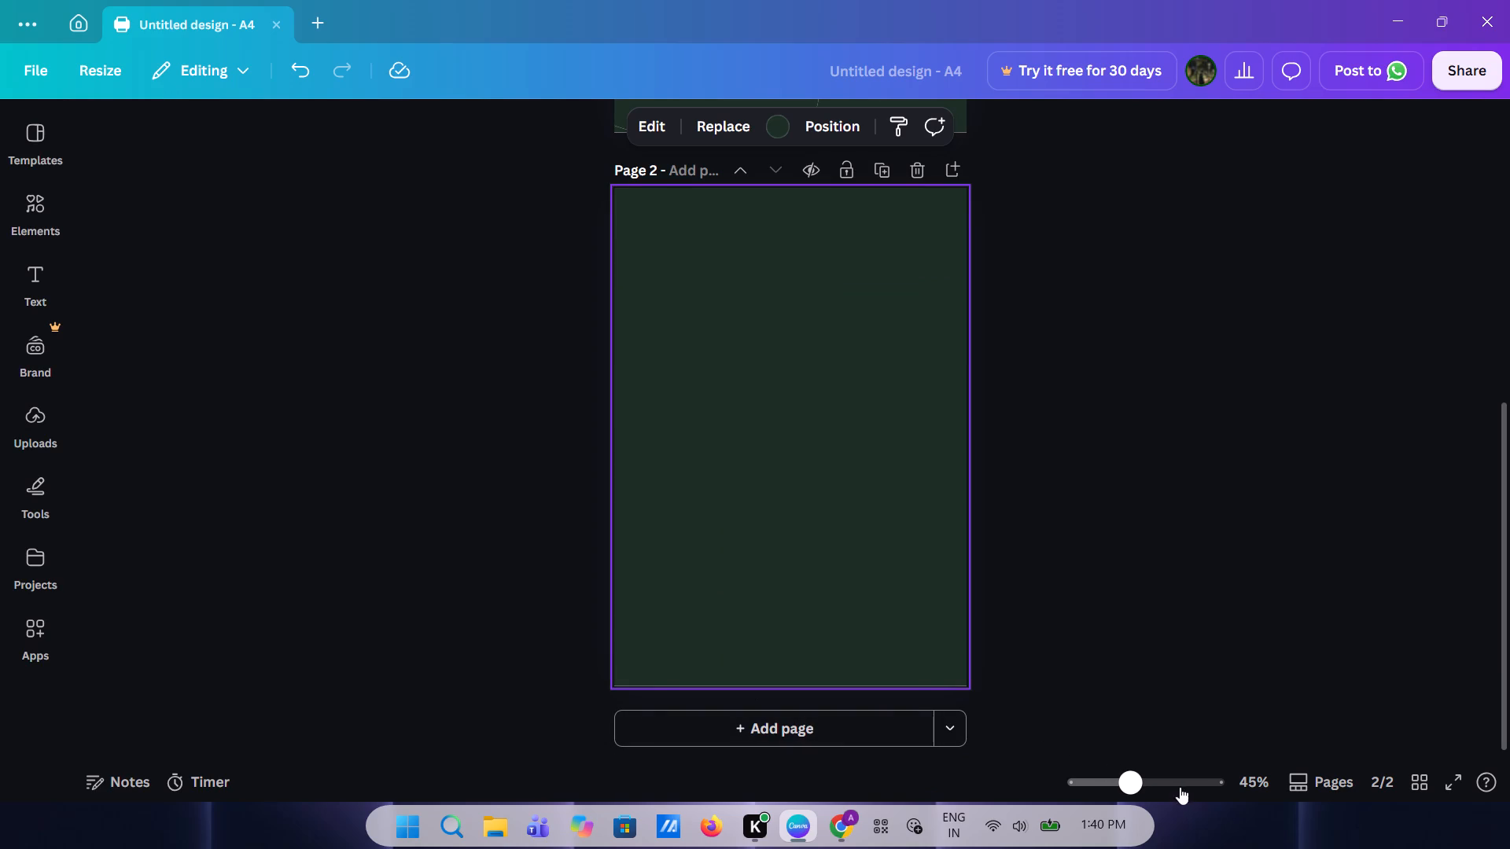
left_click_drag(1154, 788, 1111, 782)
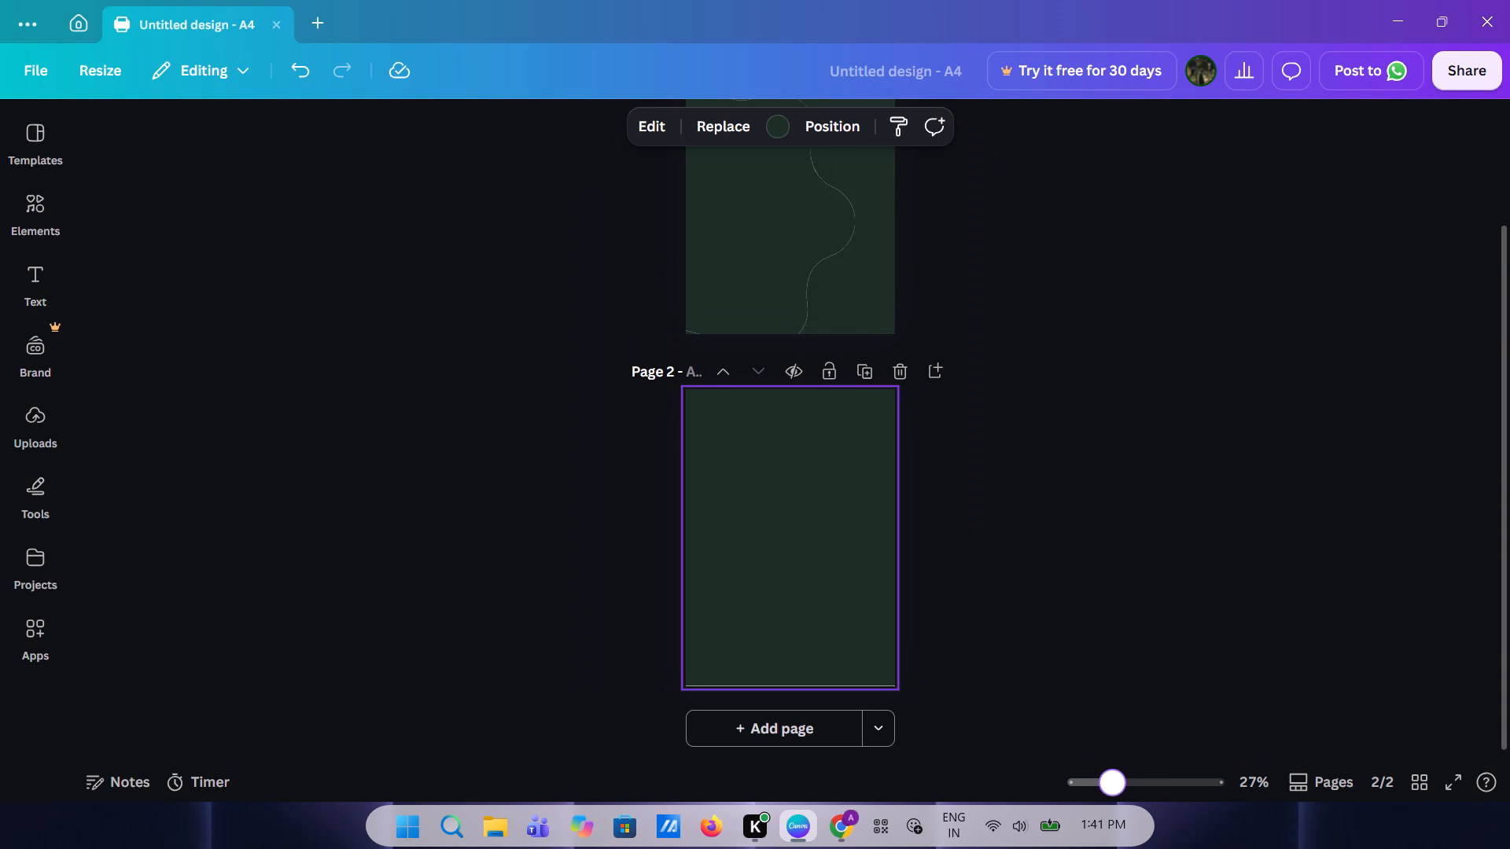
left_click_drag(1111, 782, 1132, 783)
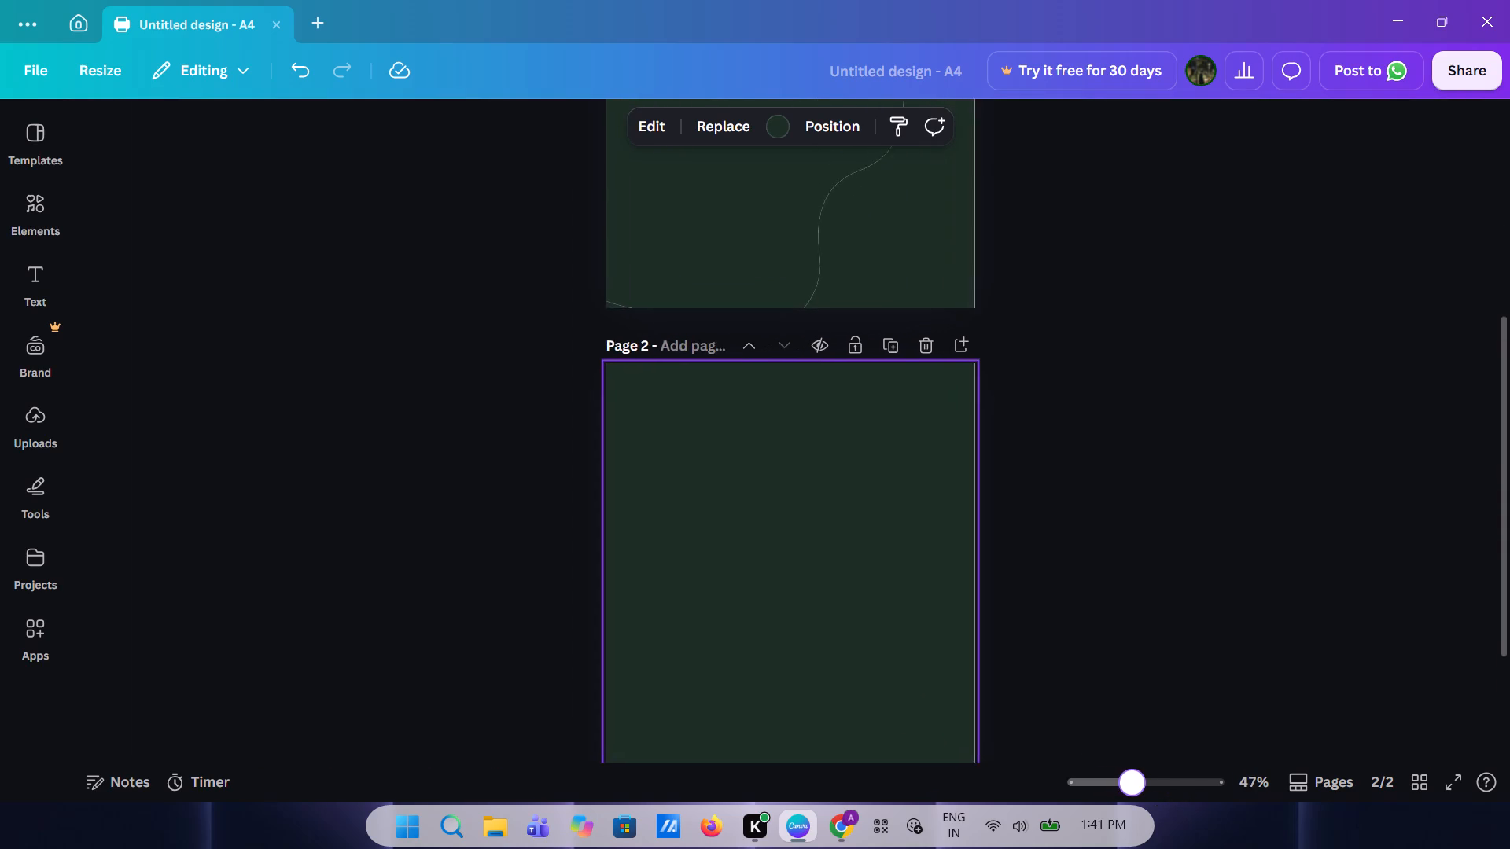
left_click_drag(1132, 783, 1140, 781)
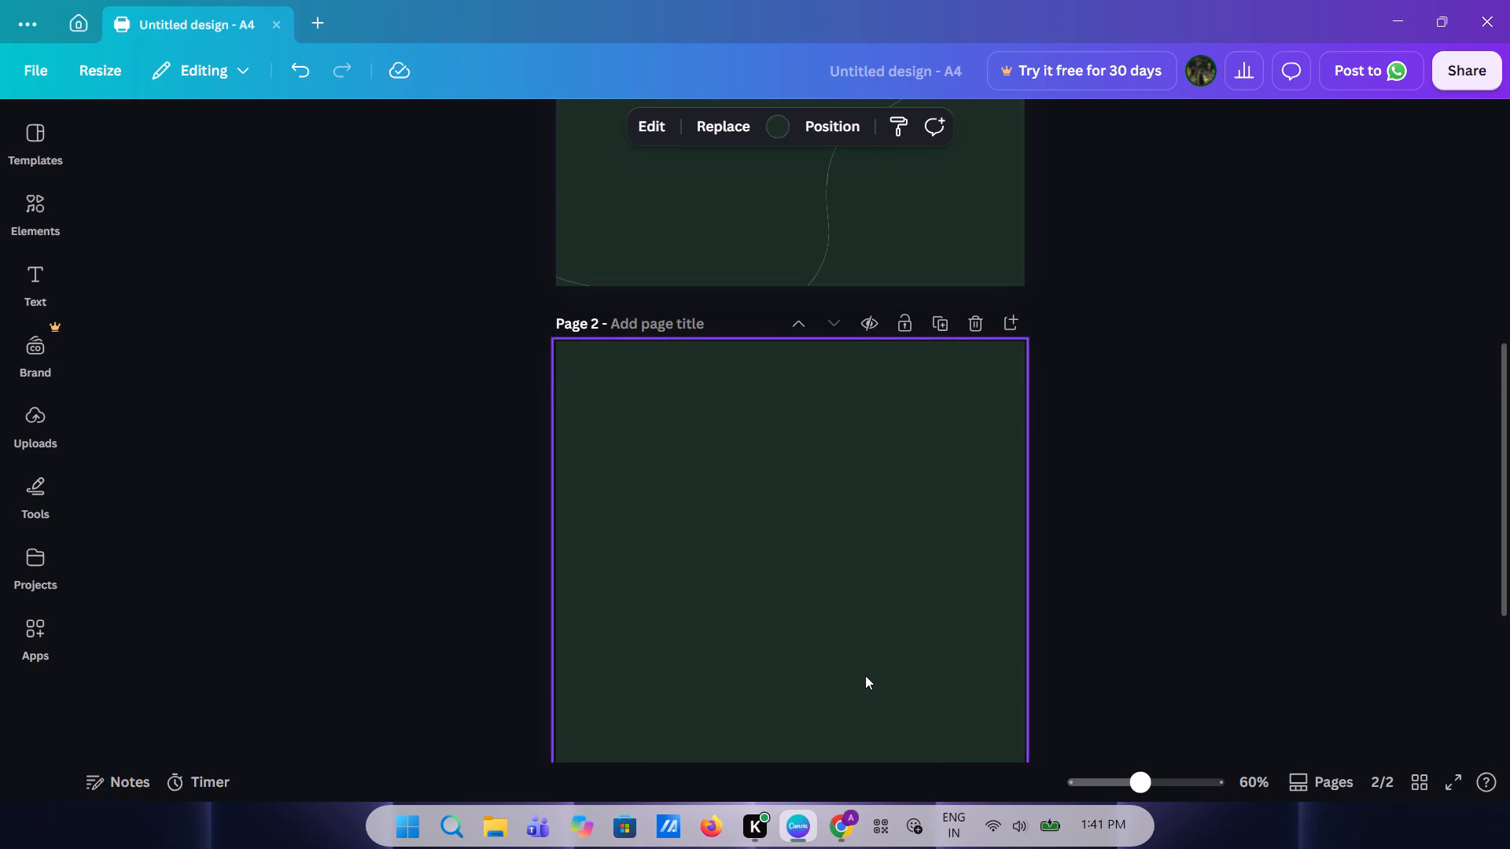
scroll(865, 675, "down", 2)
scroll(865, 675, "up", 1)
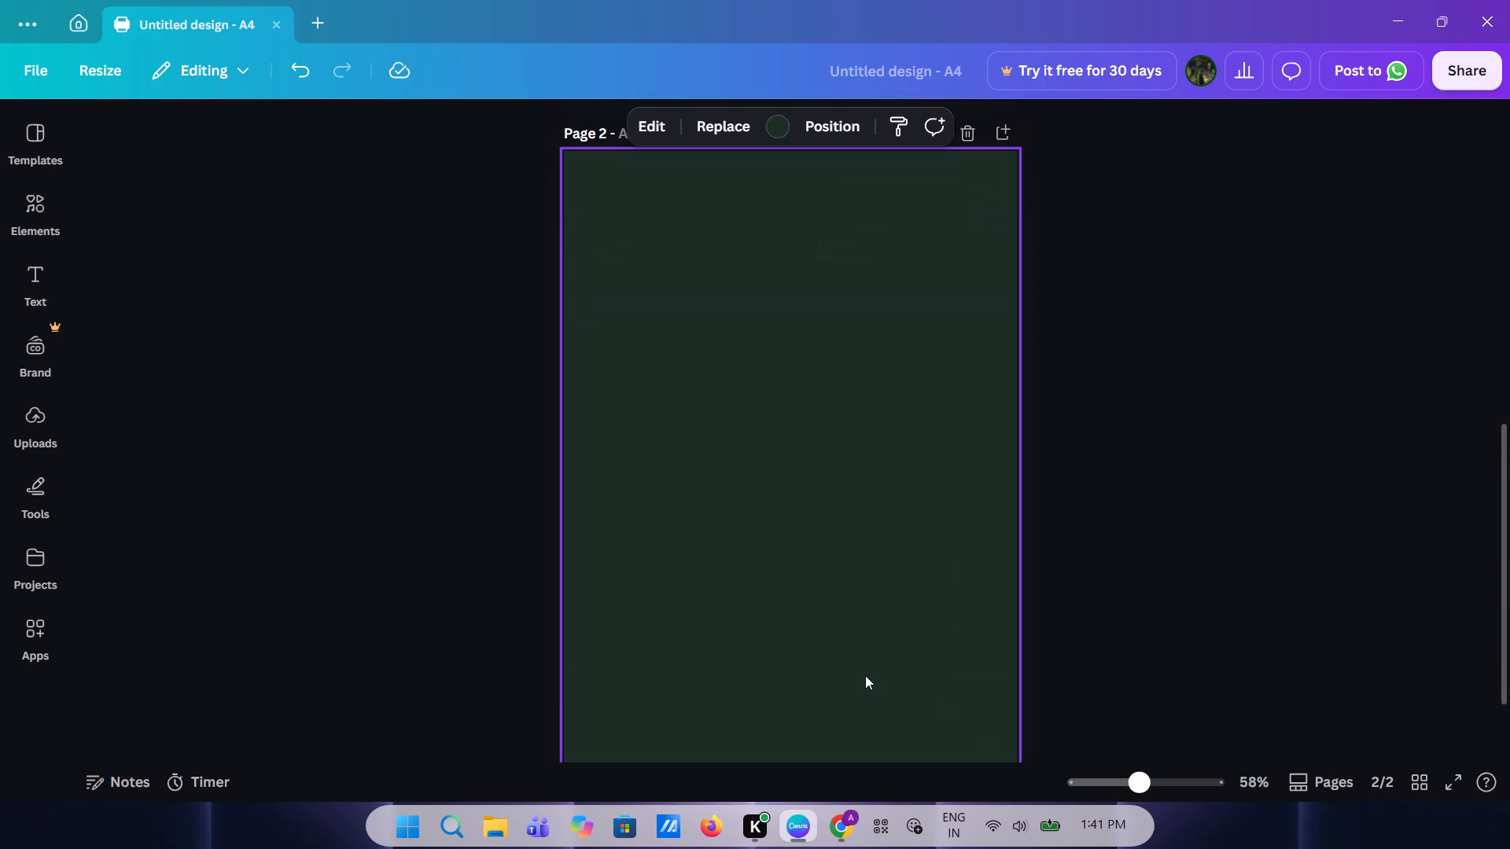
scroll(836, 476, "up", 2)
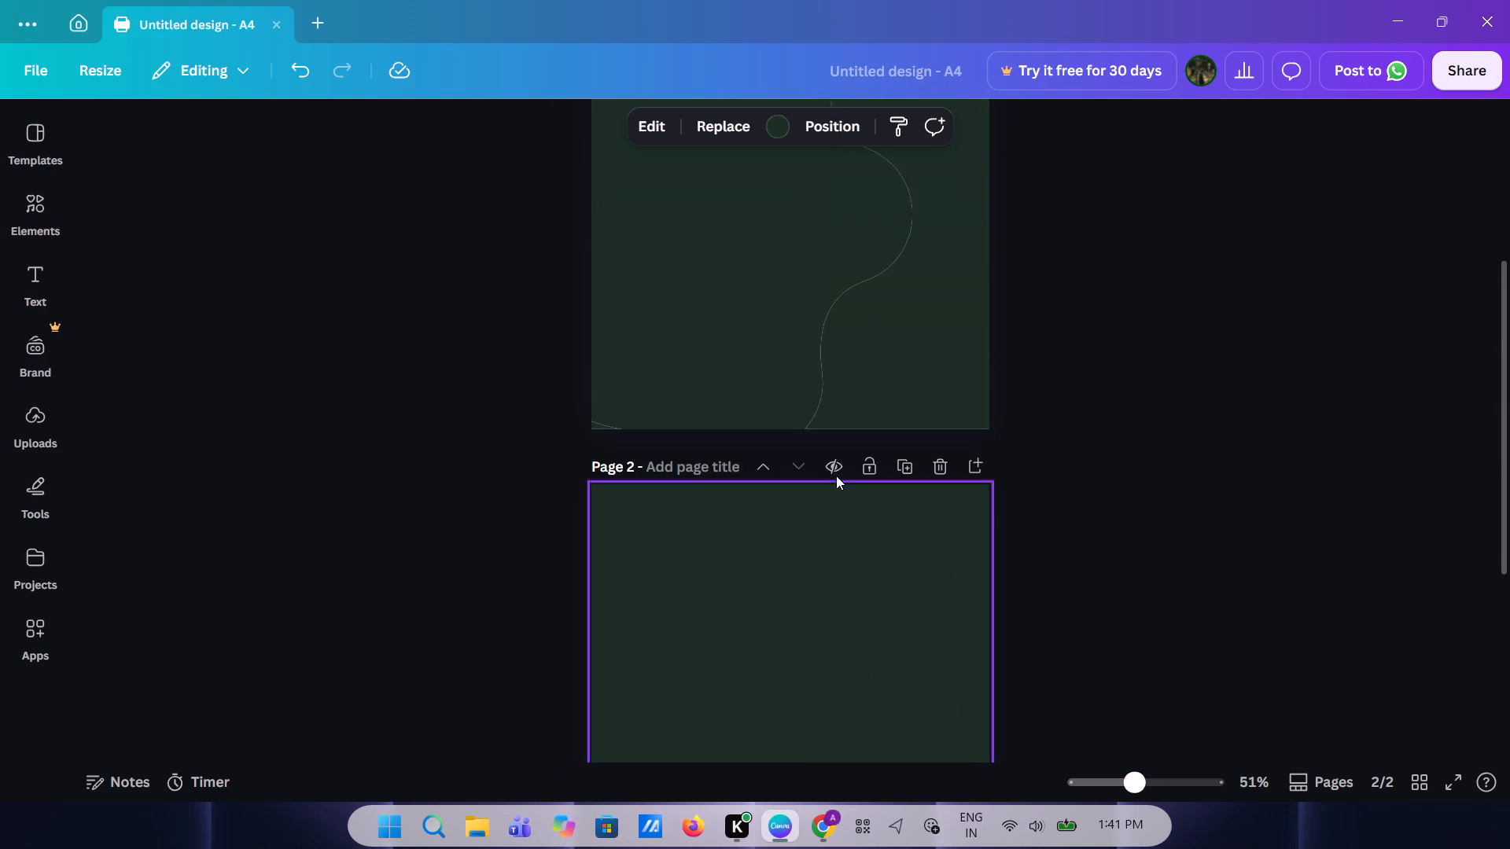
Duplicate page 1 with its complete blob, can and lime layout.
scroll(746, 312, "up", 2)
left_click(919, 274)
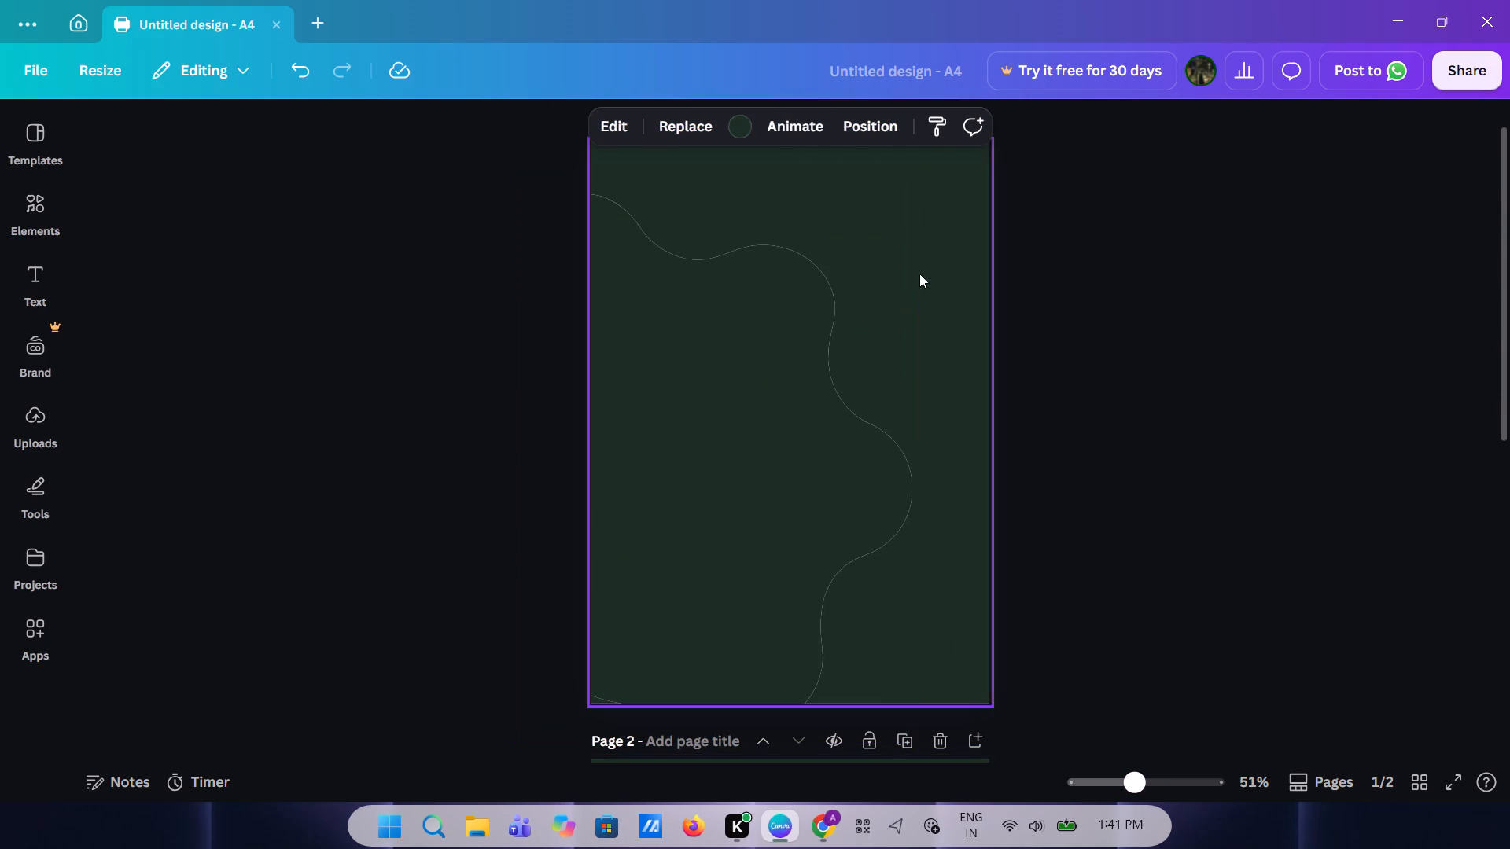
right_click(919, 274)
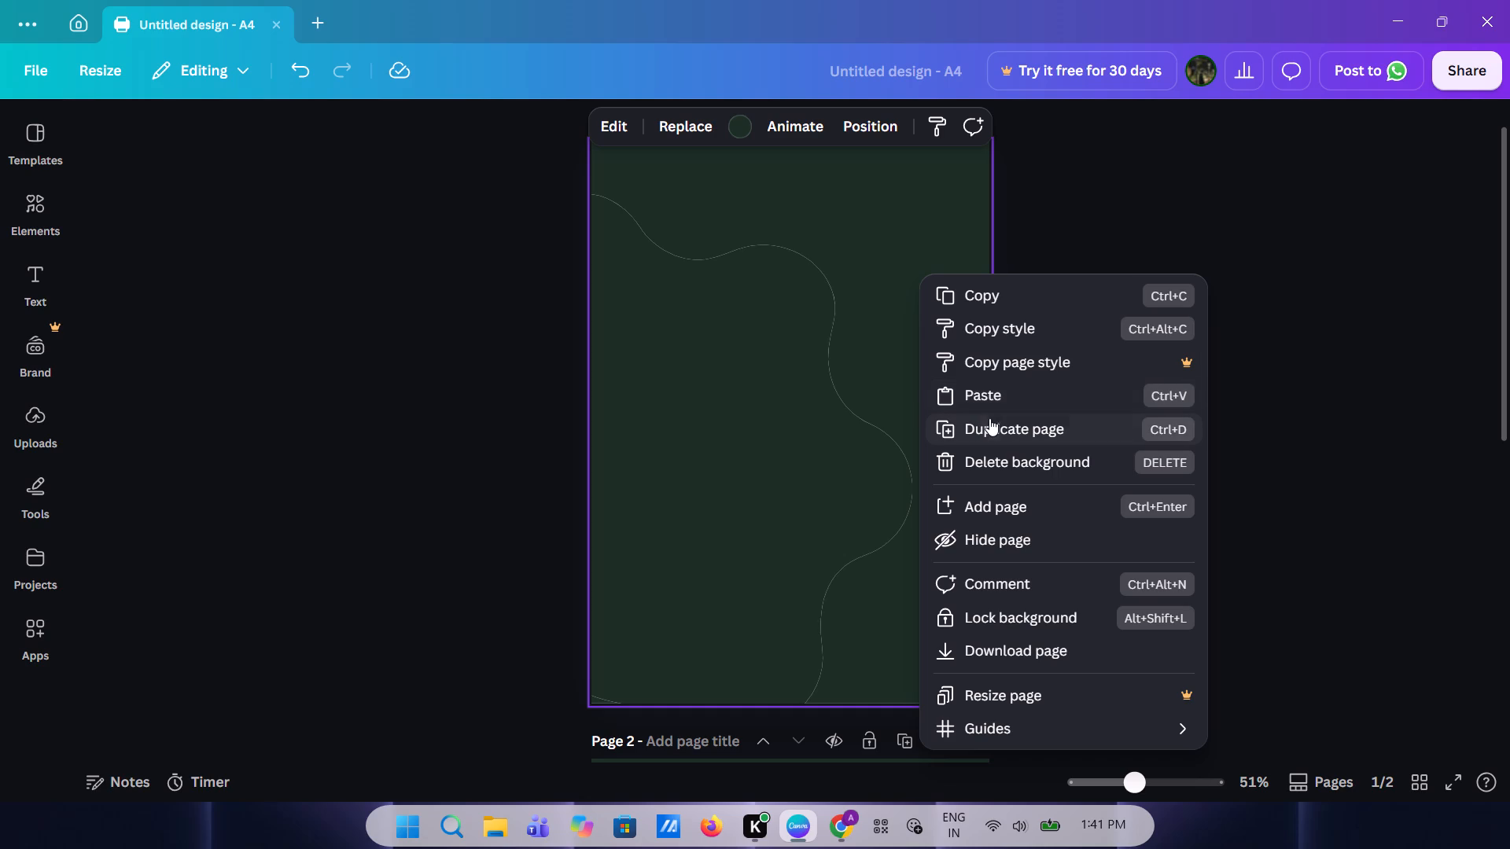
left_click(990, 420)
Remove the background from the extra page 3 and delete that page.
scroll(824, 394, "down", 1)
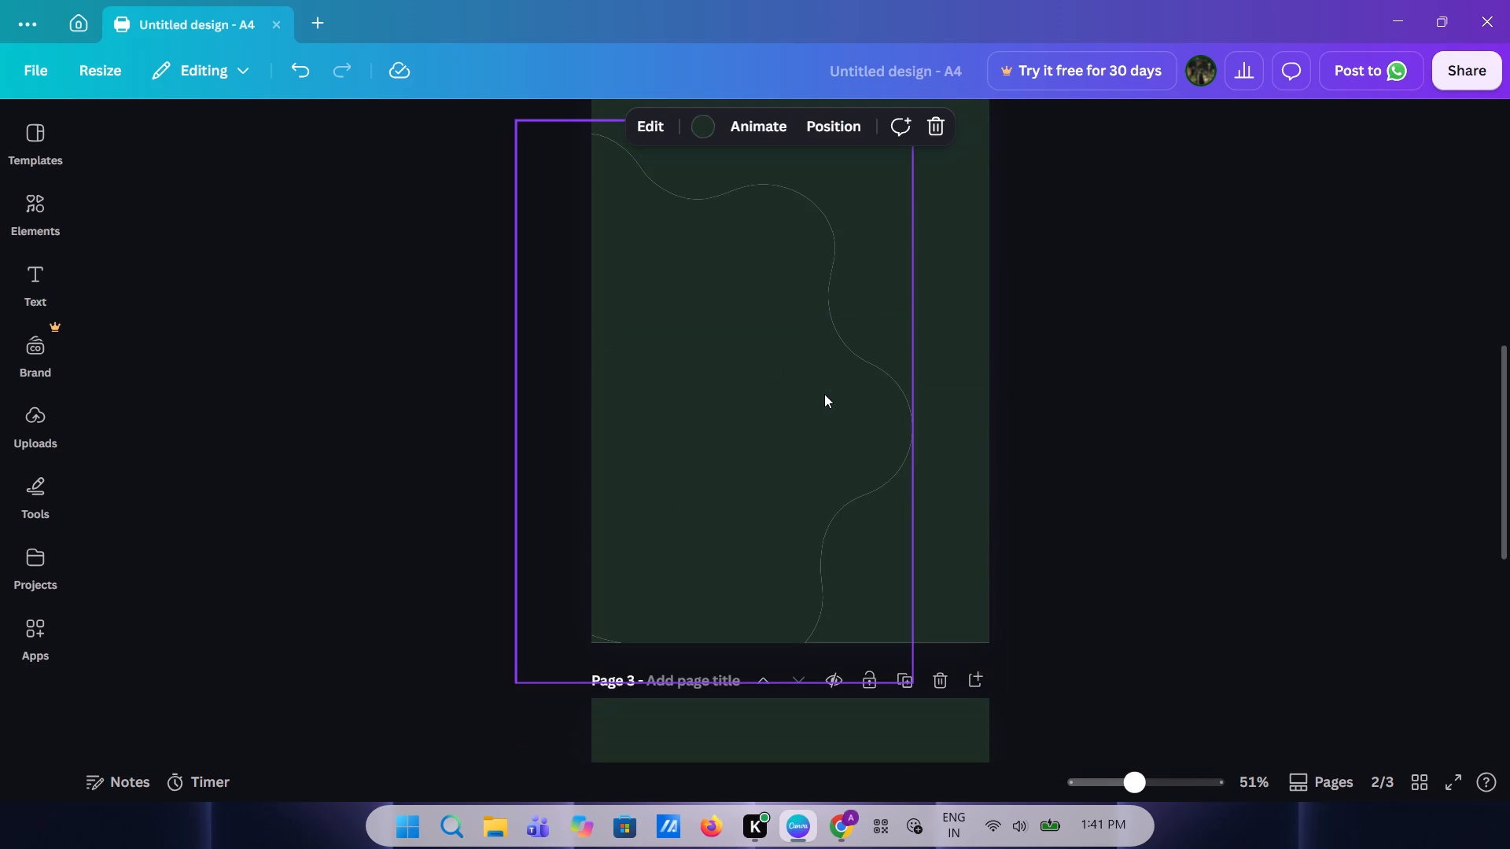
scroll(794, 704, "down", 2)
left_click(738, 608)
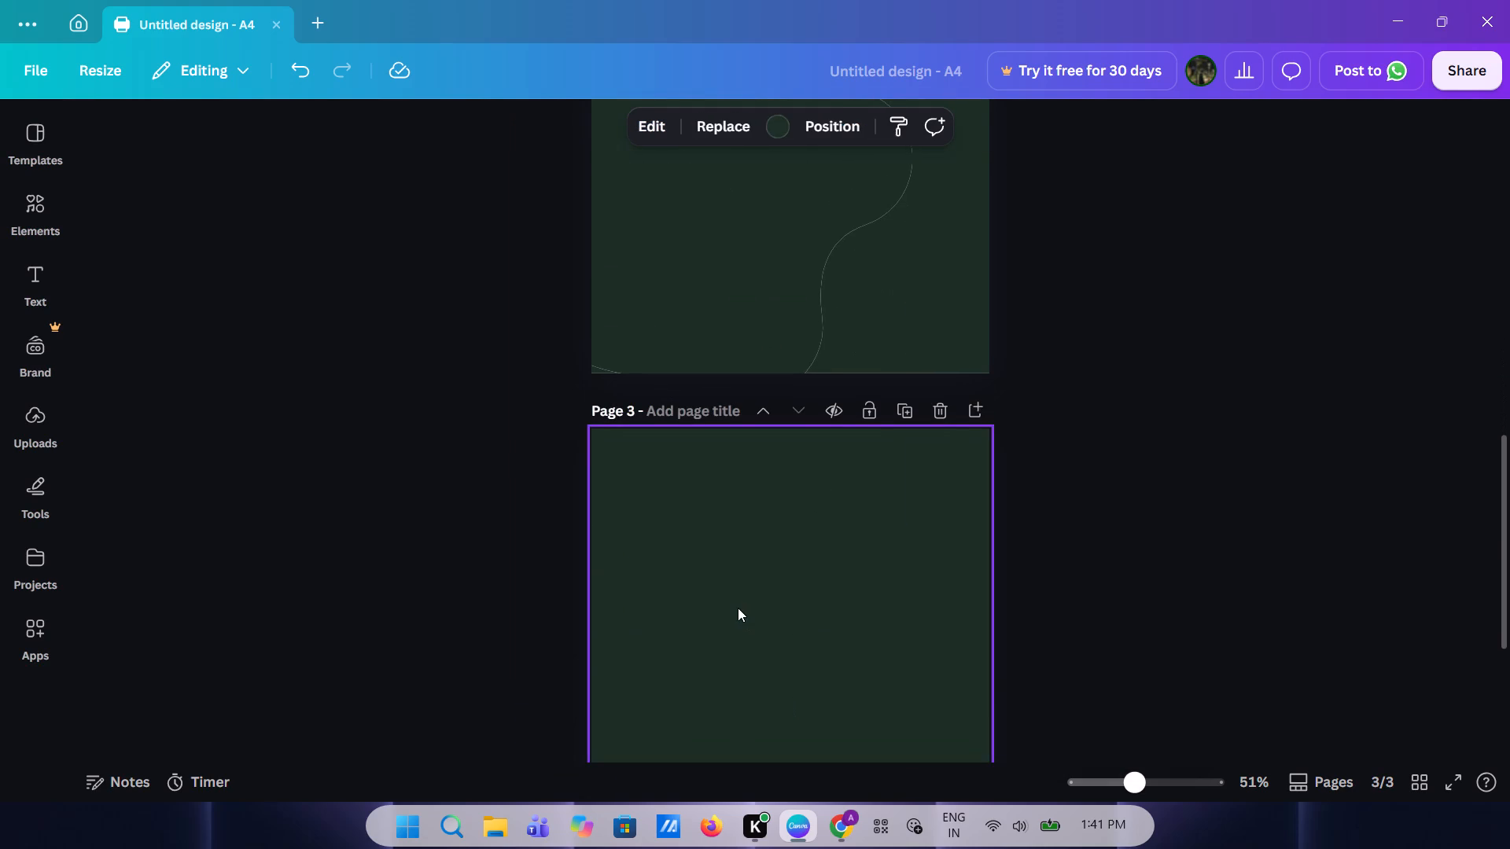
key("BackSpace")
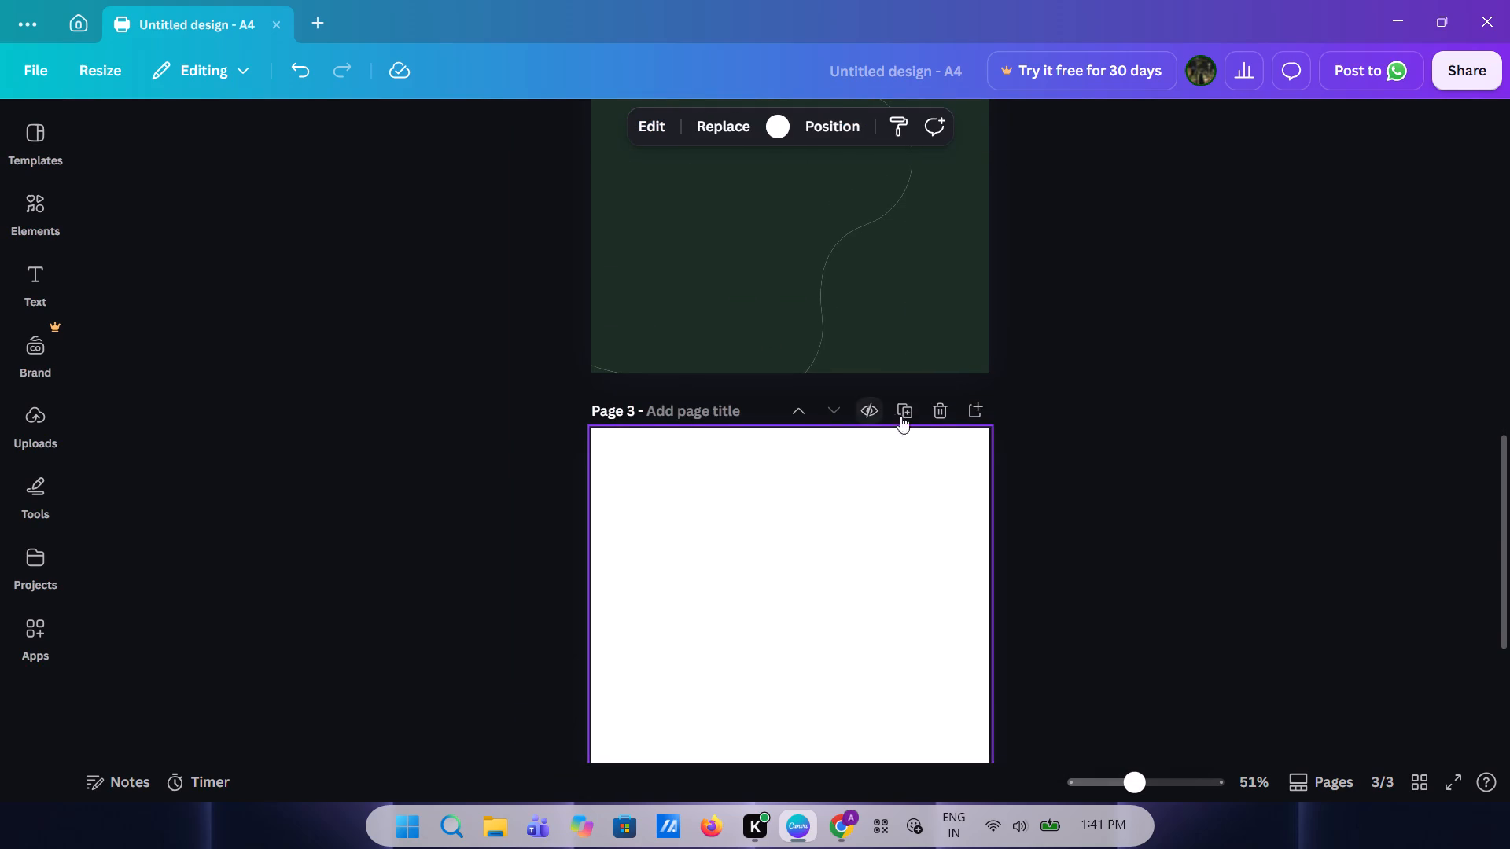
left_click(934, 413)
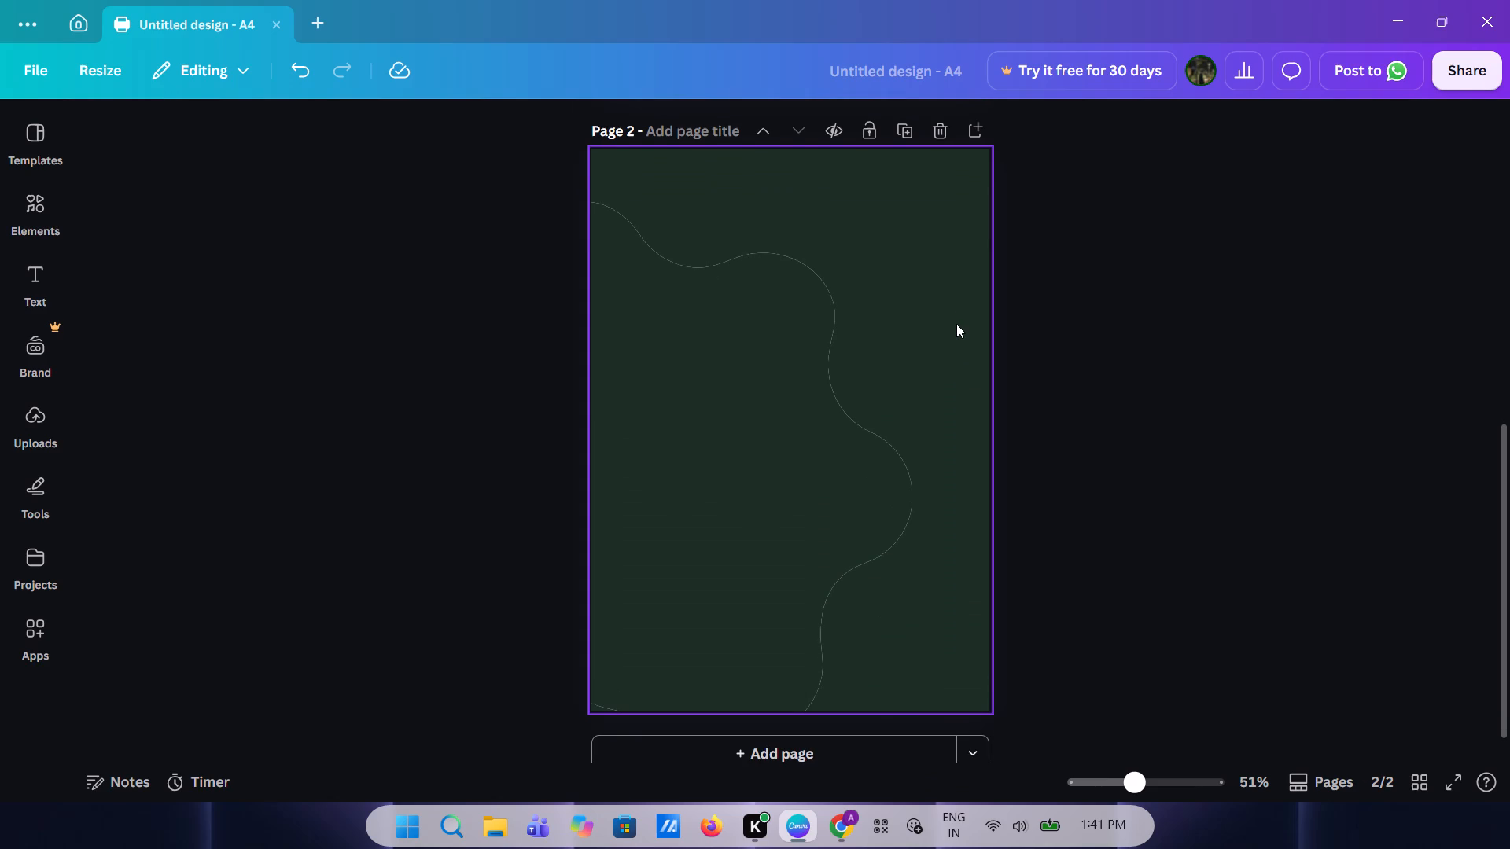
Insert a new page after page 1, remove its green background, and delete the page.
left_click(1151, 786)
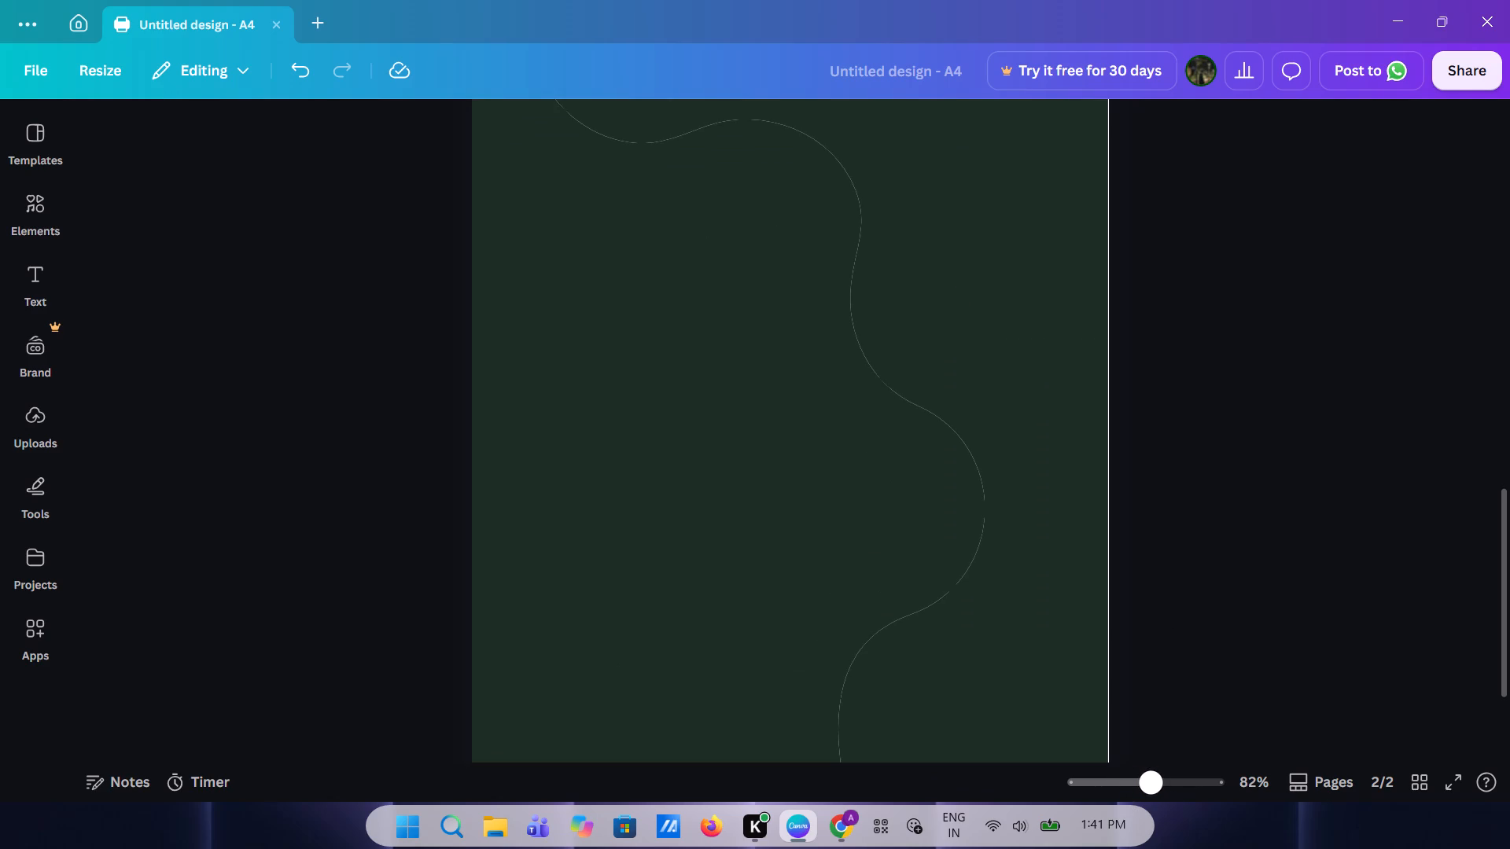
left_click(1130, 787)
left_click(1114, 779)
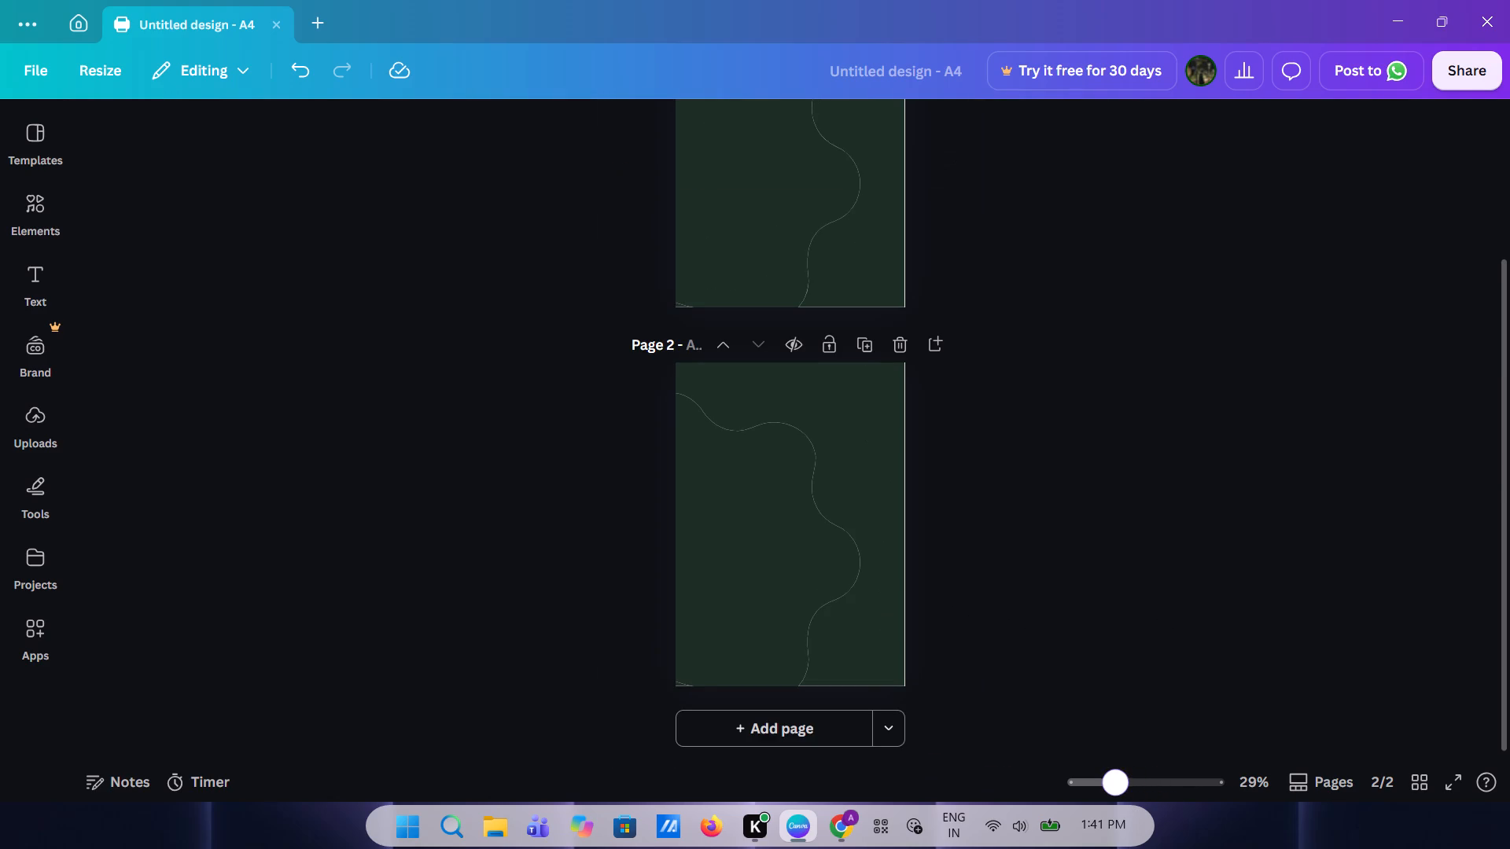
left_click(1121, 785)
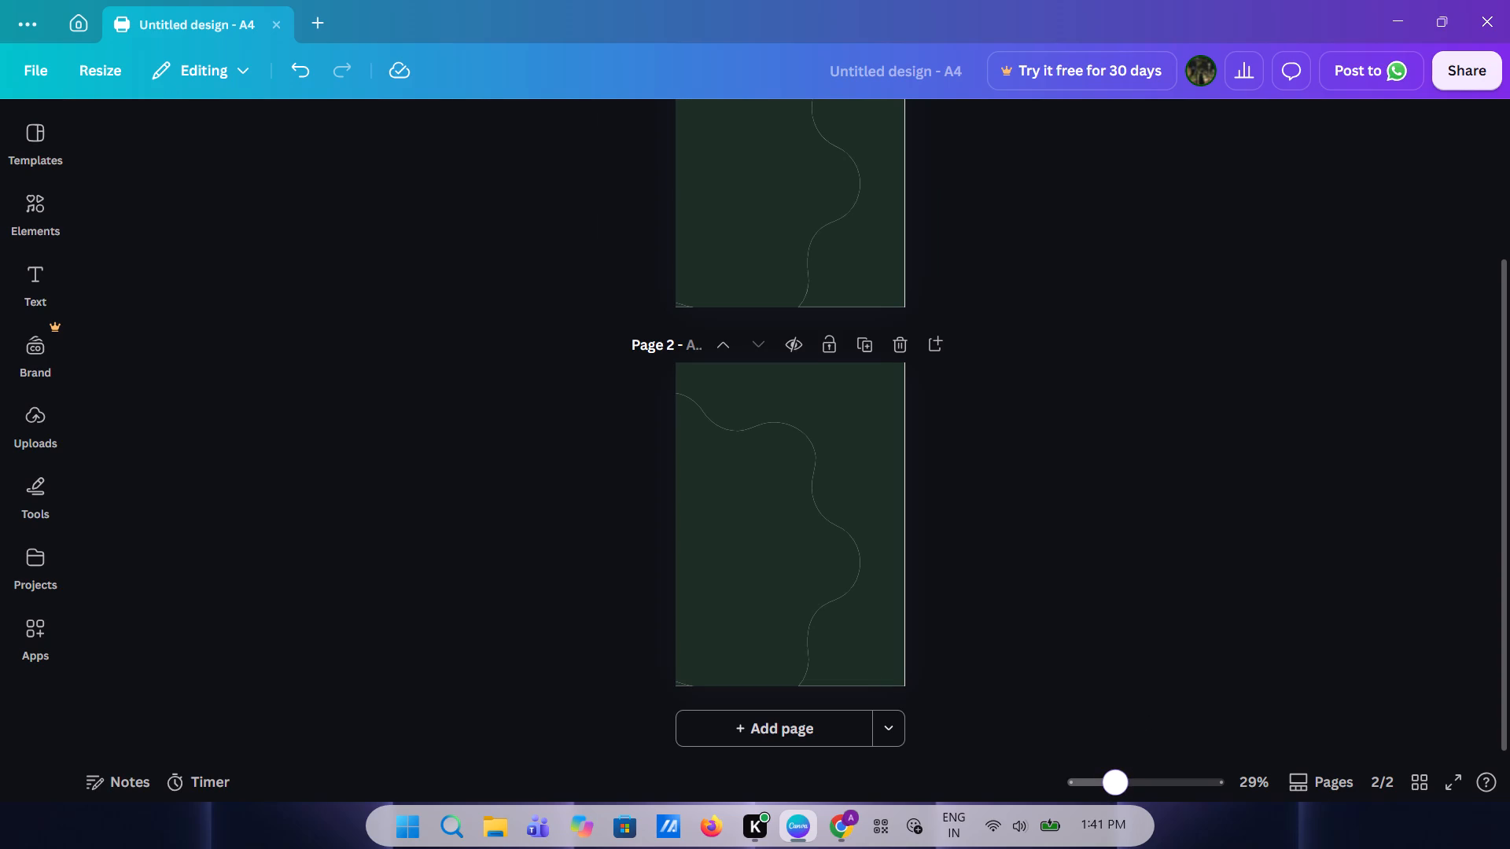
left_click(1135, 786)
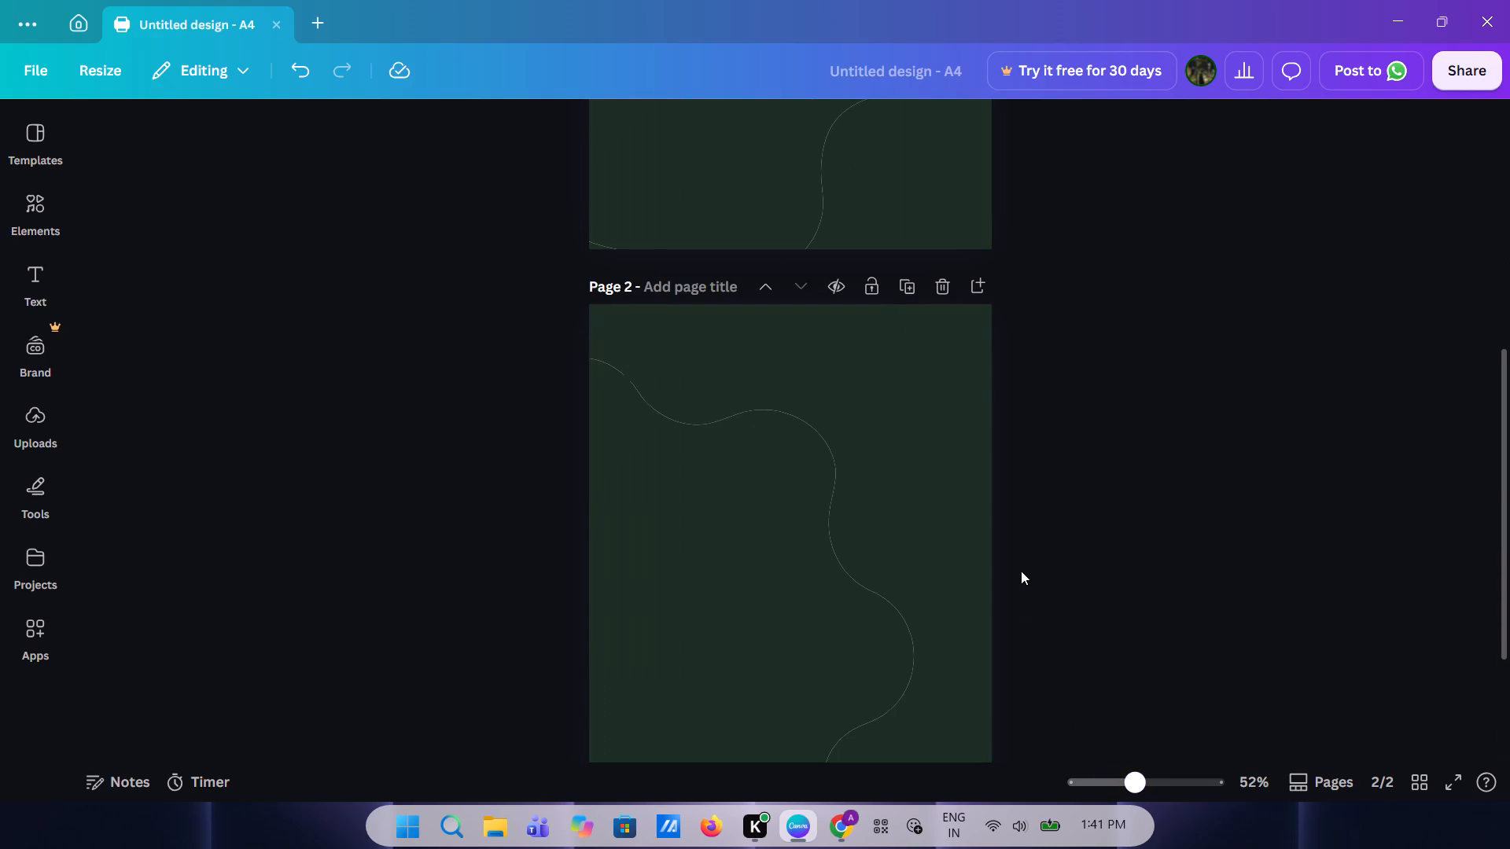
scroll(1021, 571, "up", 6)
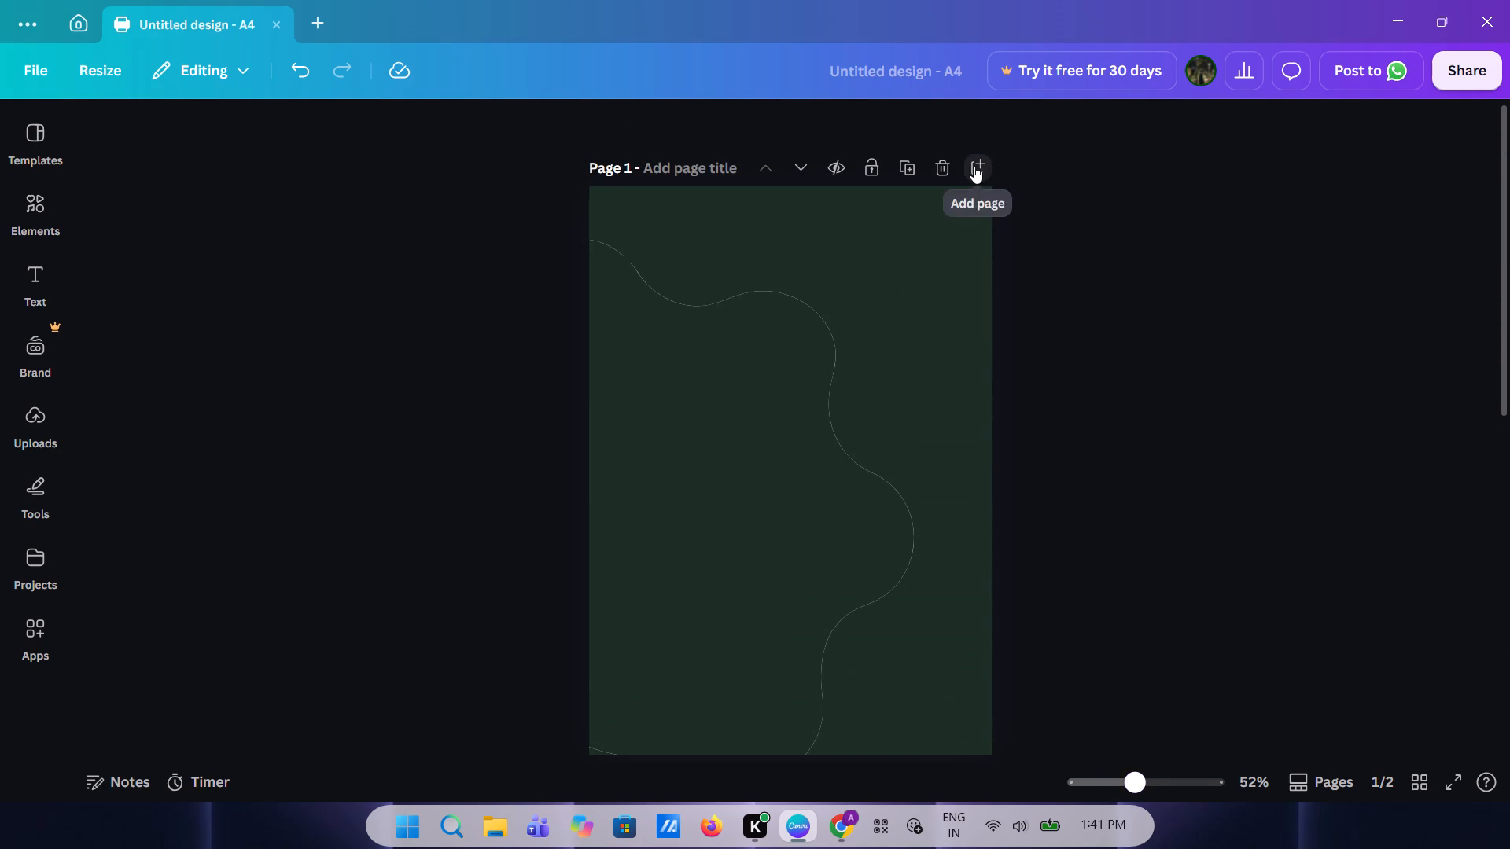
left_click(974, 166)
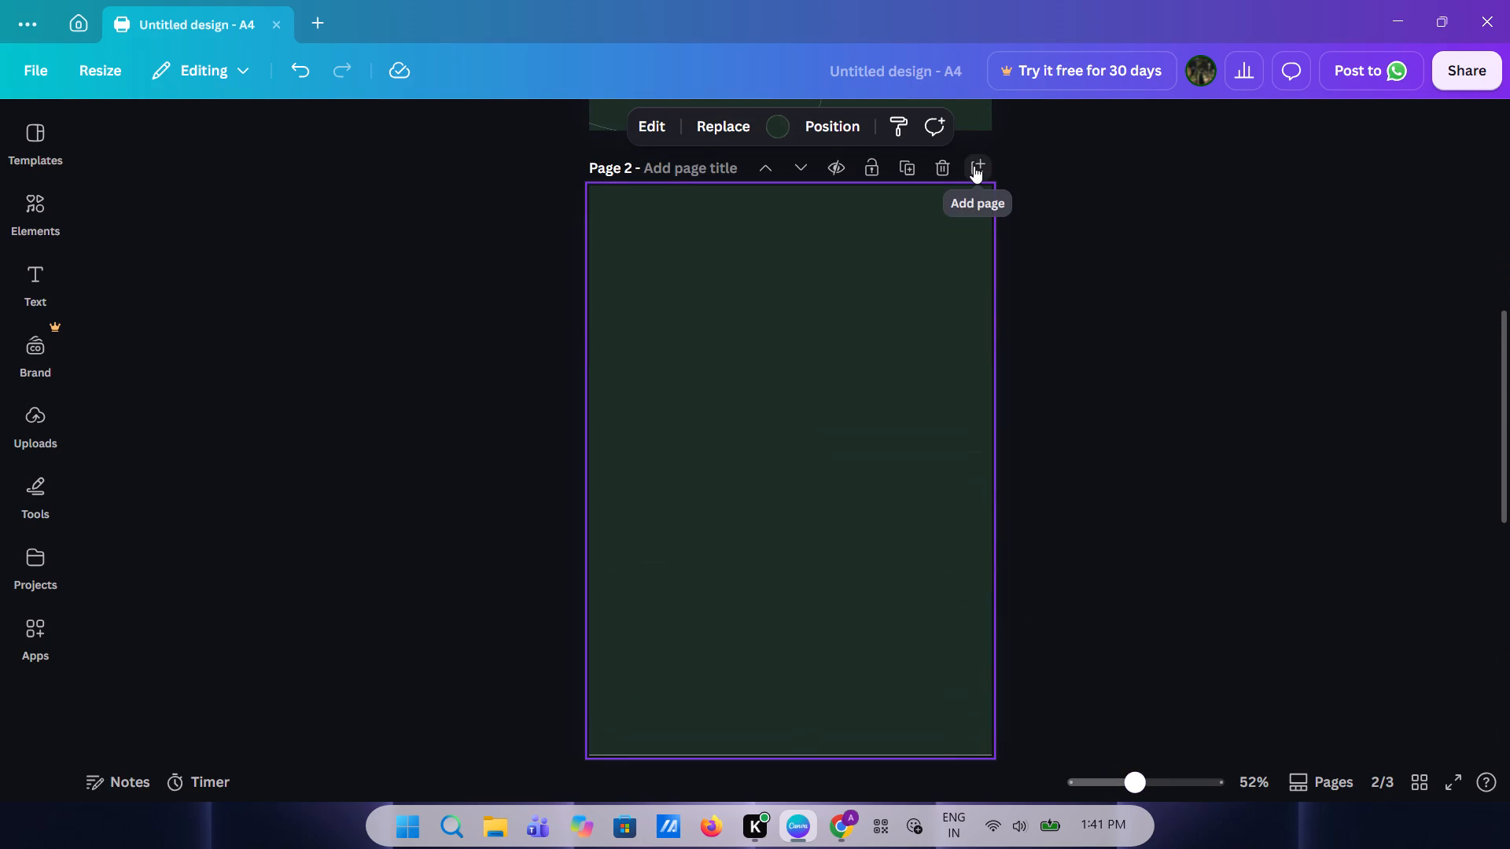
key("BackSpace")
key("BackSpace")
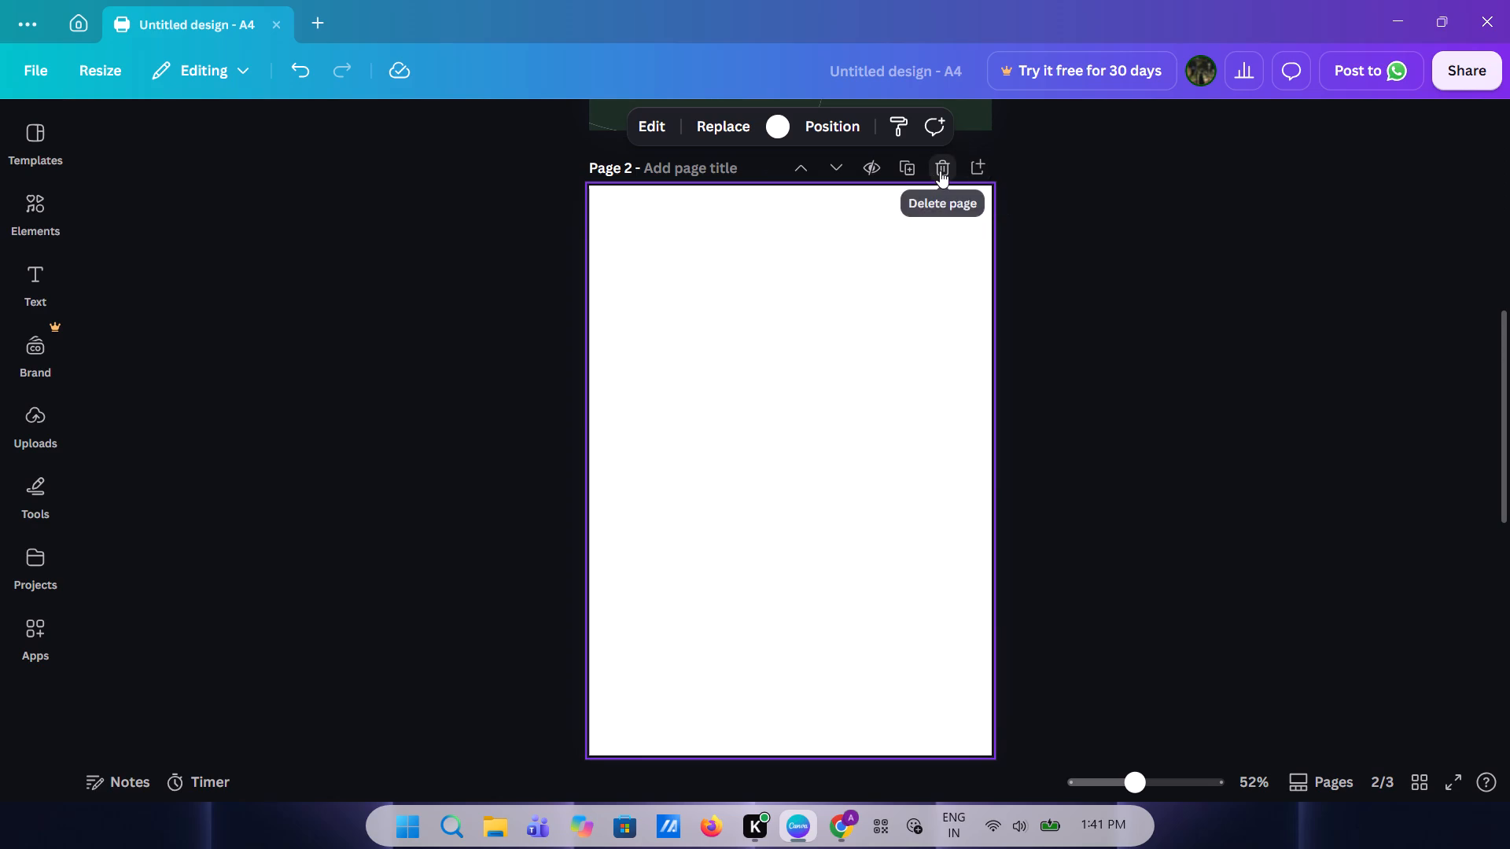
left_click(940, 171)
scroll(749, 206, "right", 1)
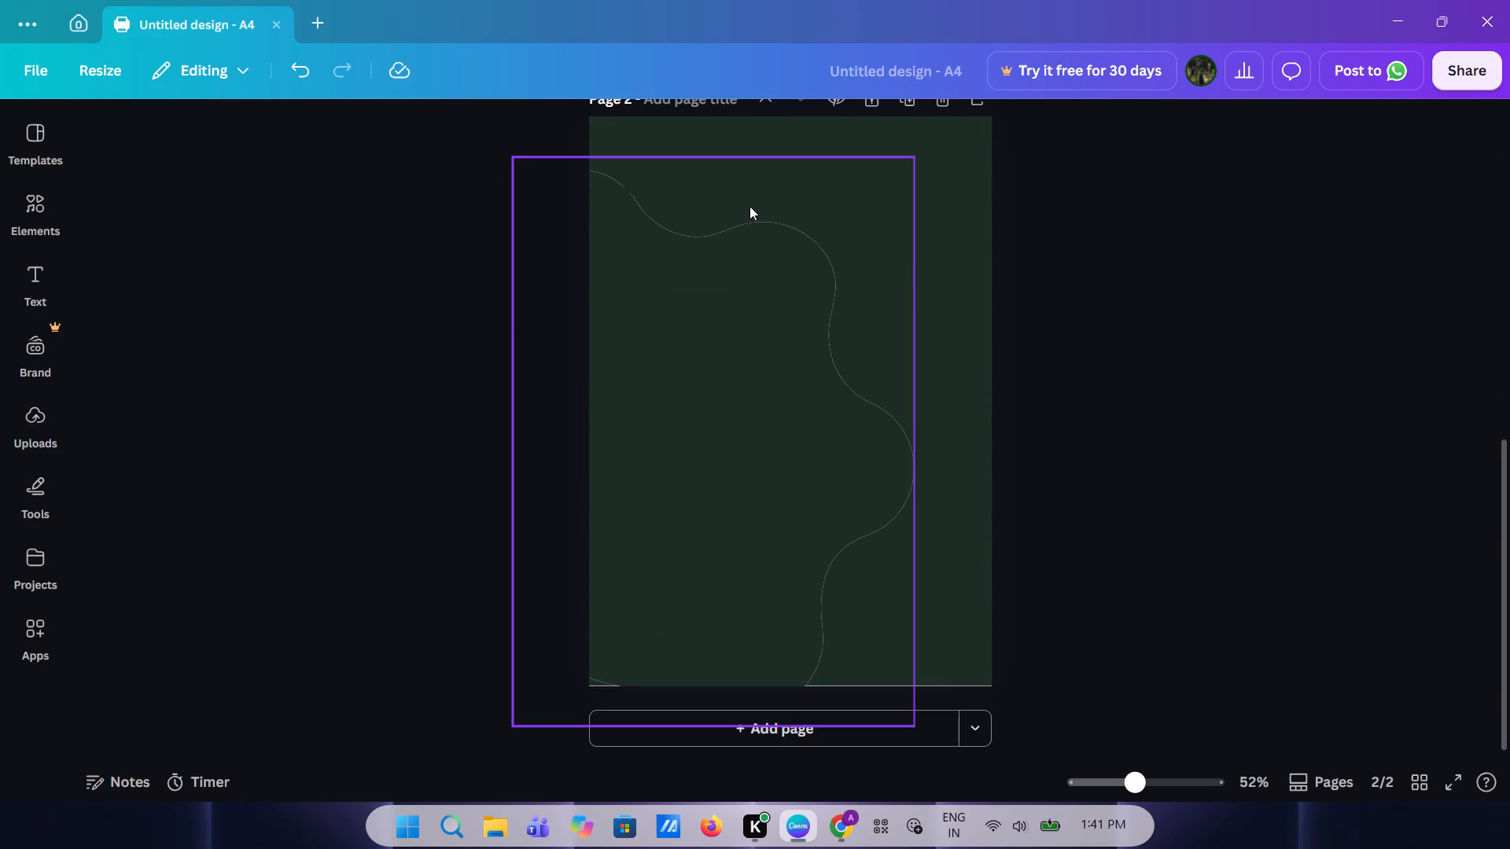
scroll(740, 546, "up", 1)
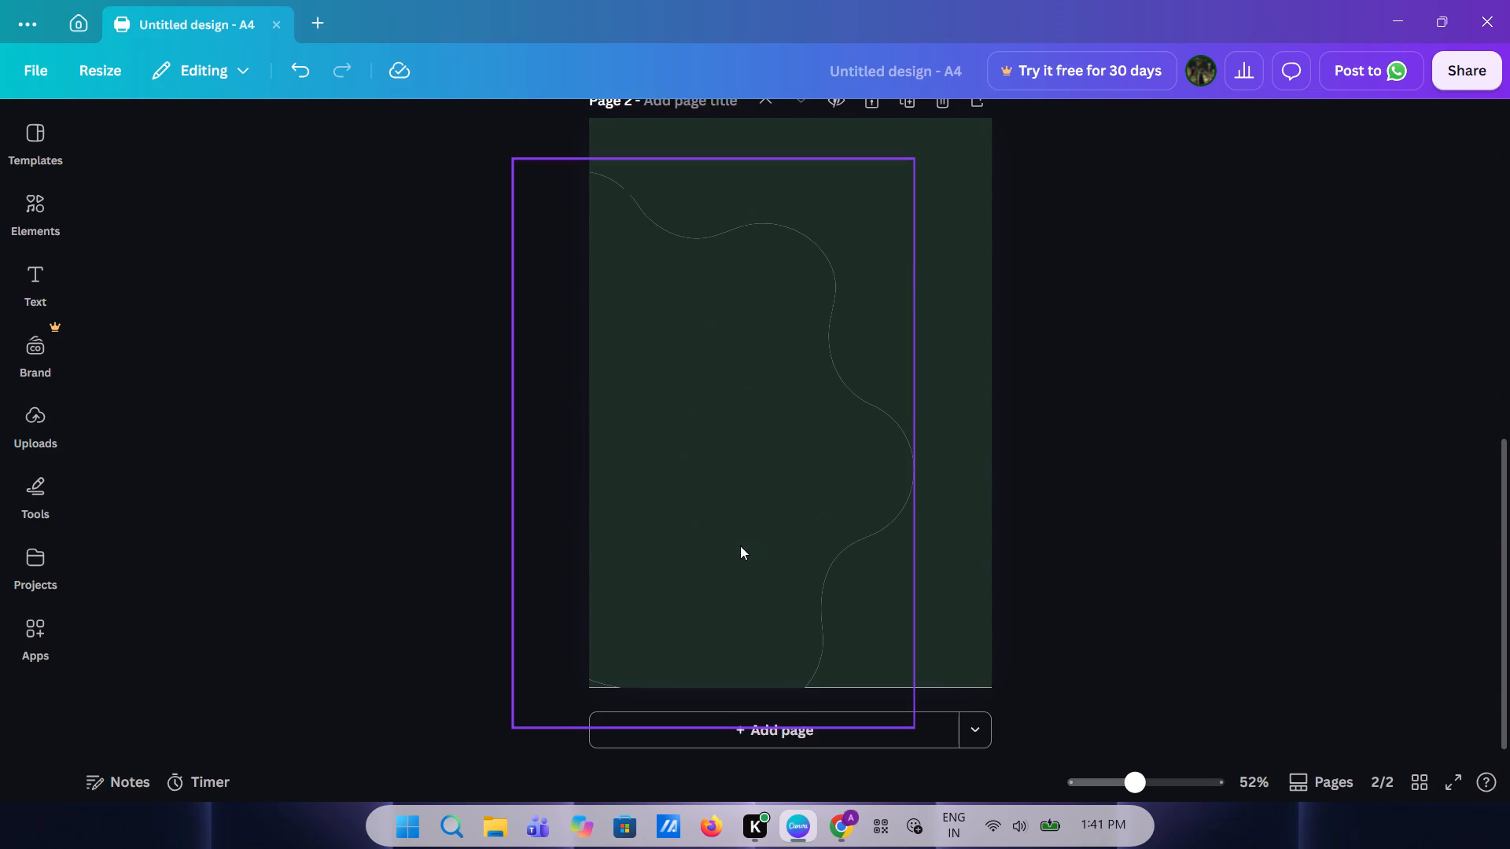
Move page 1 down so it sits below the other page.
scroll(740, 546, "up", 1)
scroll(897, 379, "up", 3)
scroll(834, 282, "up", 2)
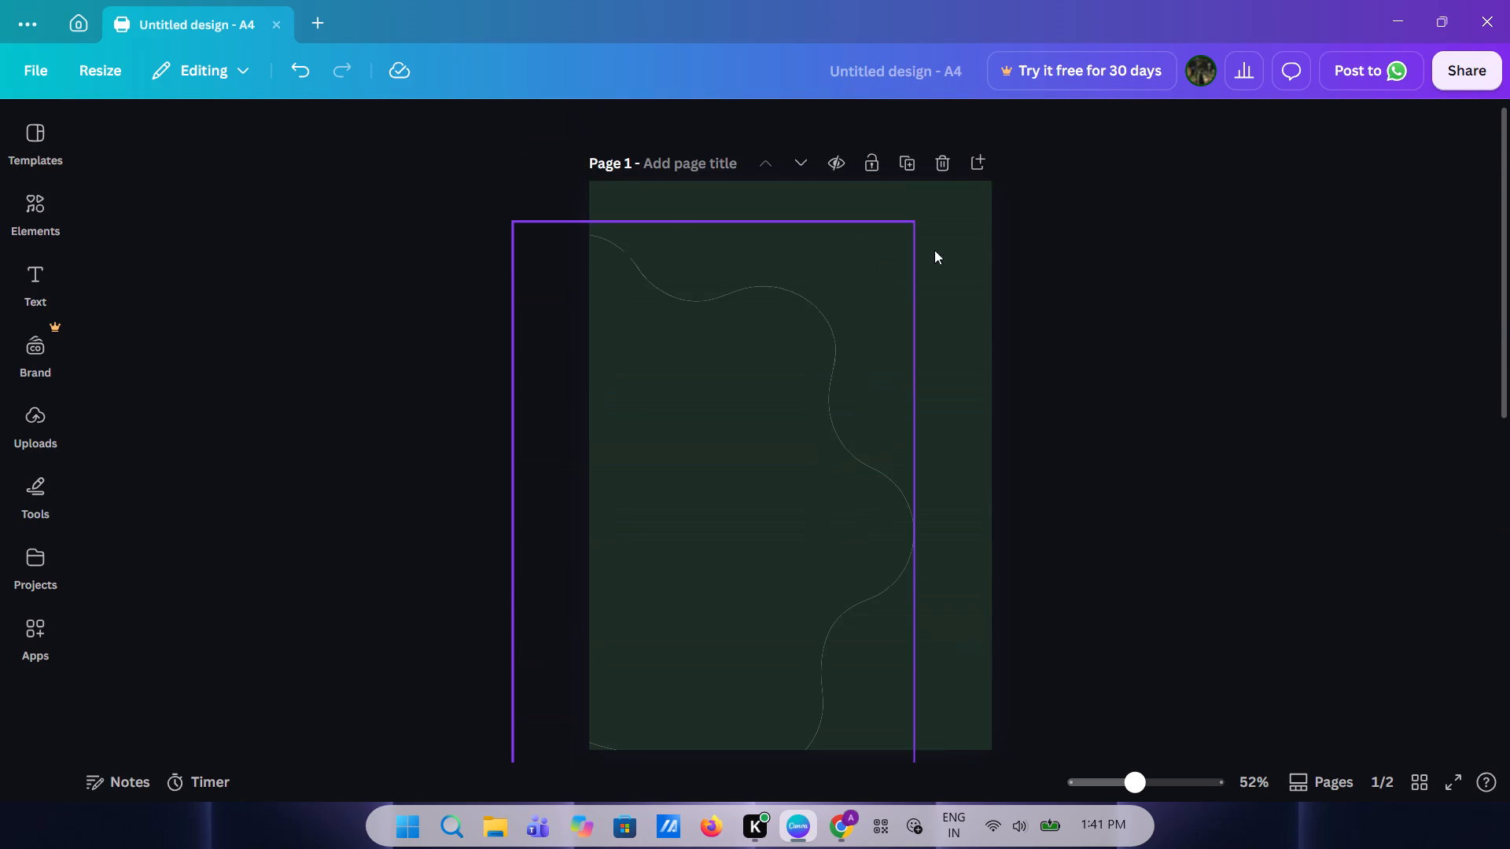
left_click(827, 166)
left_click(827, 166)
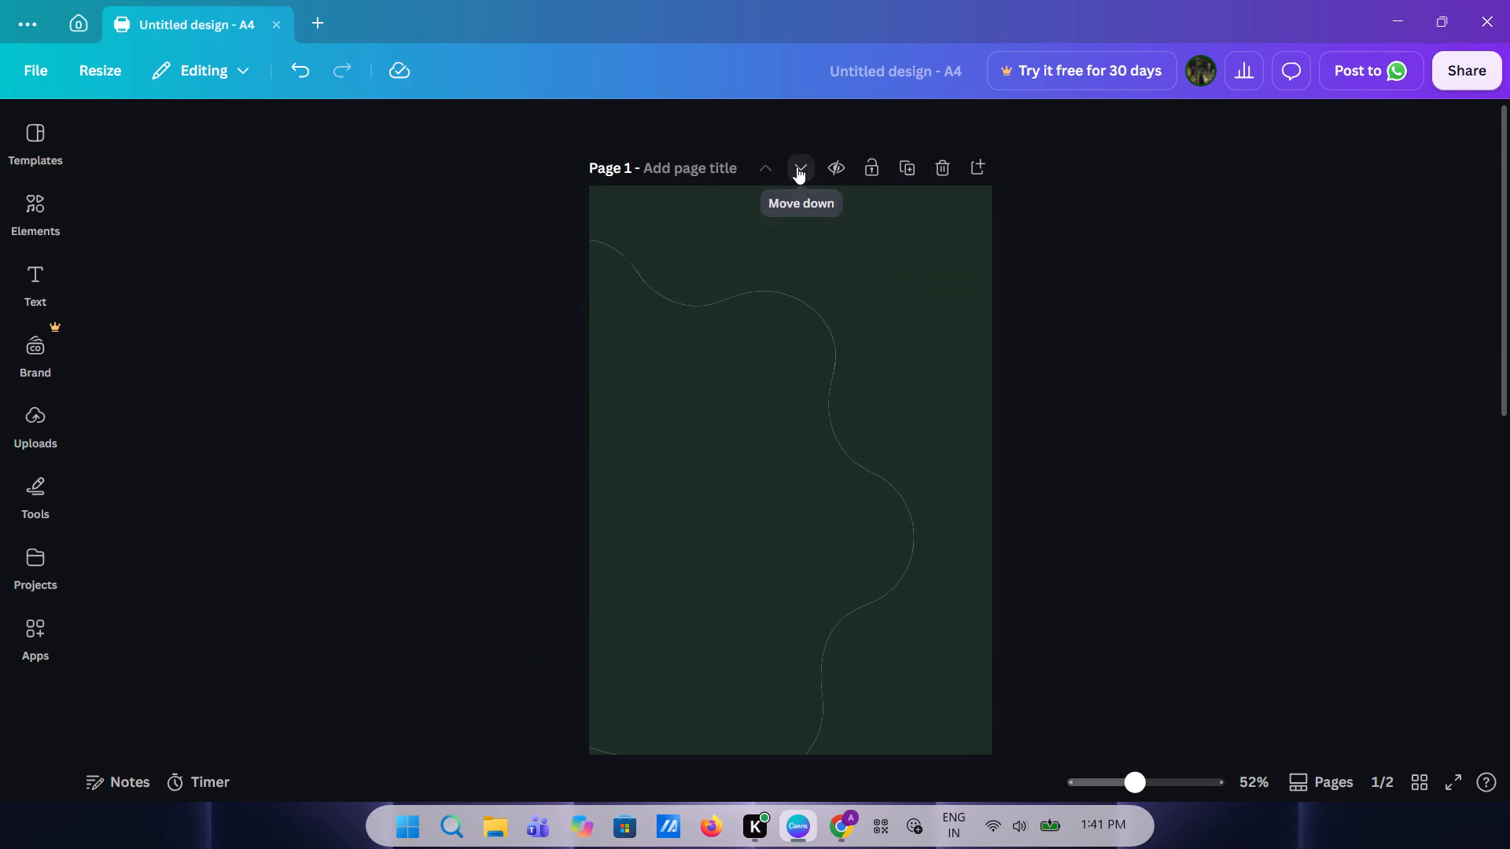
left_click(797, 167)
scroll(797, 167, "up", 4)
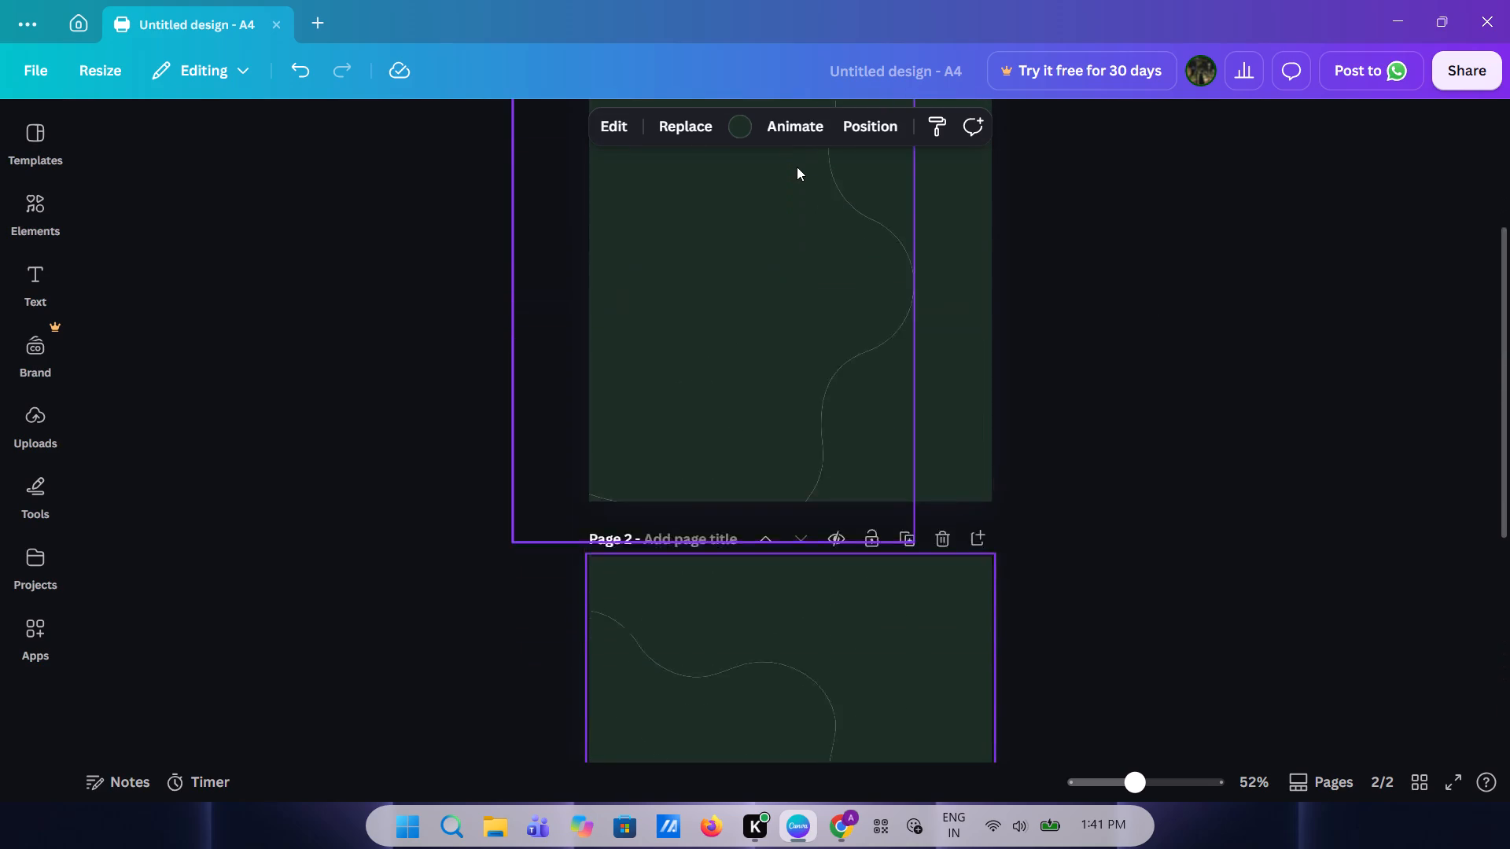
scroll(797, 167, "up", 4)
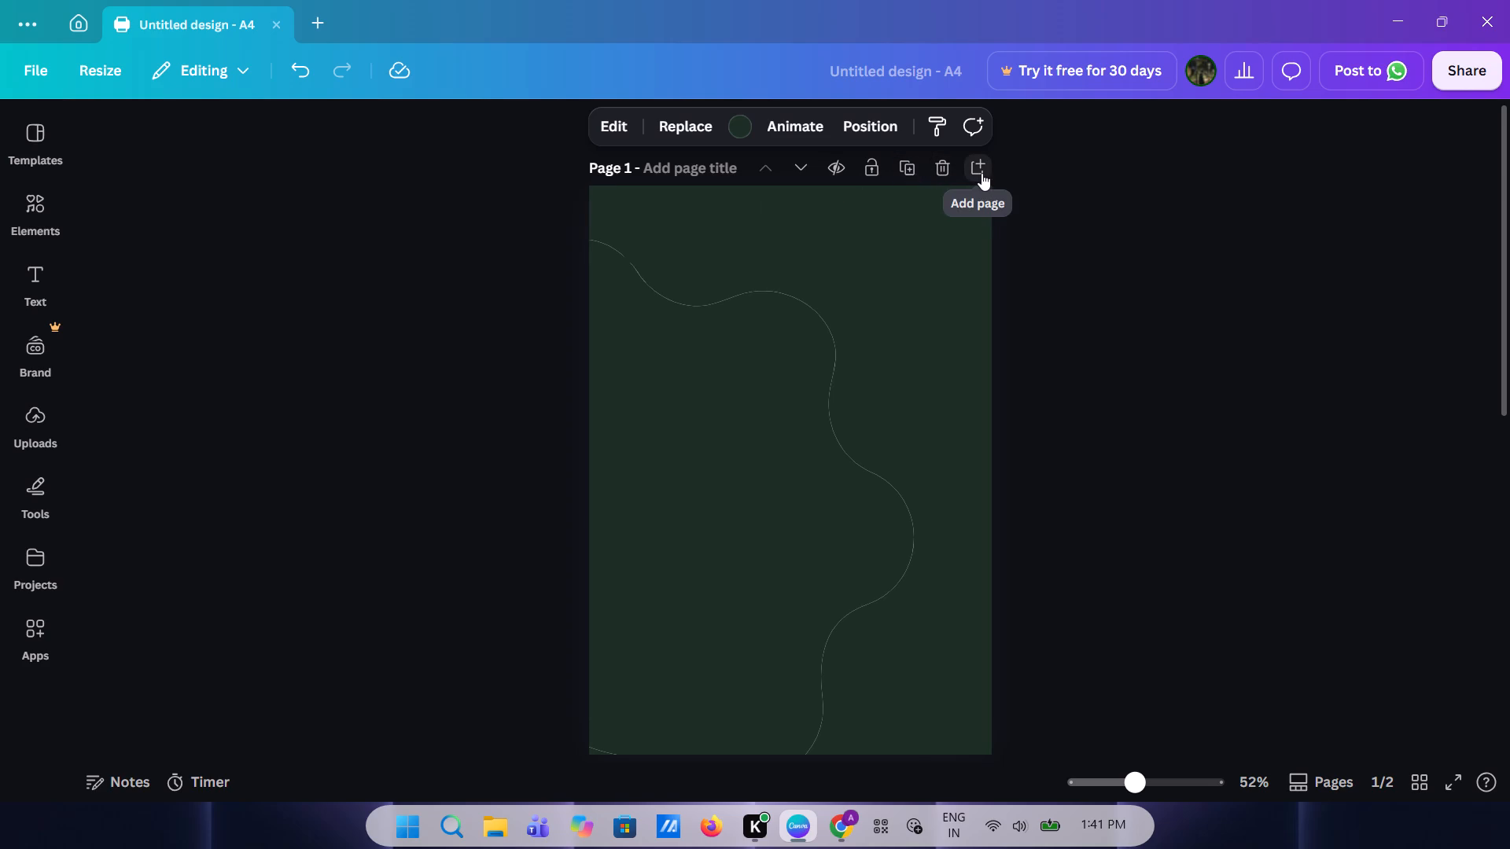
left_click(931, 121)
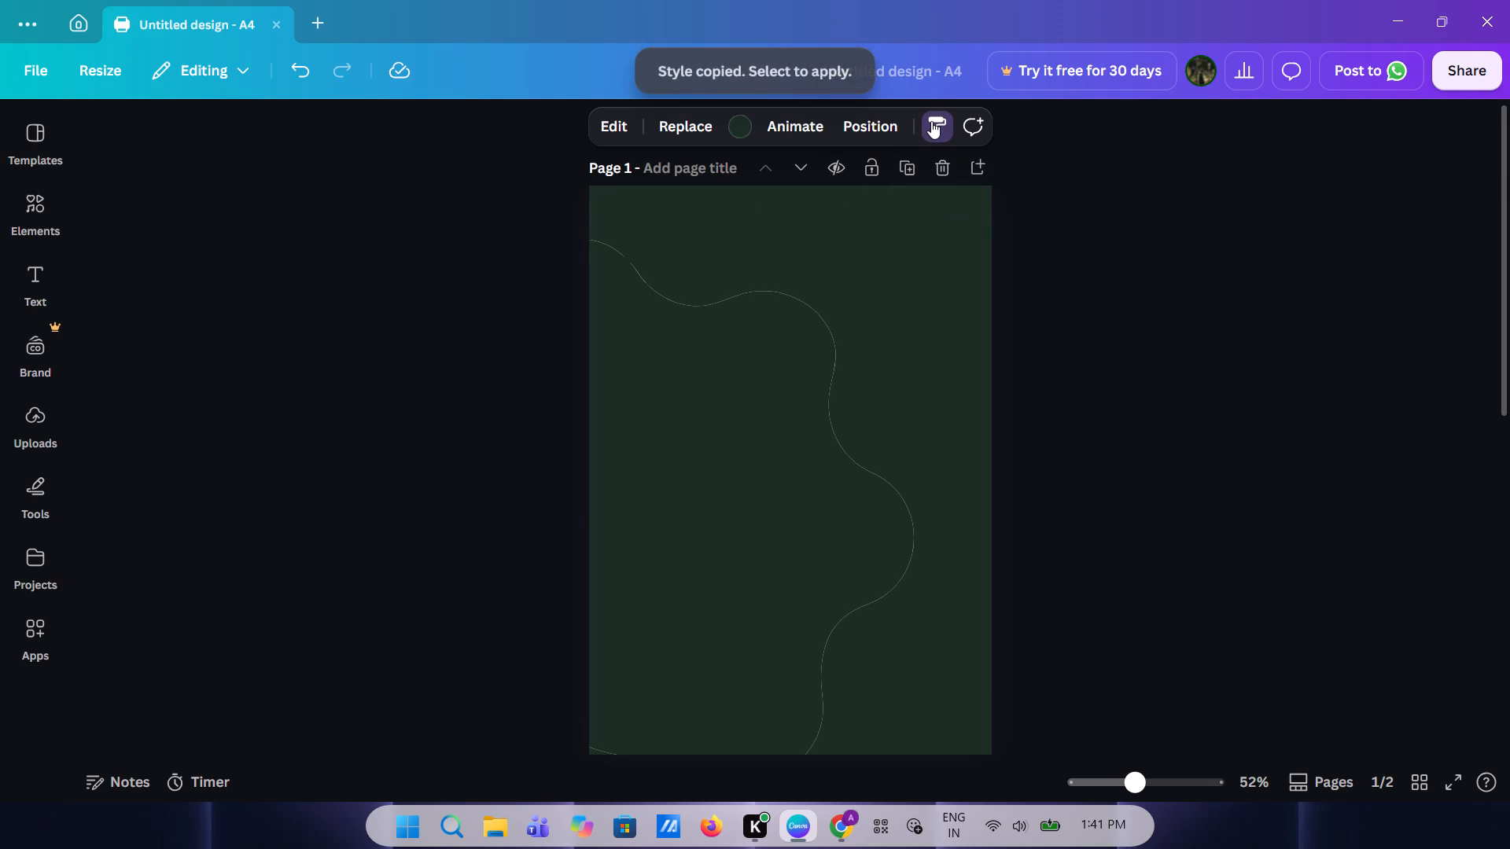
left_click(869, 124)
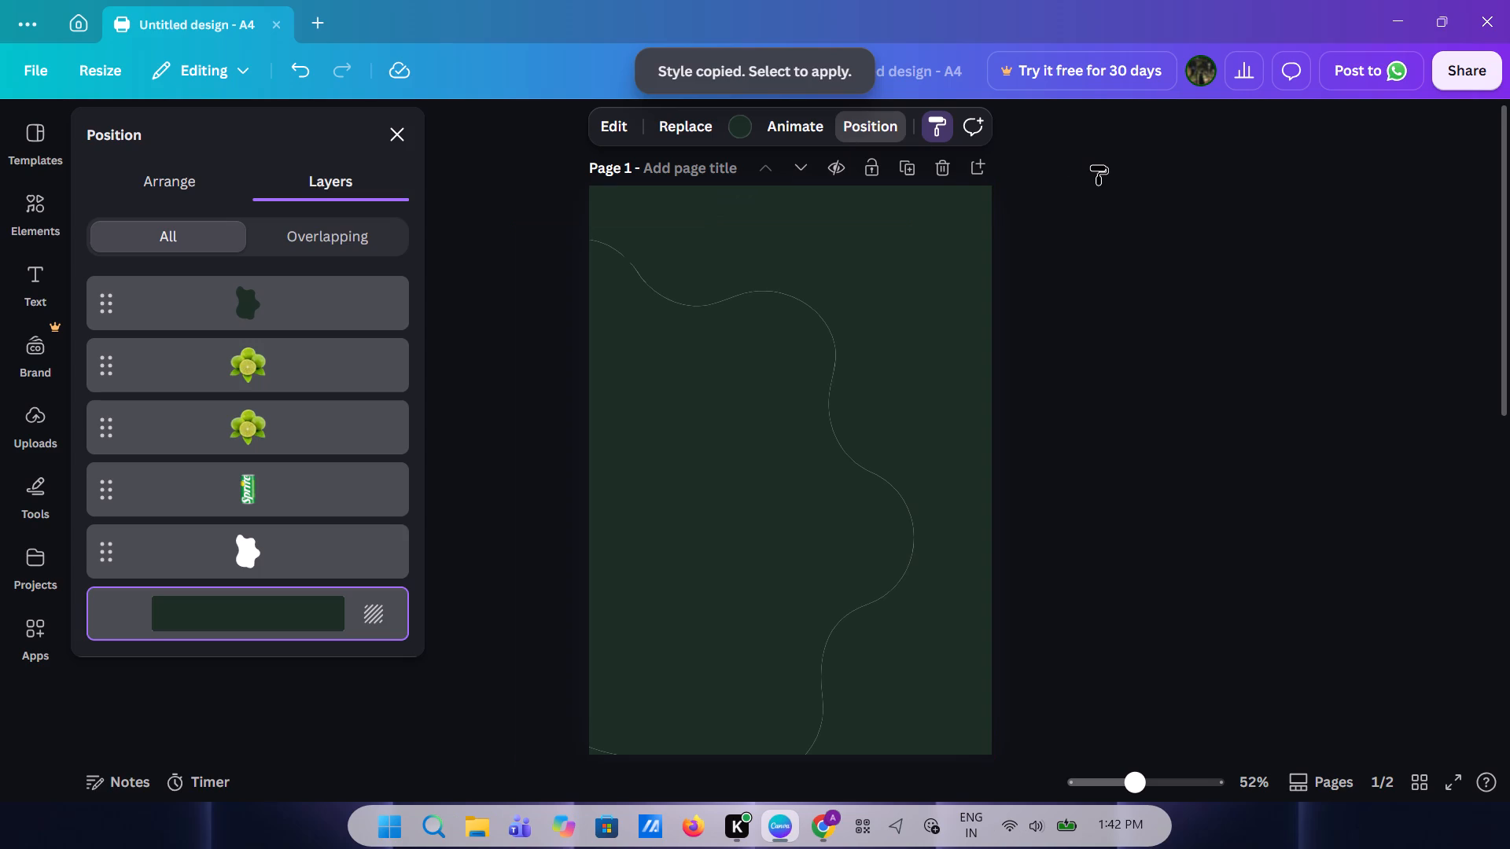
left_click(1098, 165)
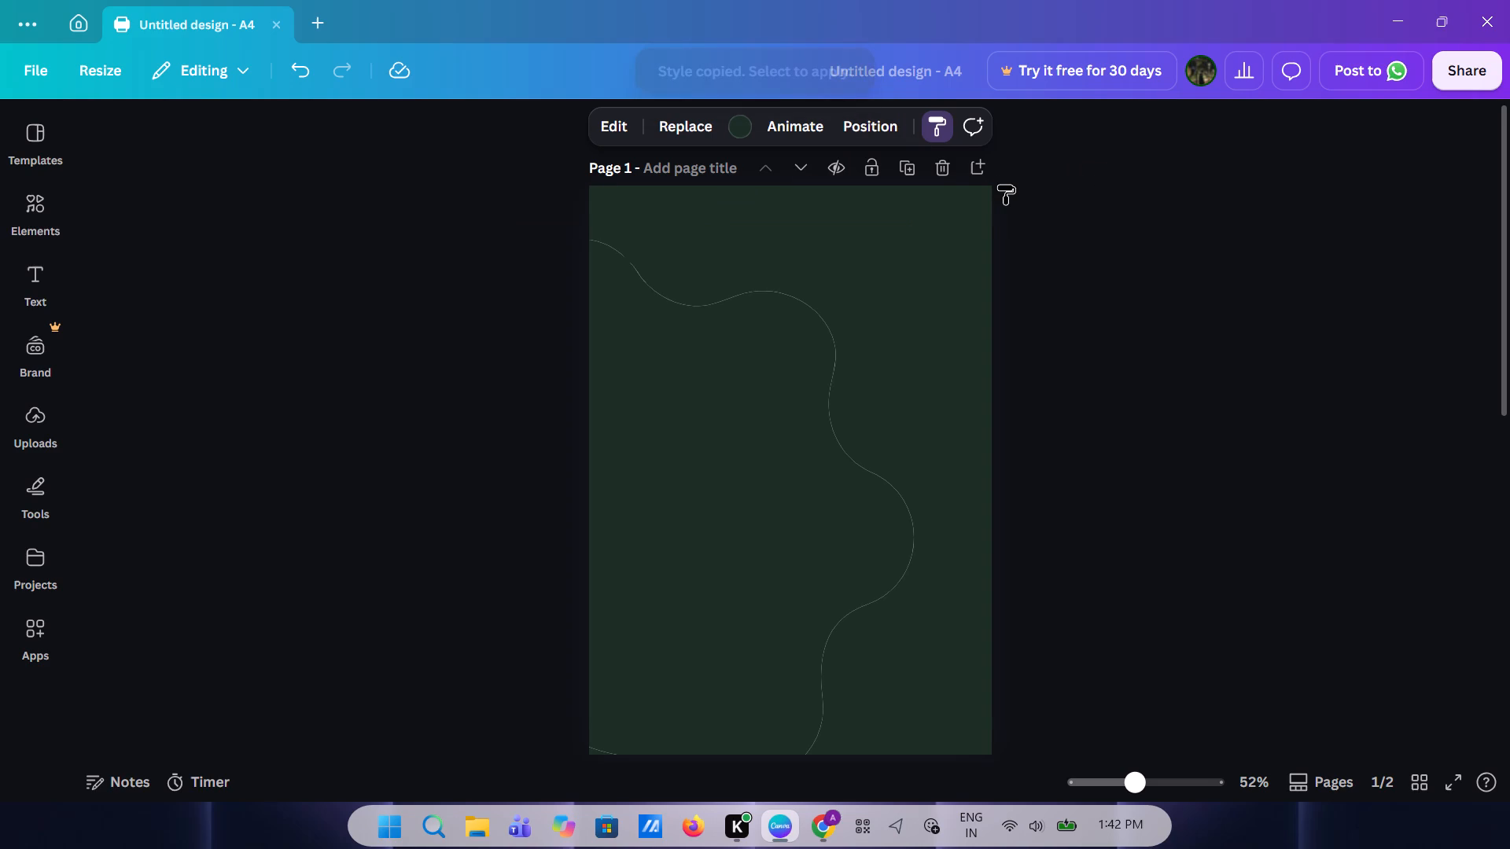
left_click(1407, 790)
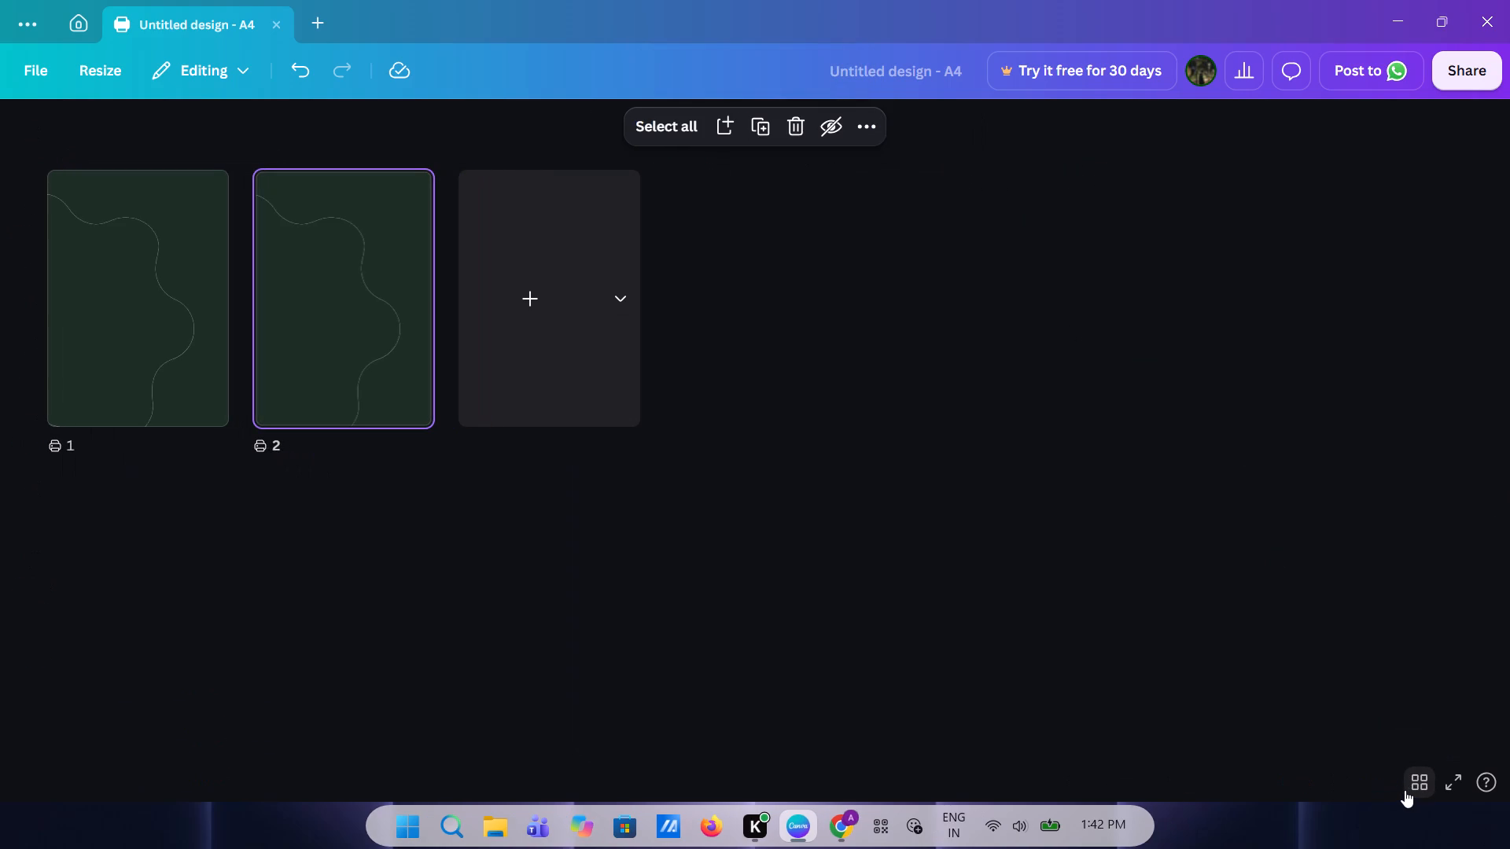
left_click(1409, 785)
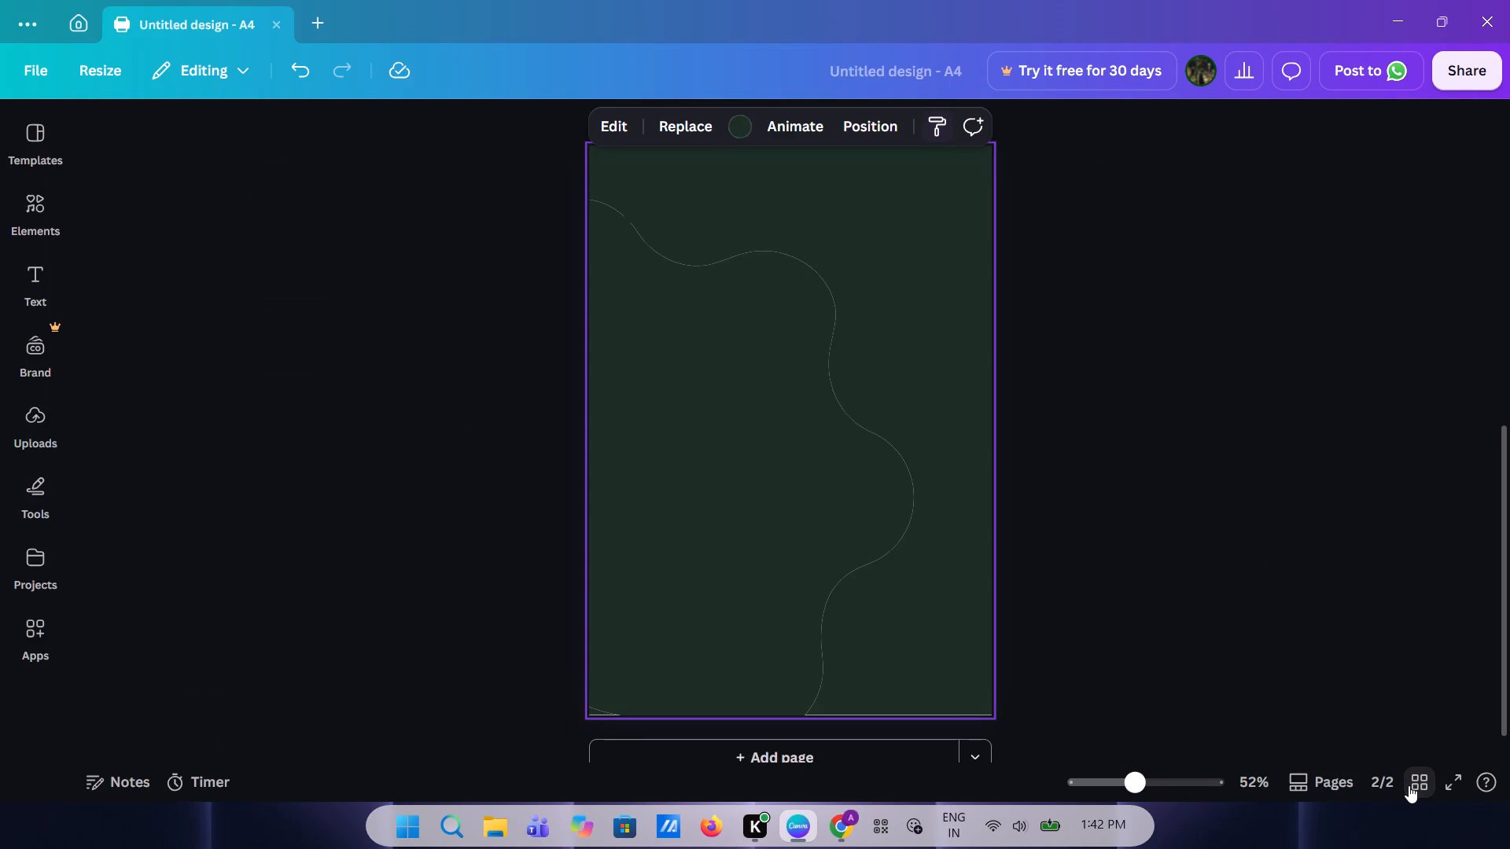
Show the page thumbnails and select page 2.
left_click(1313, 785)
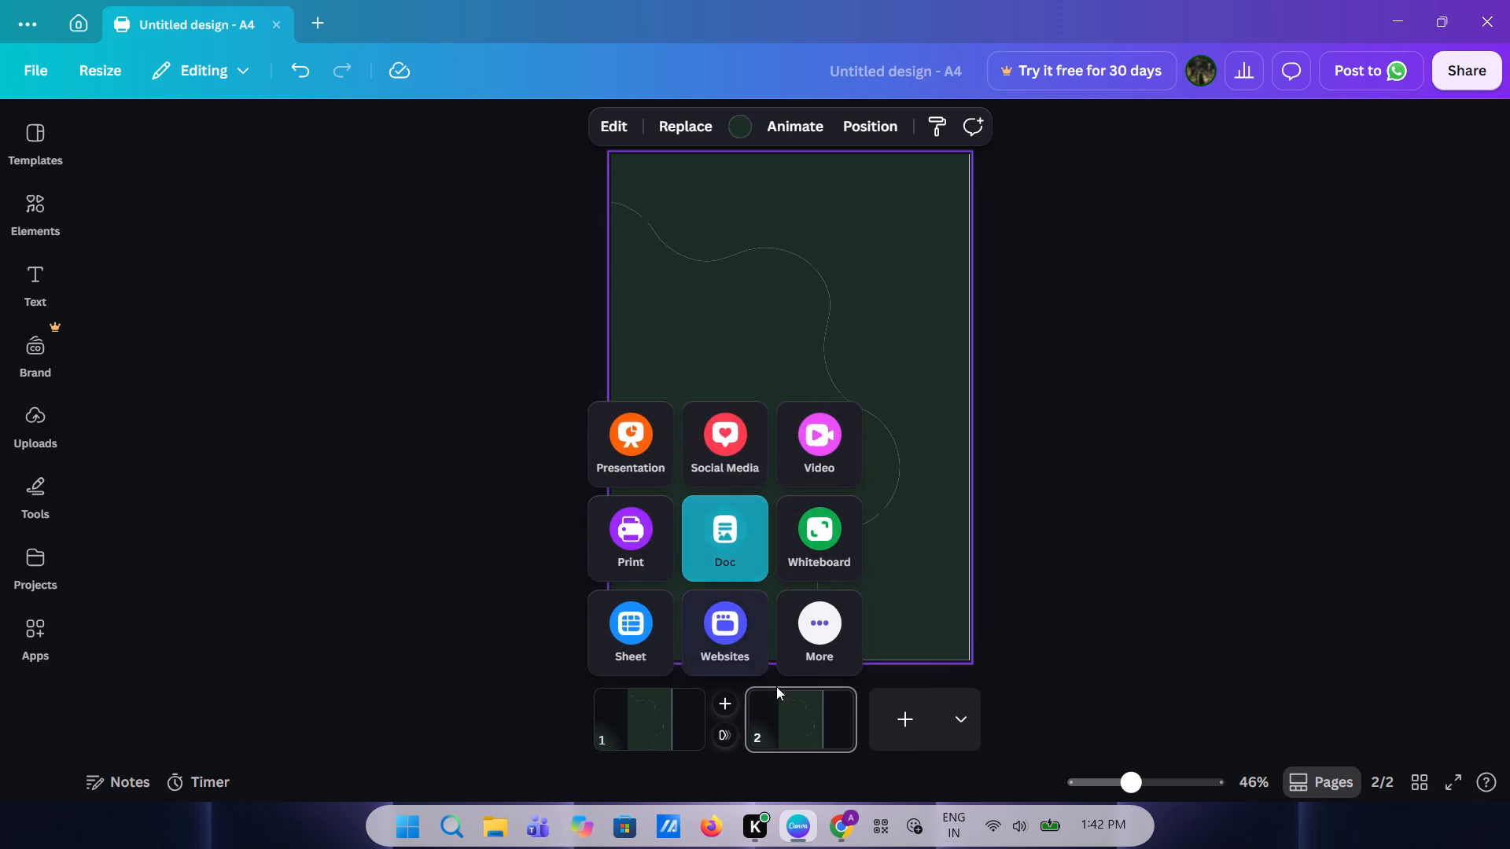
left_click(788, 733)
left_click(779, 715)
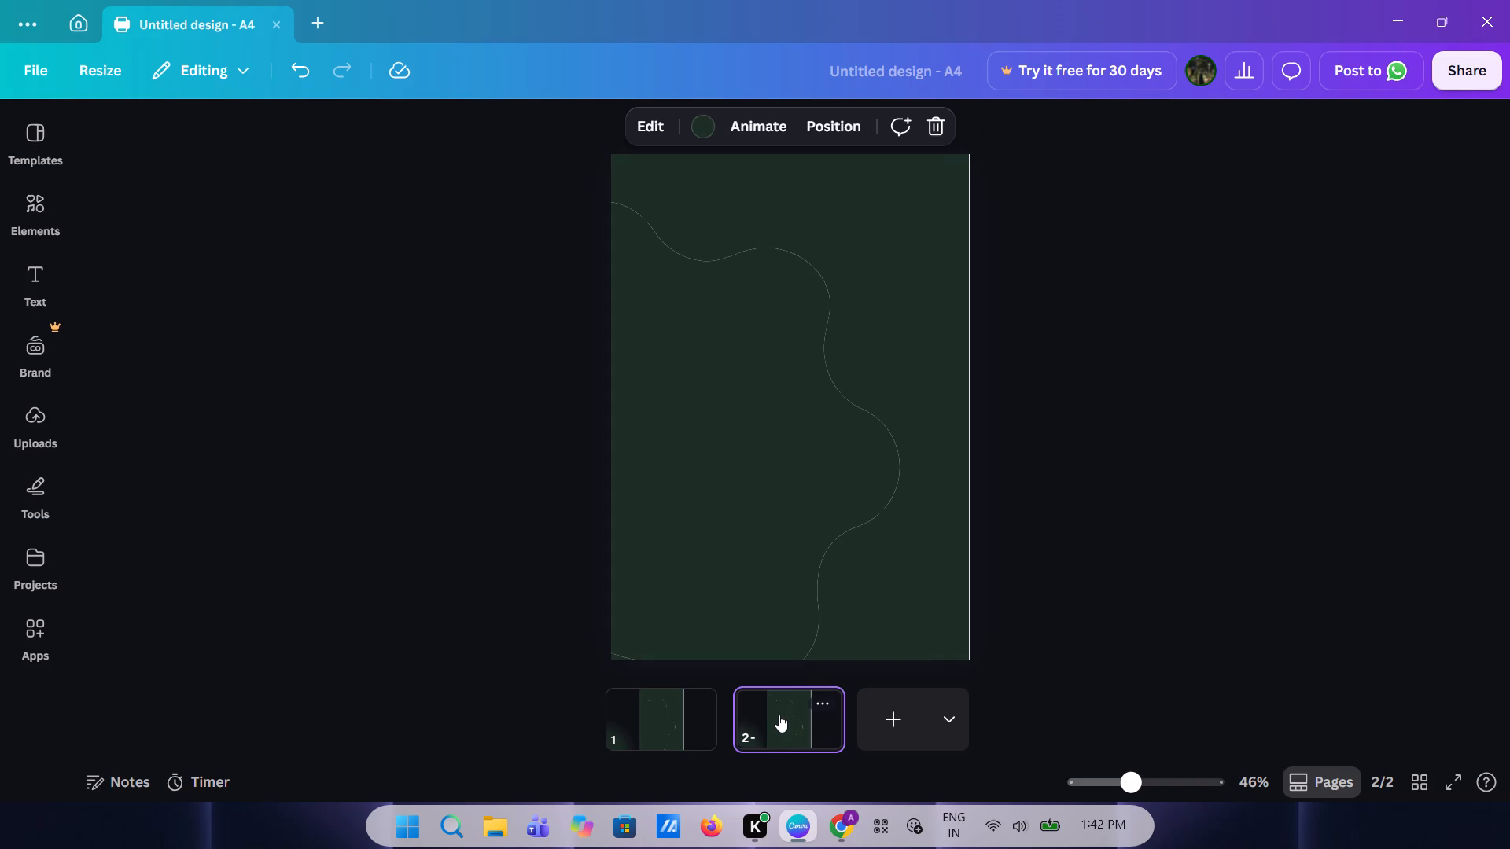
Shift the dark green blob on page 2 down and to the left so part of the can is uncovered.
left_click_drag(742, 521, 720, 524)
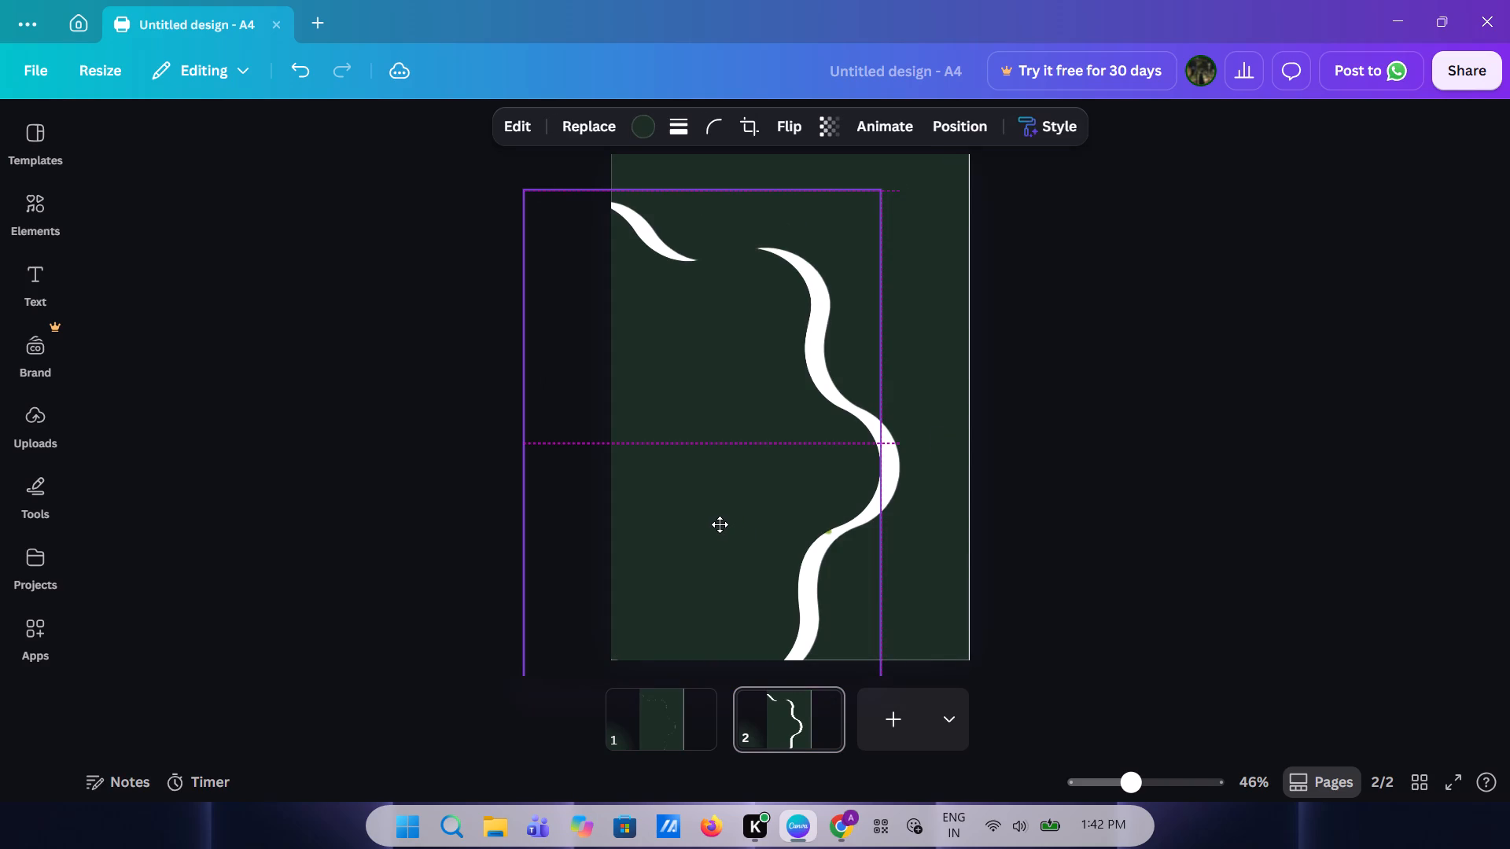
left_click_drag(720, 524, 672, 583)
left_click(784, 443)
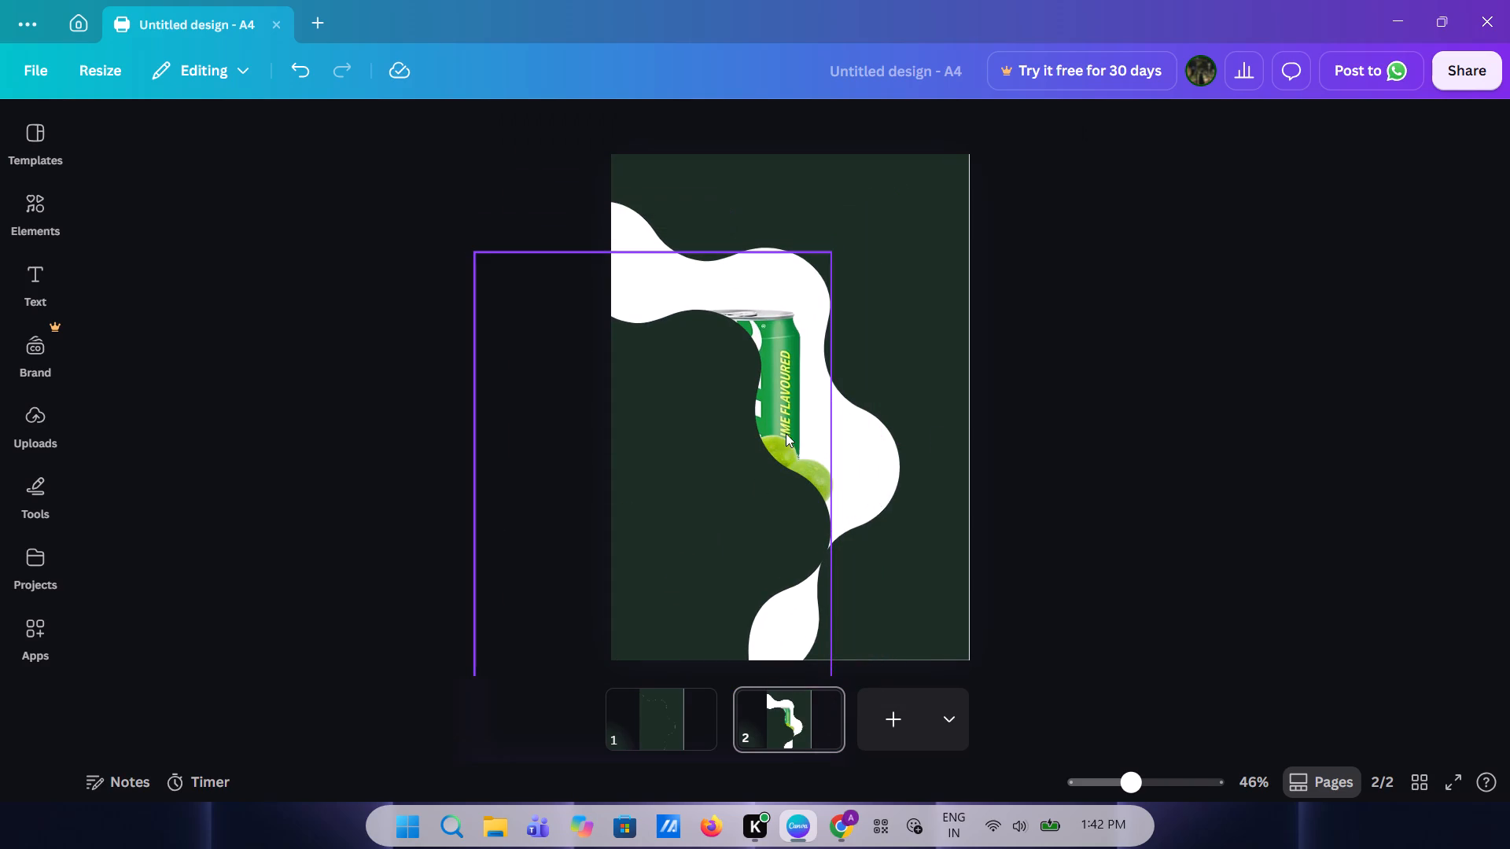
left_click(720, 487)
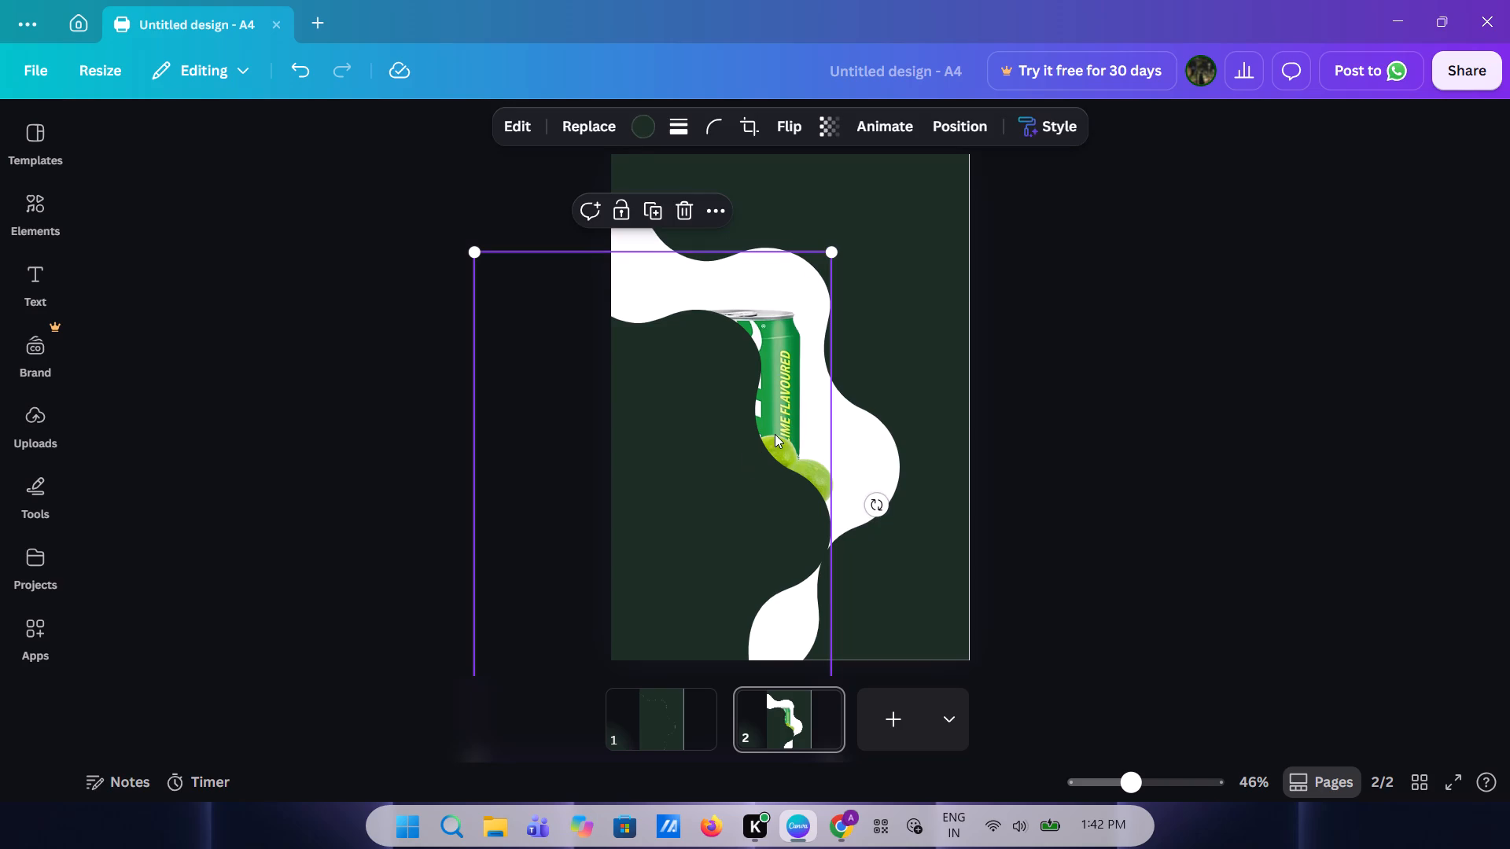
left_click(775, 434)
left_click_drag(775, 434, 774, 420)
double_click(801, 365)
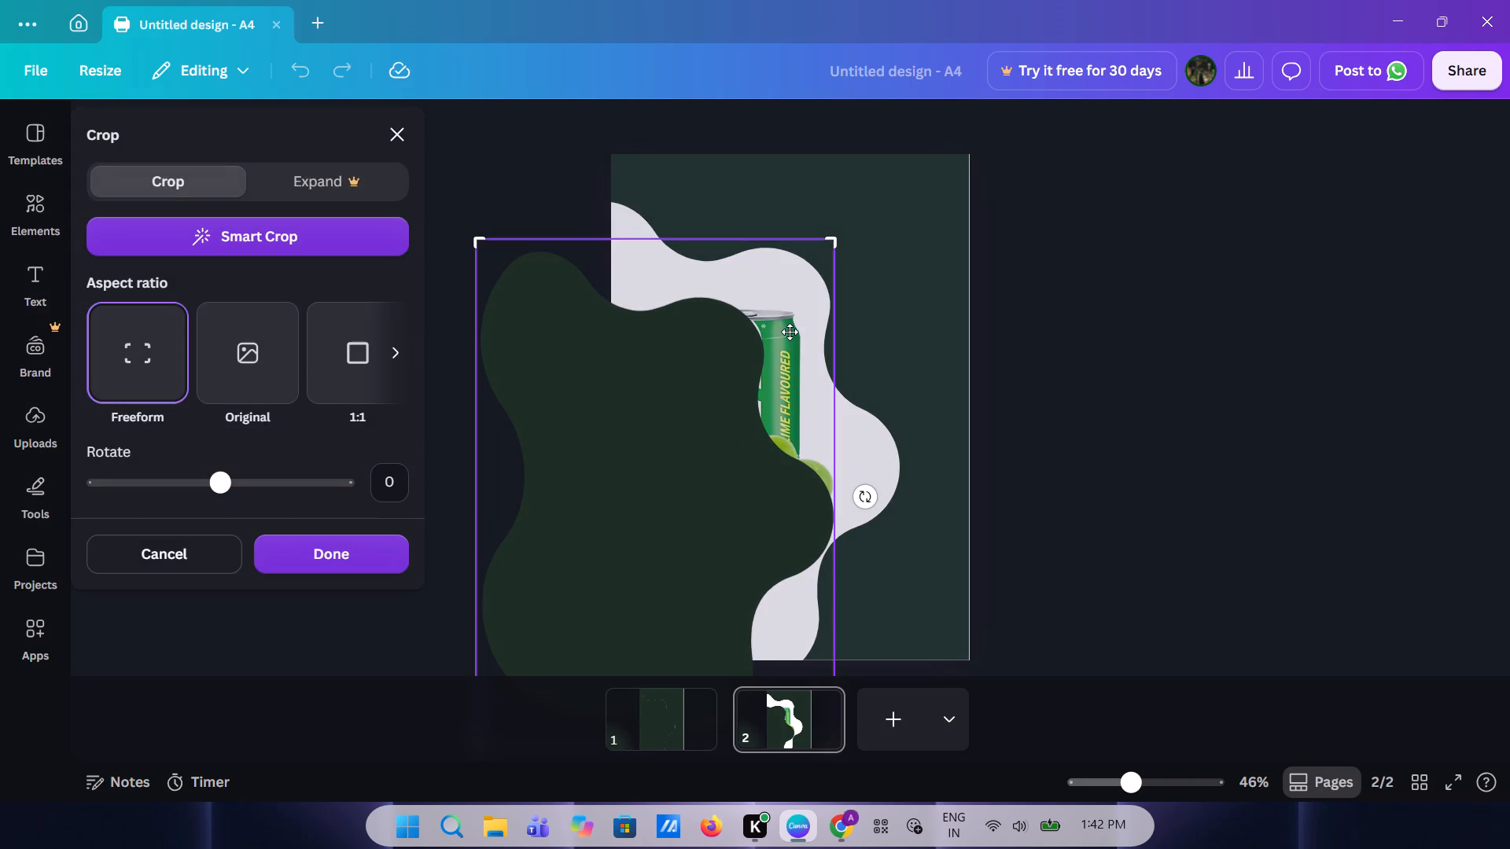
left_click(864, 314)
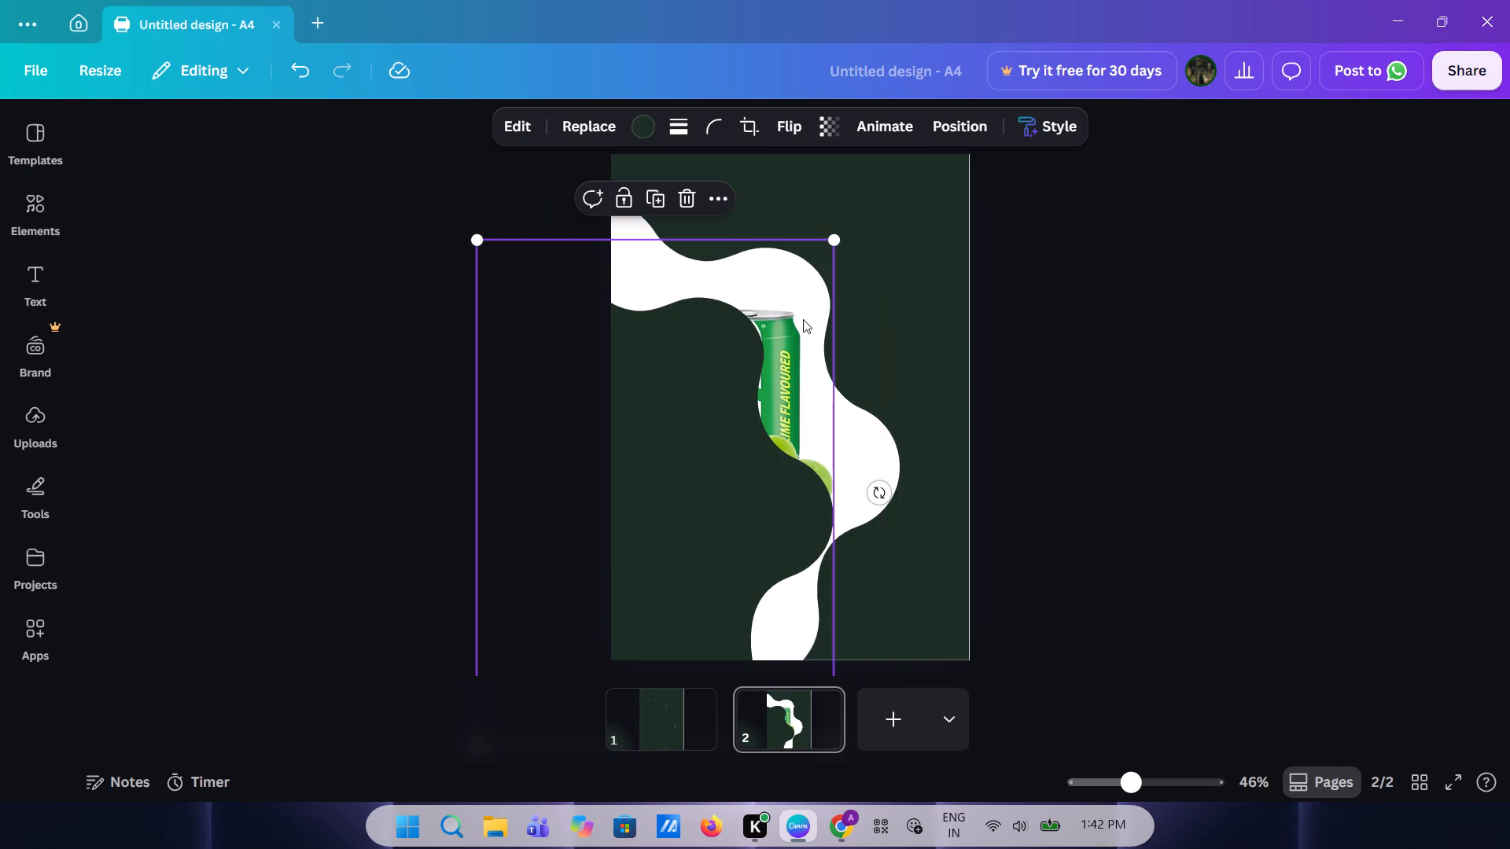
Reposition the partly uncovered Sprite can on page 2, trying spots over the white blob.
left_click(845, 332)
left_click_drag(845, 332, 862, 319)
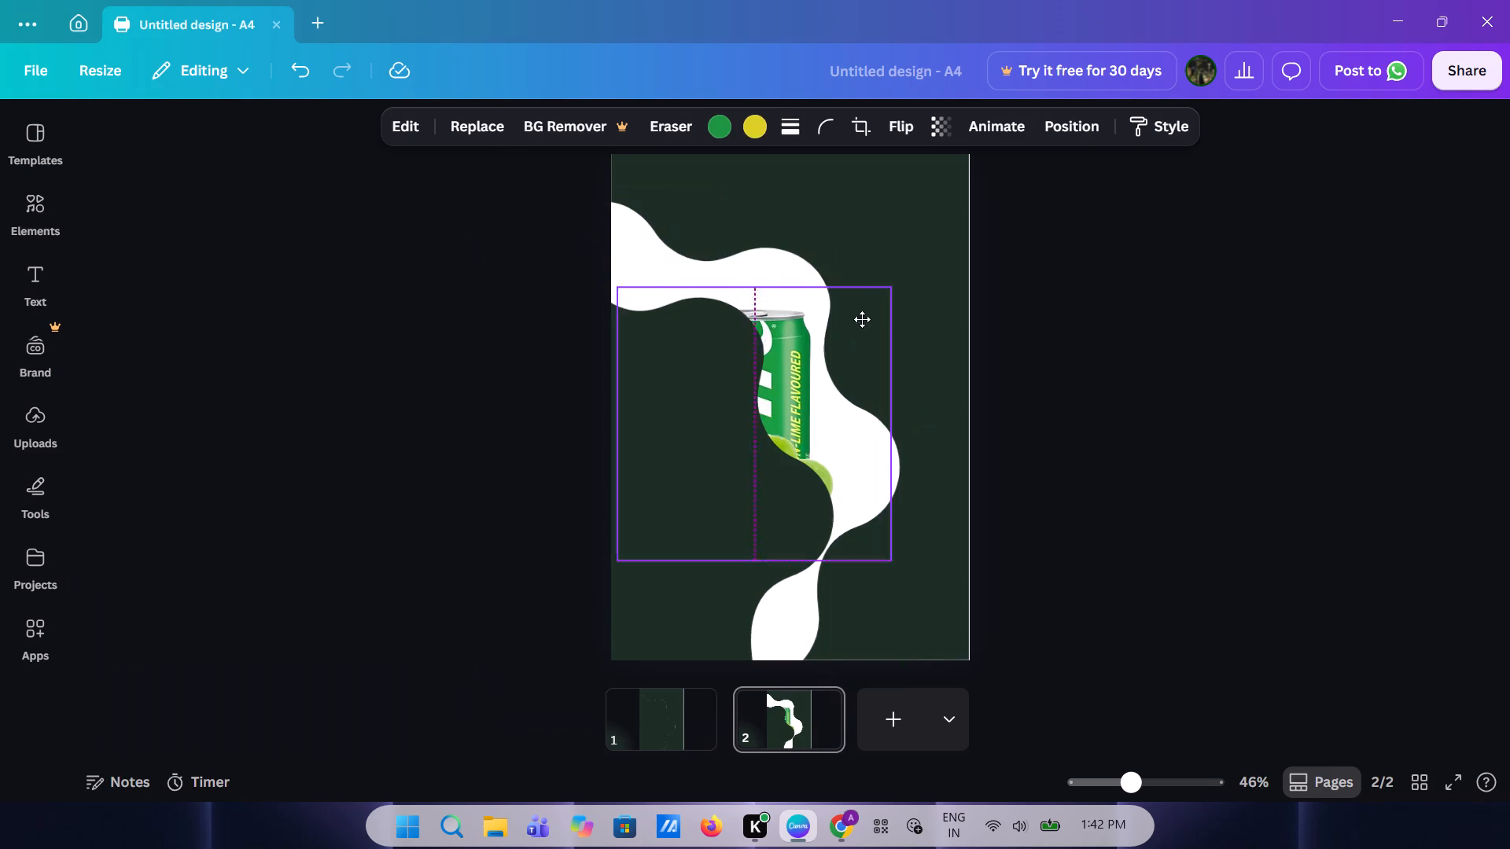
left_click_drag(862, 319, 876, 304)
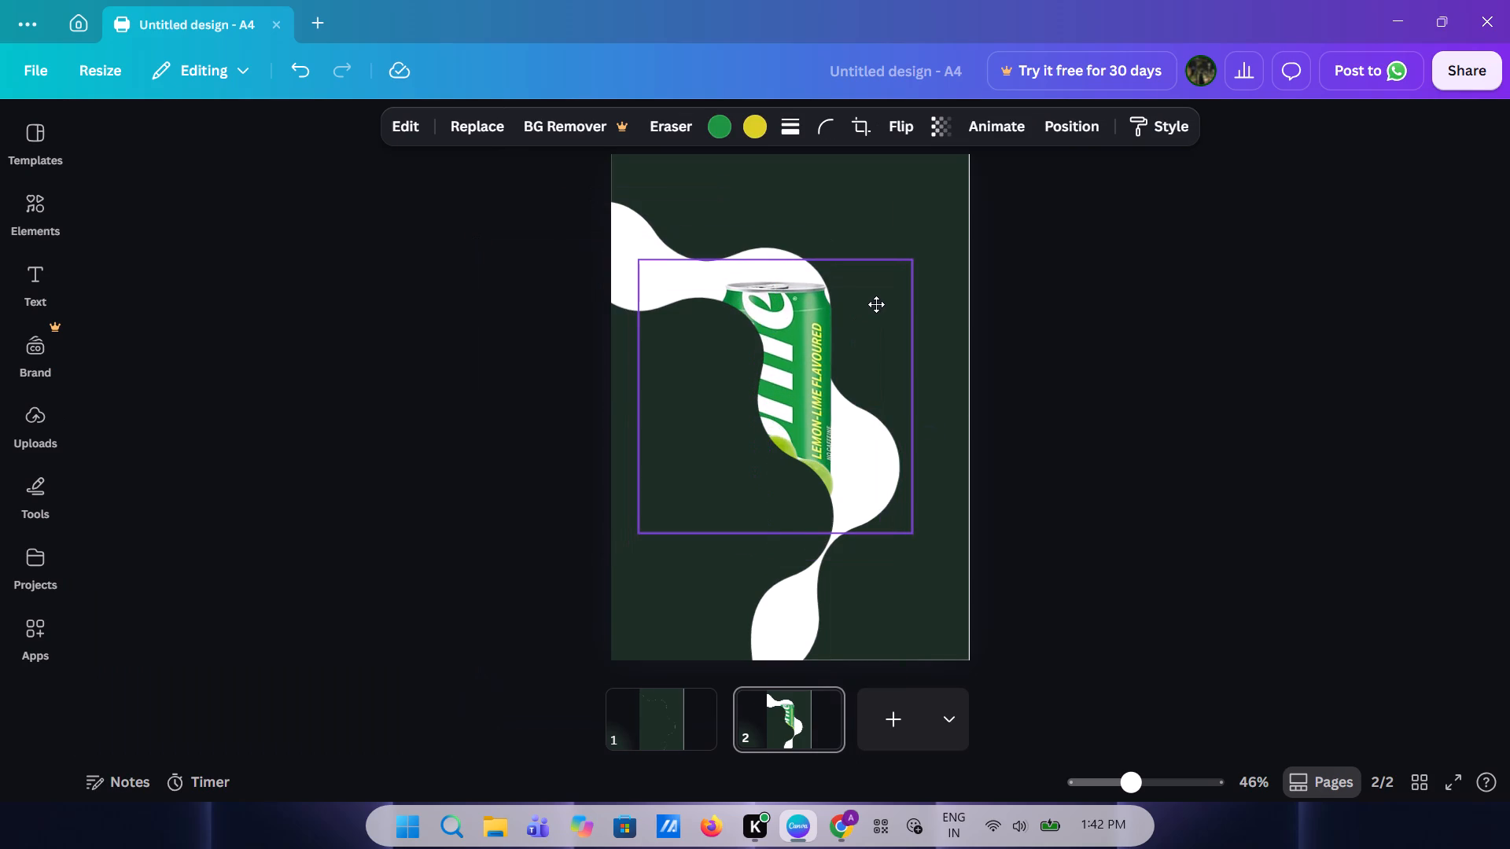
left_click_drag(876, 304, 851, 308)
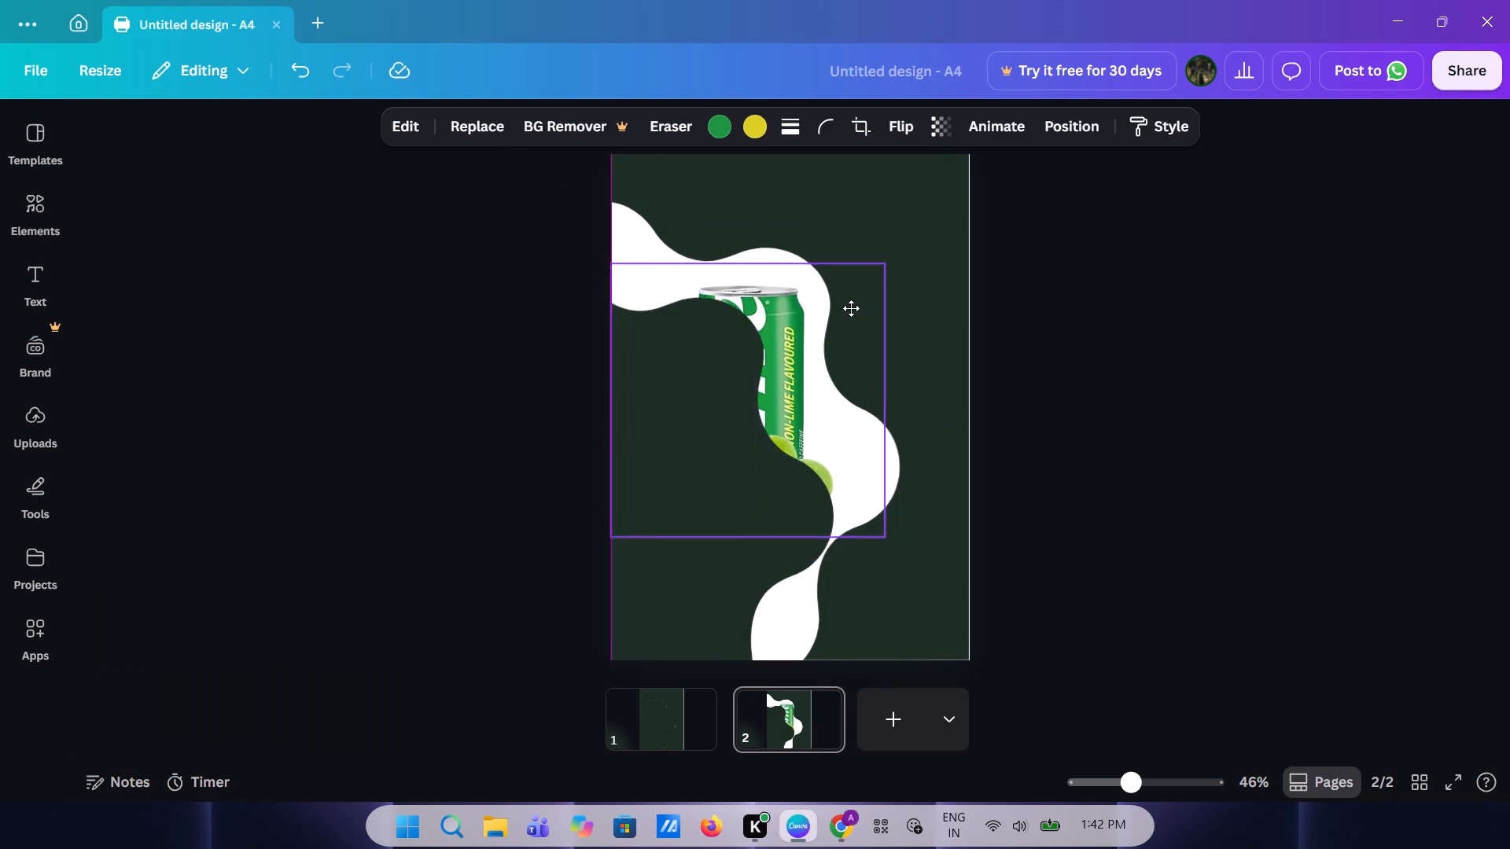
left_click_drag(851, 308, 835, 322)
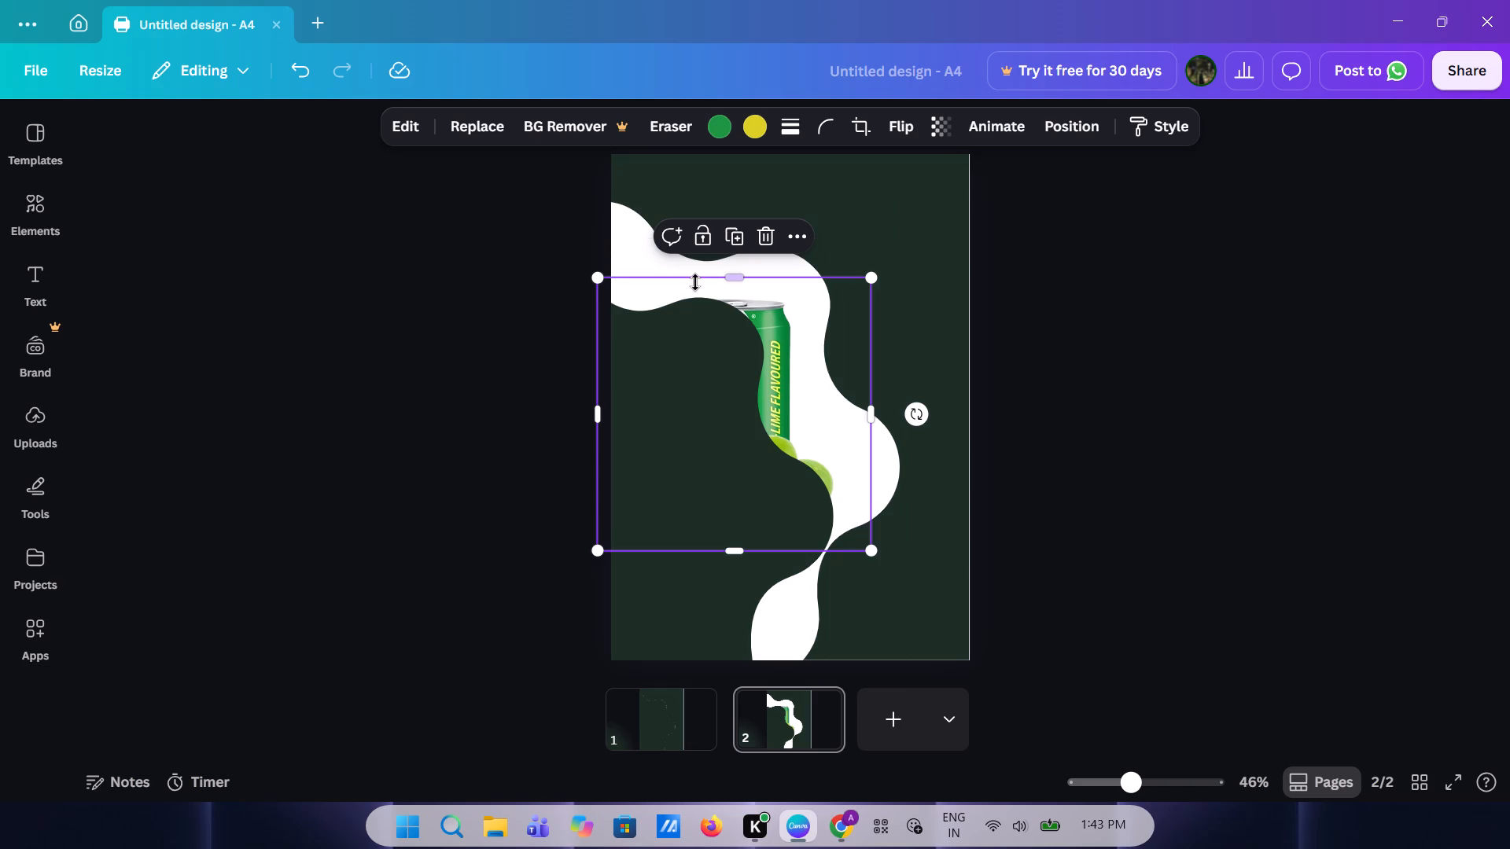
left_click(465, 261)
Move the dark green blob to the right side of page 2, uncovering the can and limes, and nudge the can slightly upward.
left_click_drag(668, 284, 1021, 361)
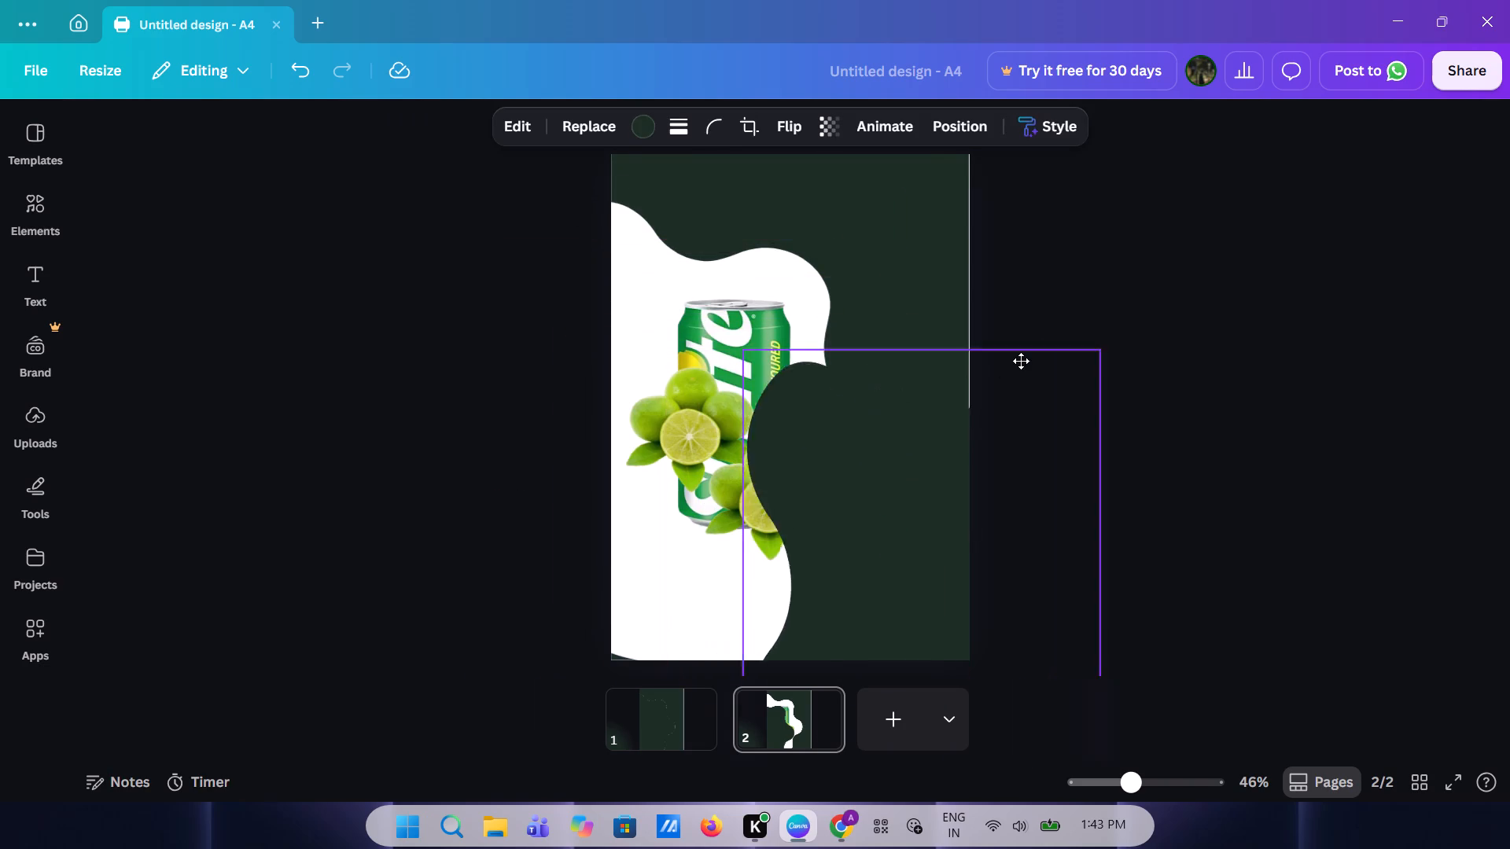
left_click_drag(1021, 361, 1020, 335)
left_click_drag(672, 302, 681, 274)
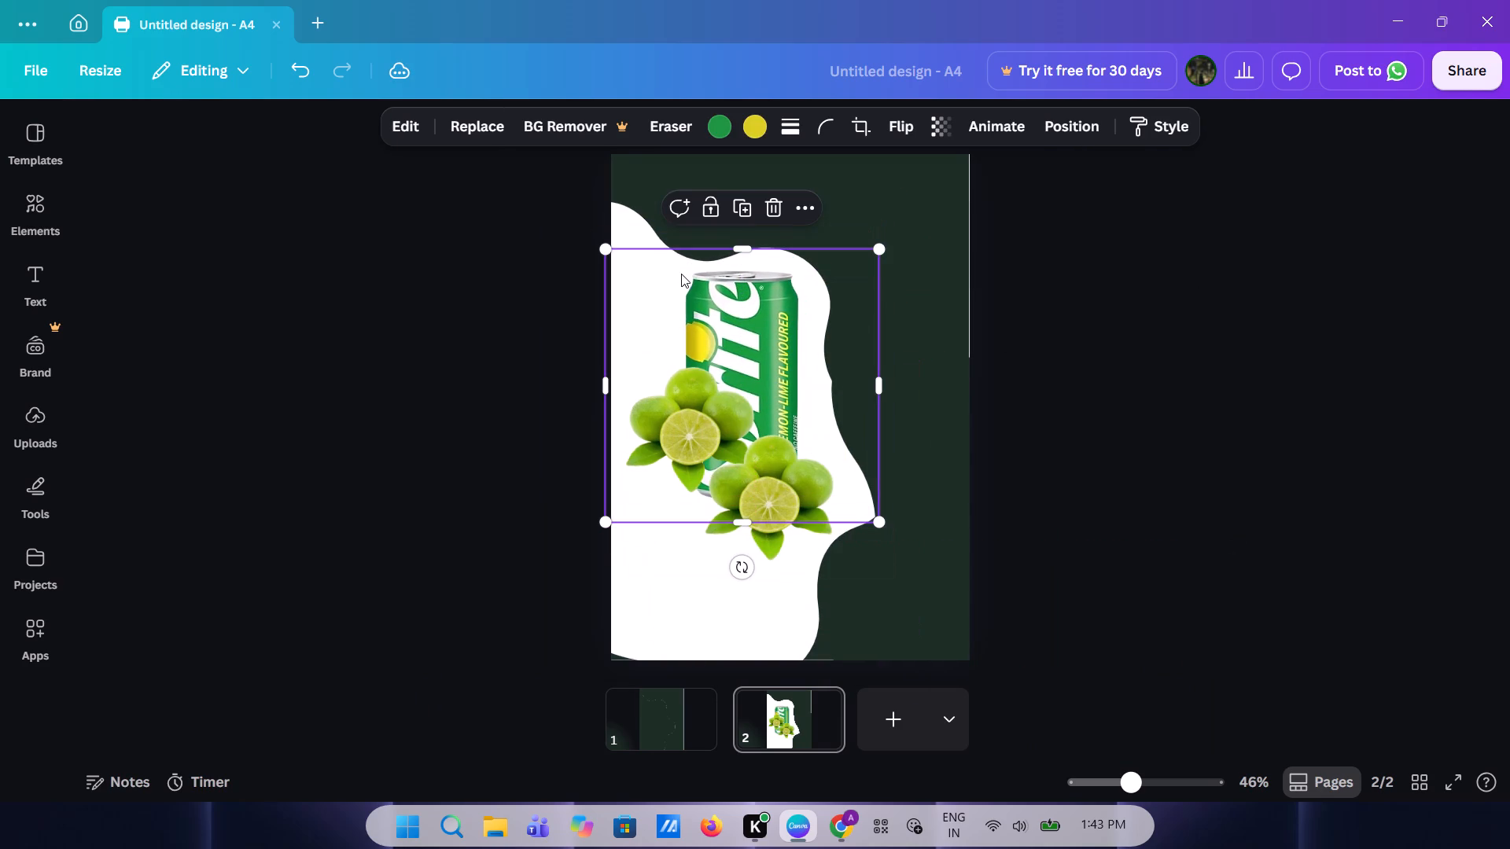
left_click_drag(654, 266, 663, 279)
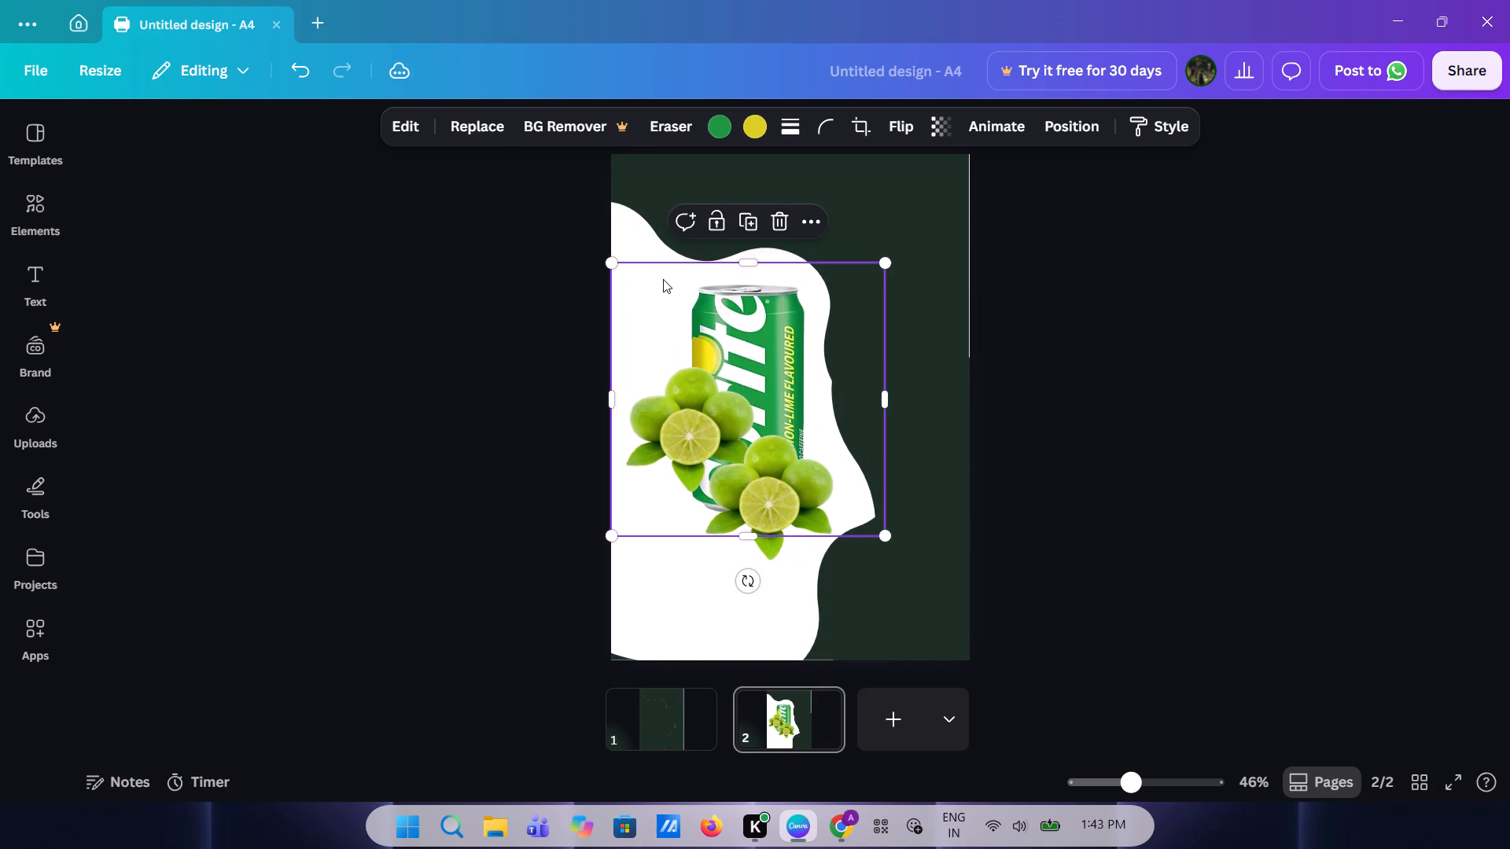
left_click(525, 234)
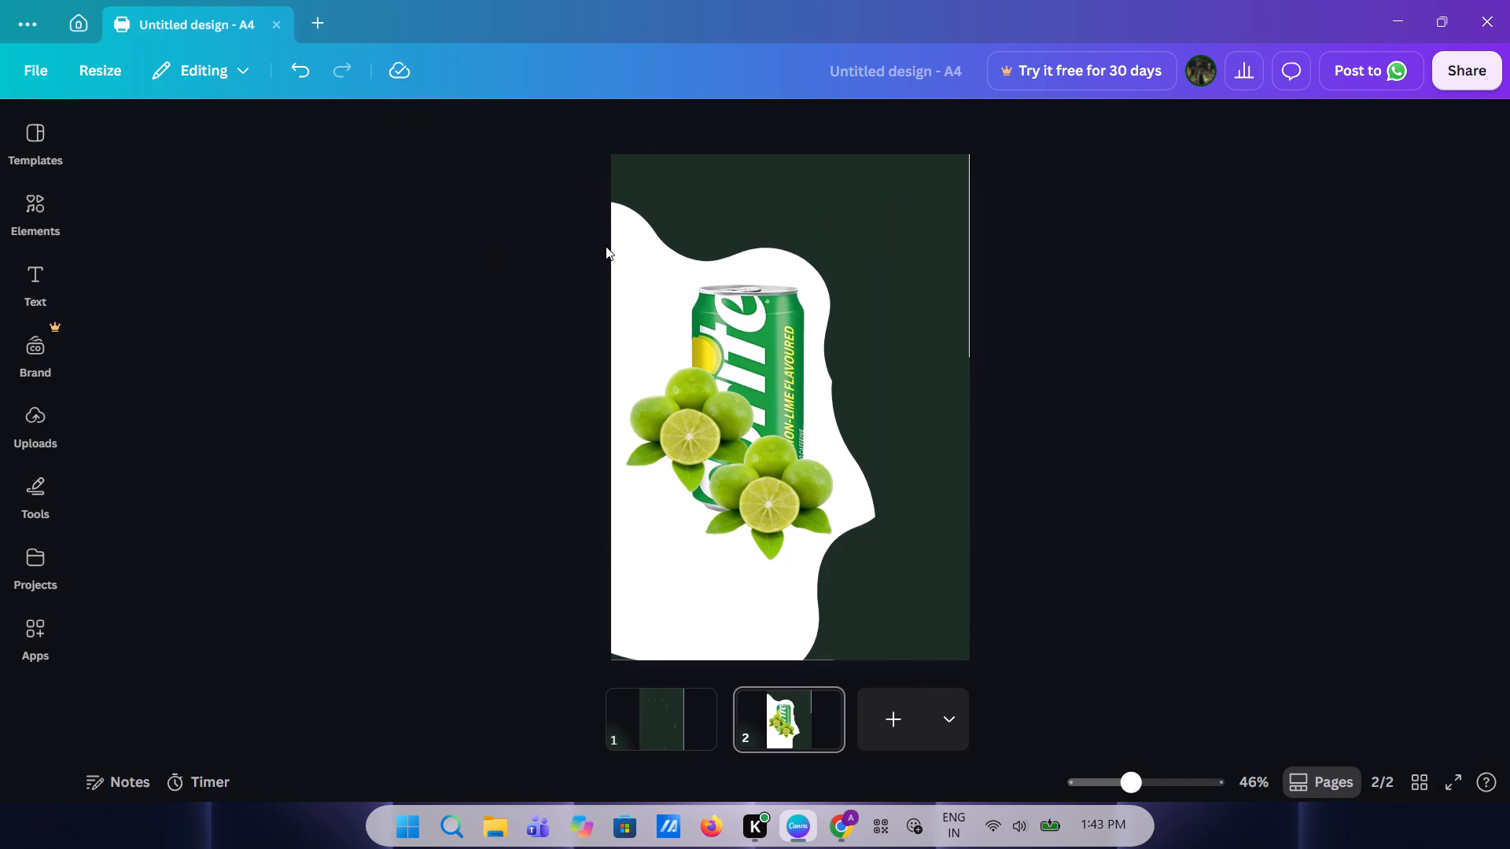
left_click(596, 246)
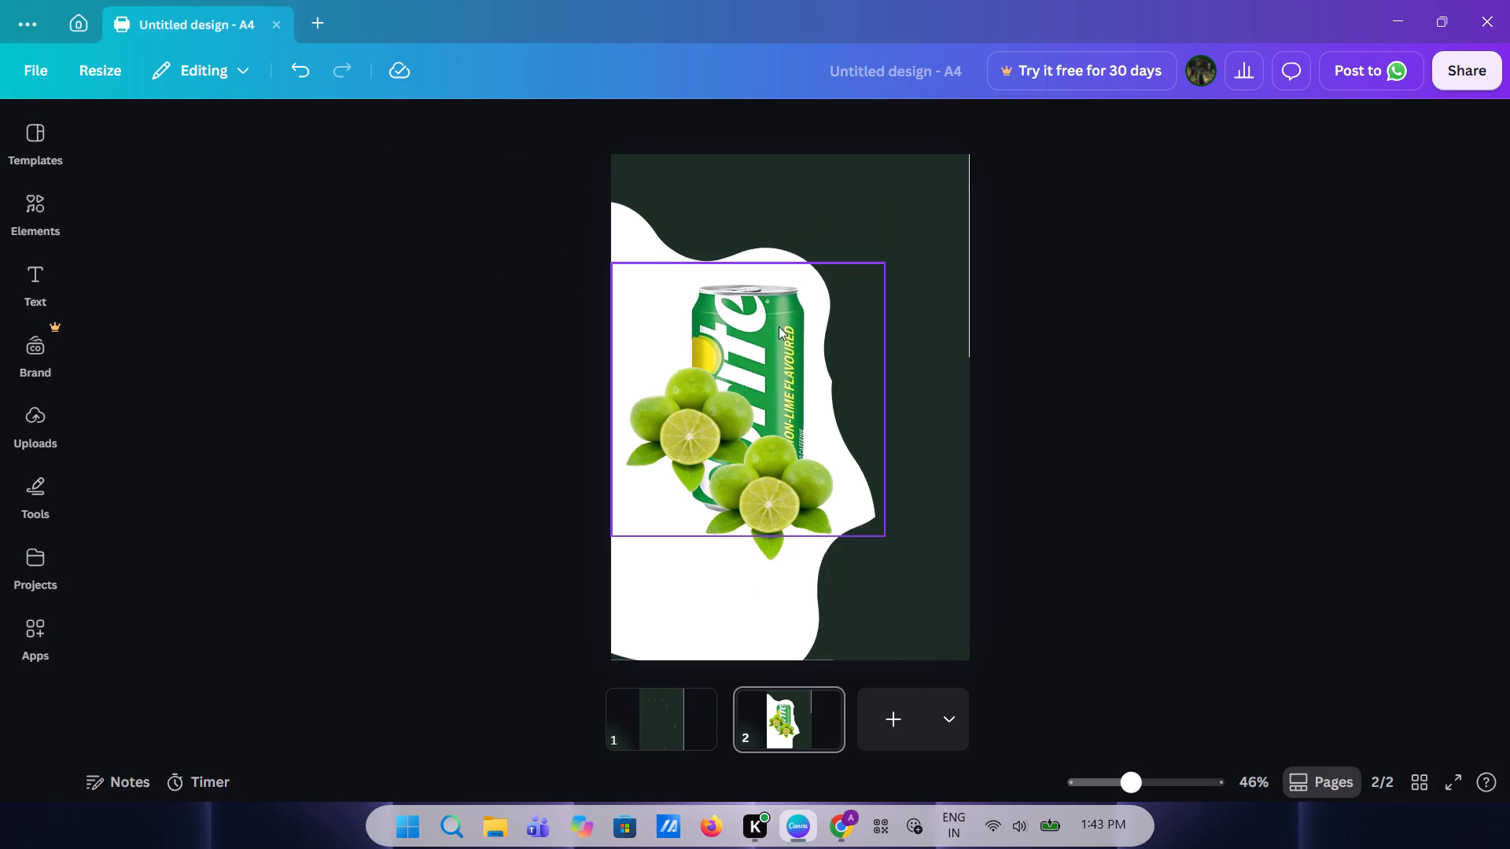
Move the white blob up and left until it mostly lies off the left edge of page 2.
left_click_drag(832, 243, 709, 223)
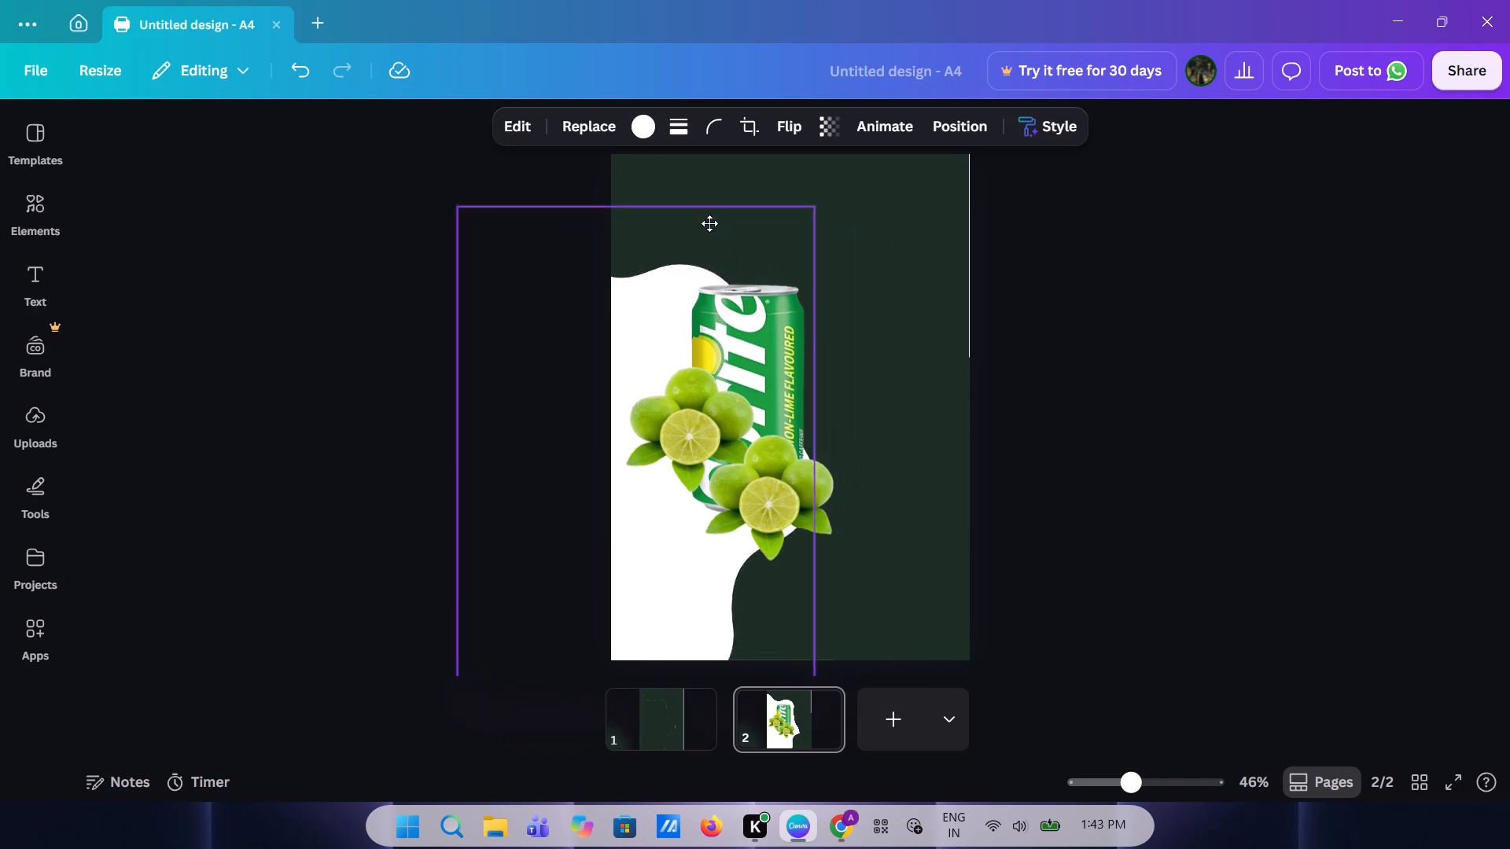
left_click_drag(709, 223, 608, 154)
Select both blobs, the can and the lime clusters together and shift them slightly down and right on page 2.
left_click_drag(841, 258, 800, 276)
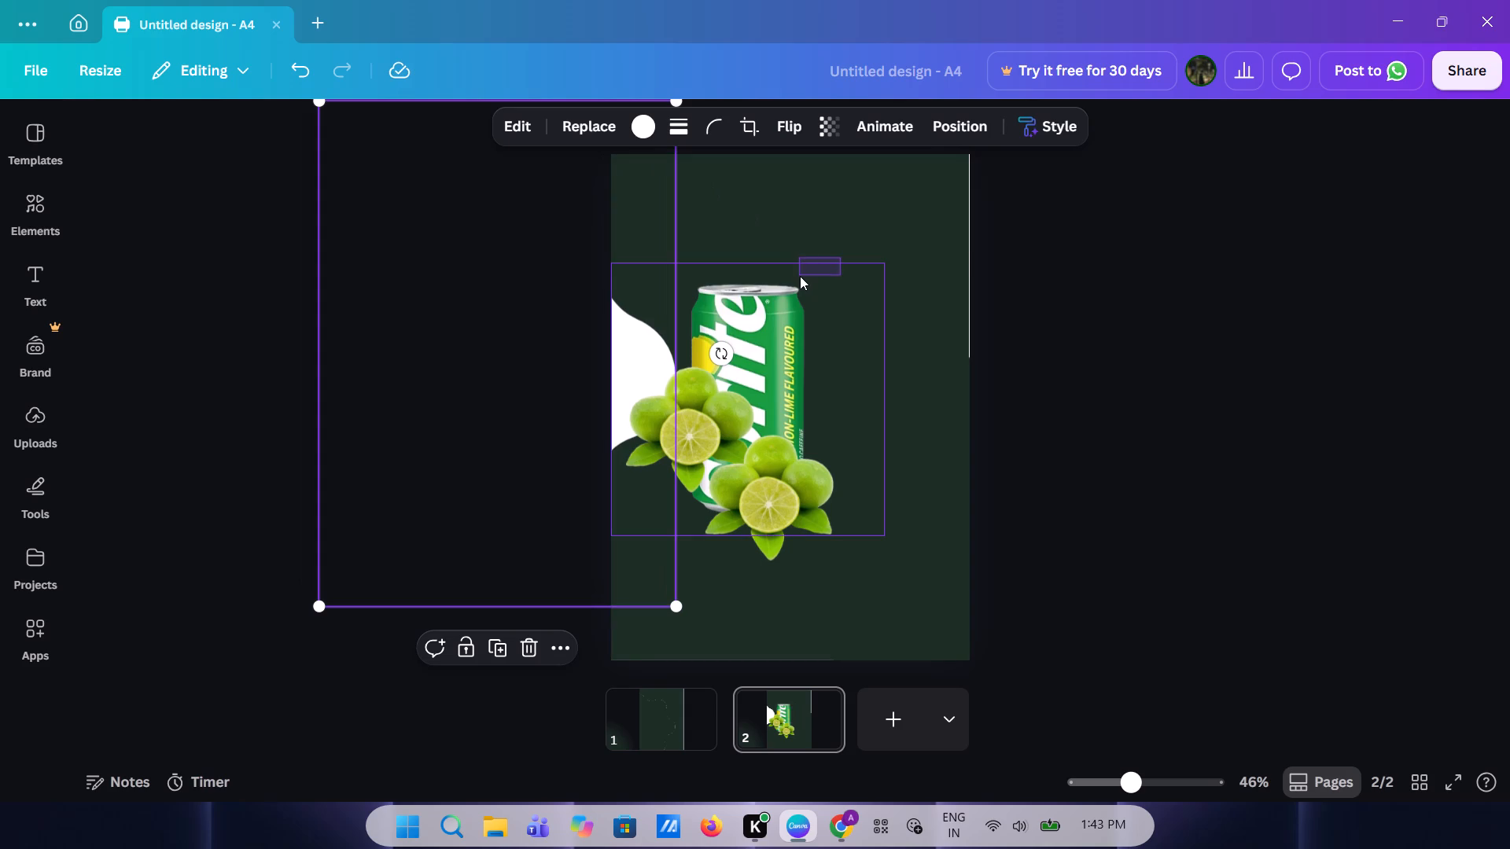
left_click_drag(800, 276, 662, 515)
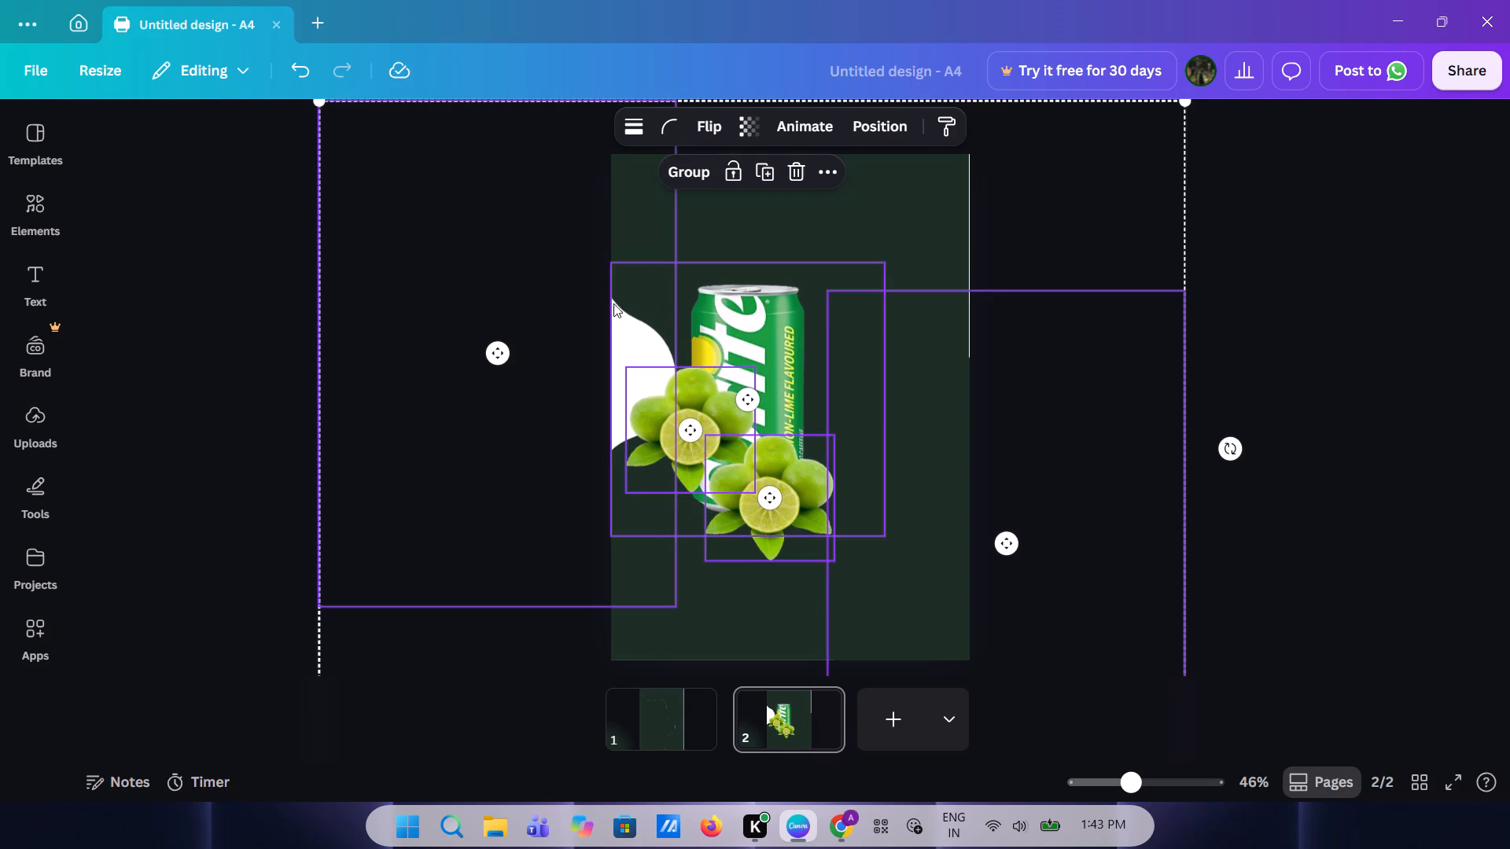
left_click_drag(617, 336, 770, 419)
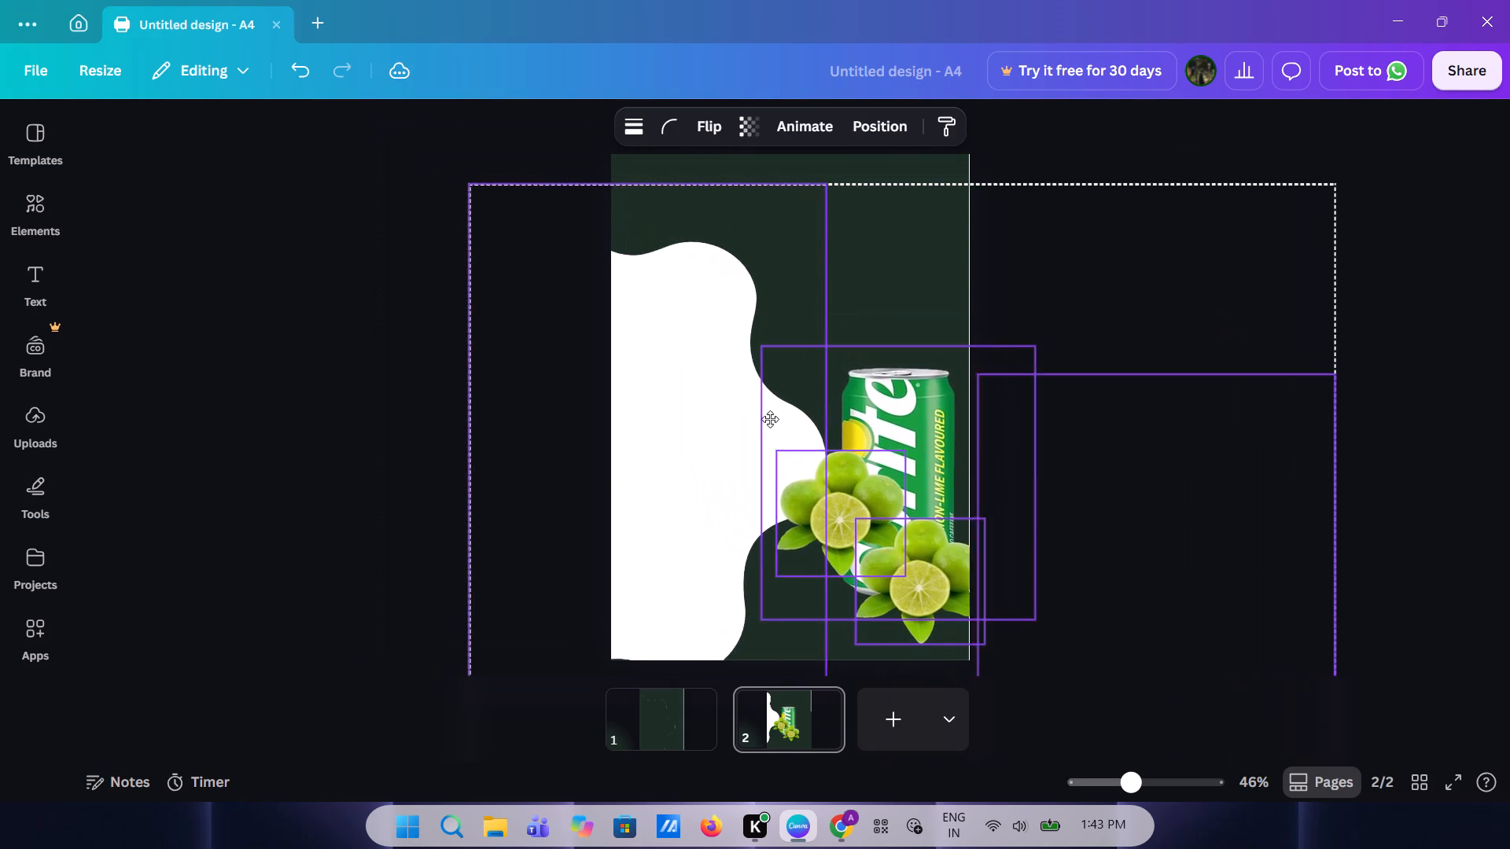
left_click_drag(770, 419, 633, 369)
left_click(649, 330)
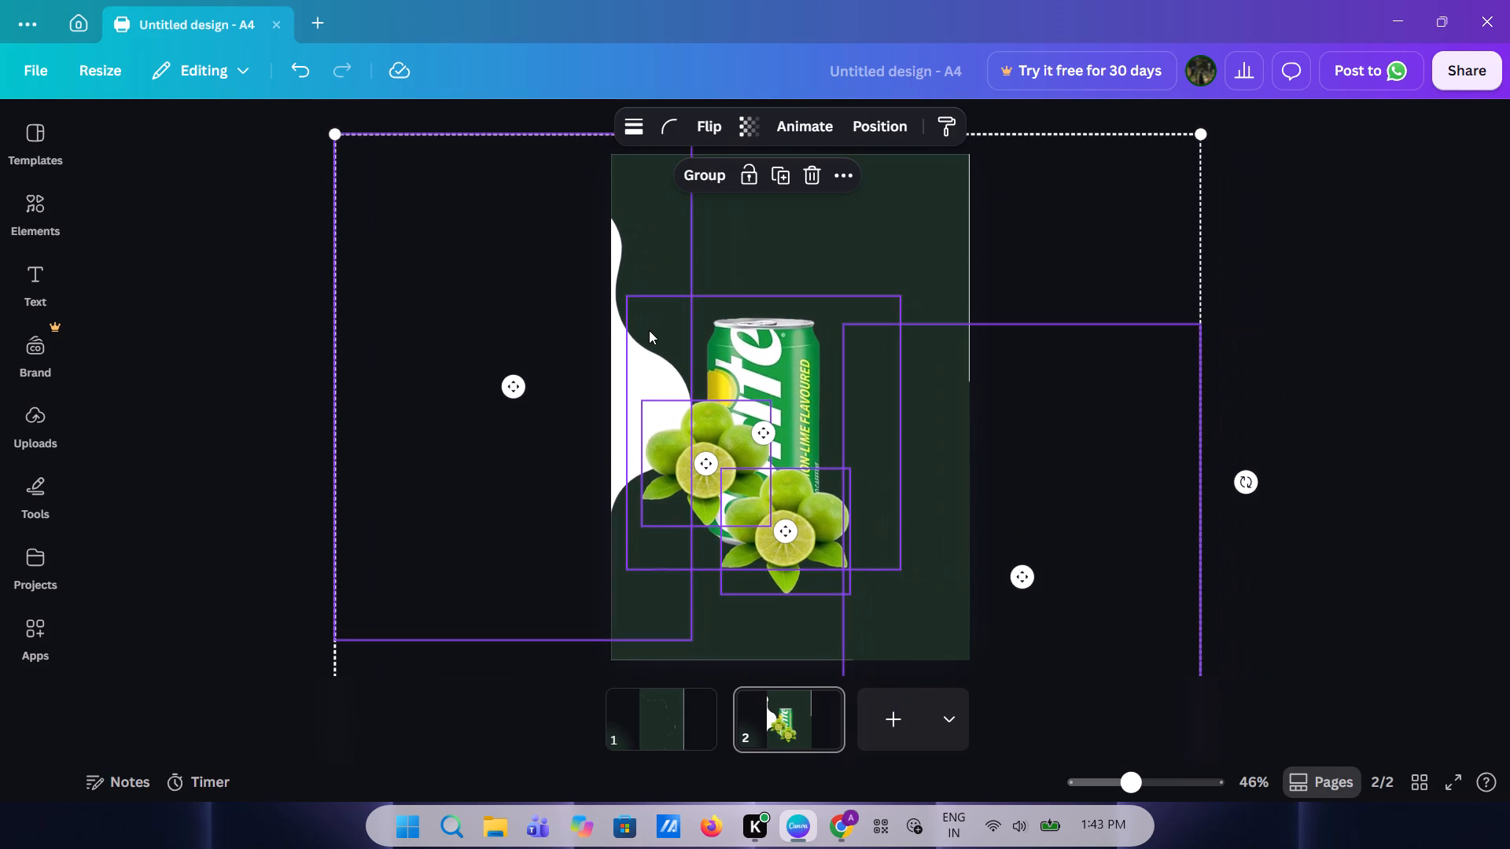
left_click(597, 300)
left_click(617, 323)
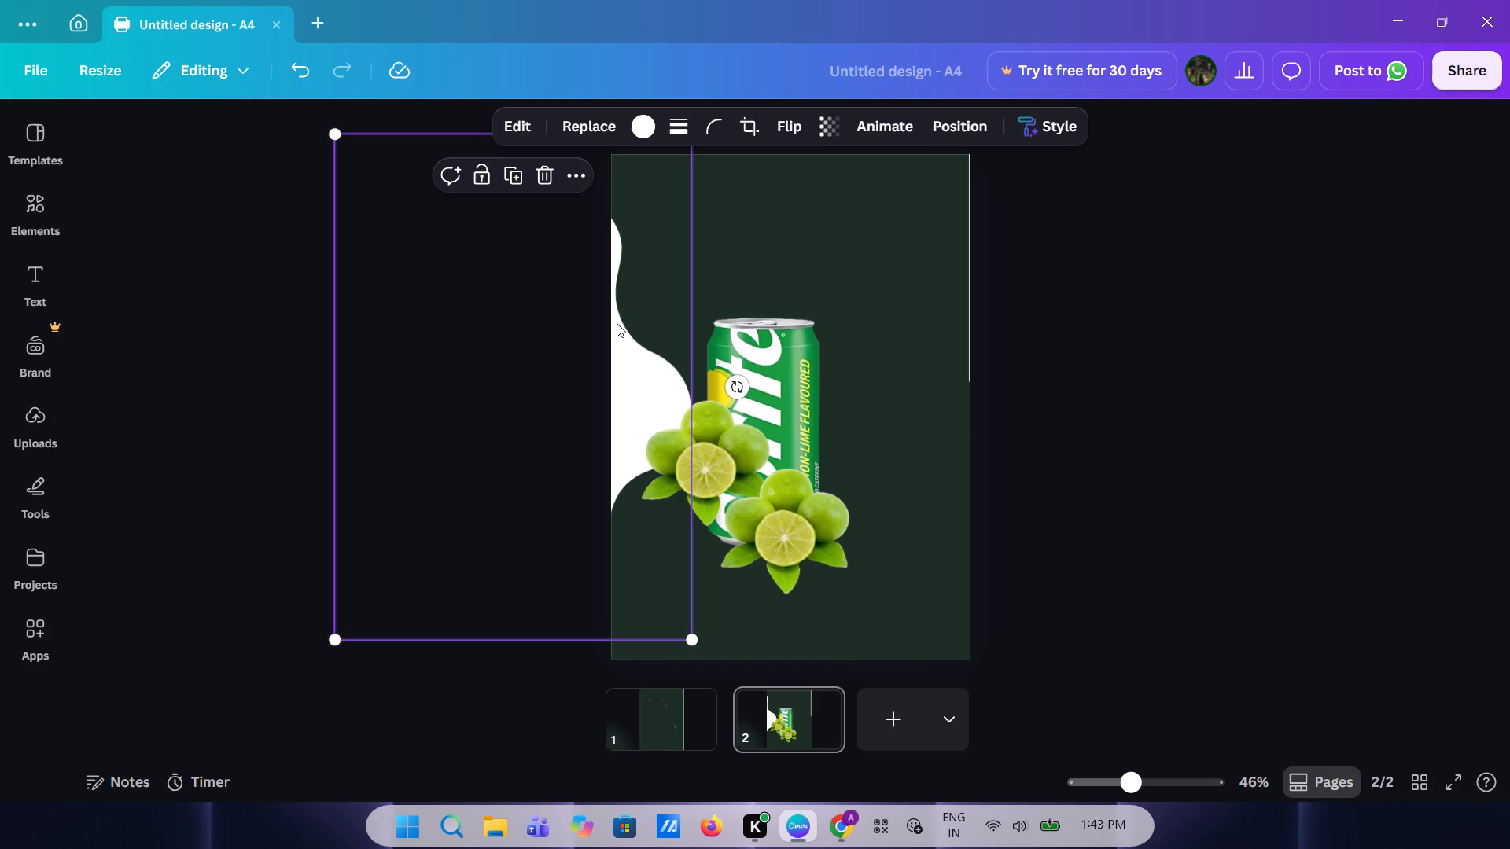
Reposition the Sprite can alone near the middle of page 2, behind the two lime clusters.
left_click(774, 397)
left_click_drag(774, 397, 830, 368)
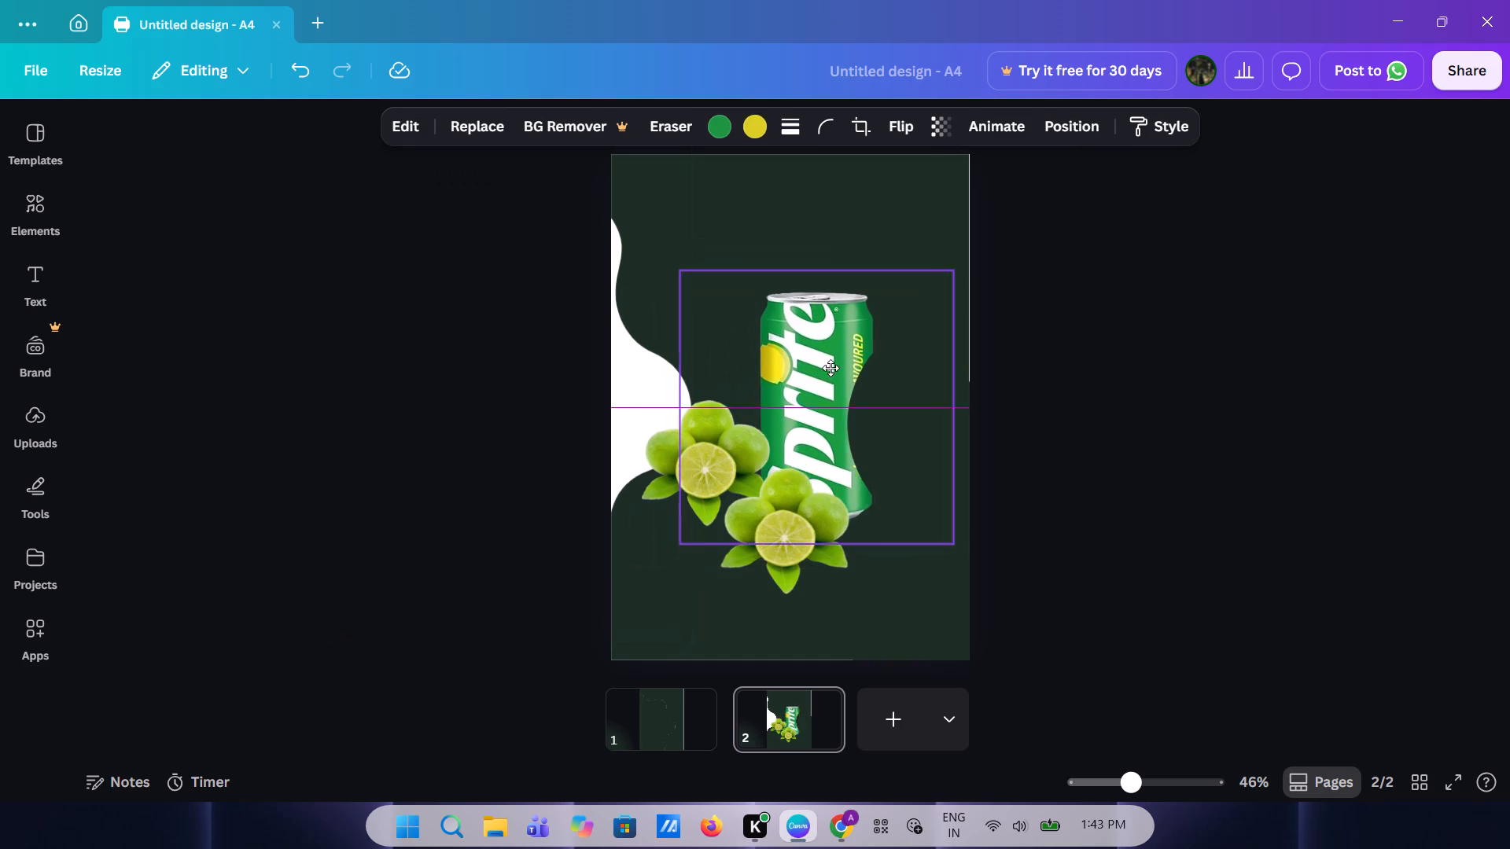
left_click_drag(830, 368, 785, 317)
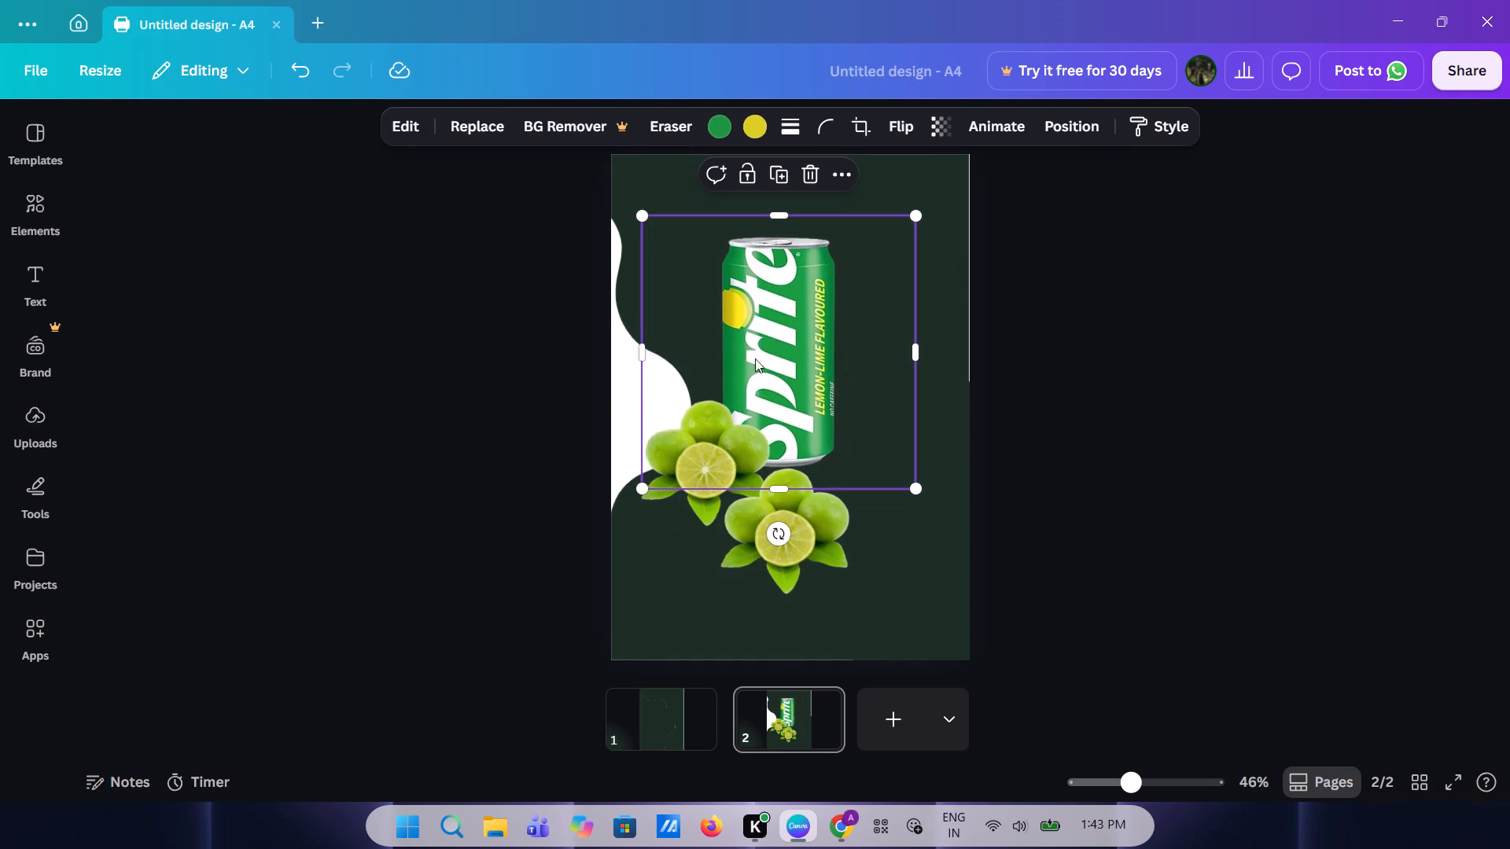
left_click_drag(661, 467, 649, 519)
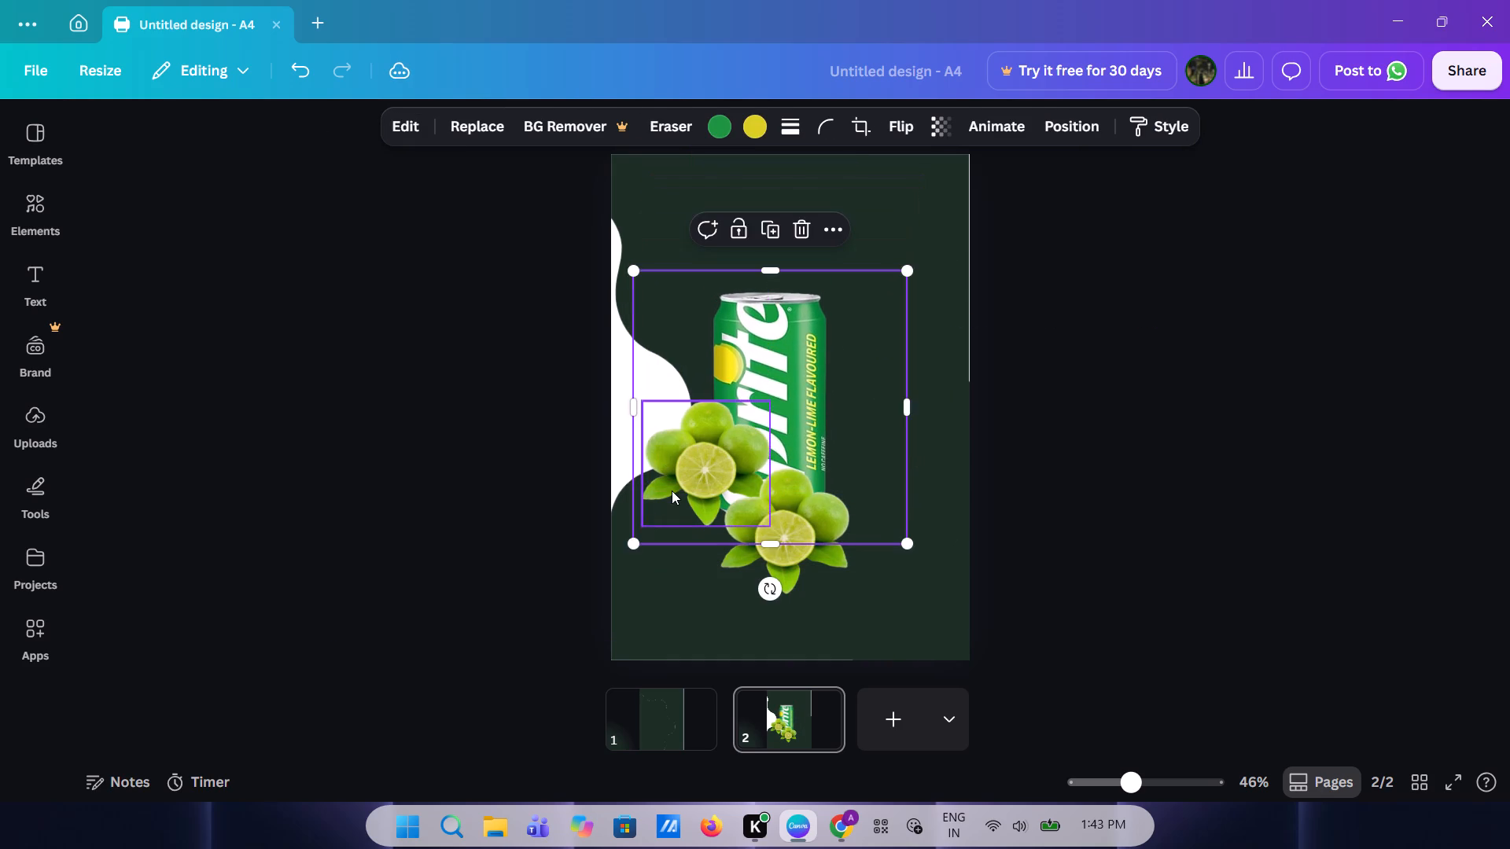
Rearrange the two lime clusters higher on page 2, overlapping the lower part of the Sprite can, and nudge the can slightly up and left.
left_click_drag(672, 491, 657, 453)
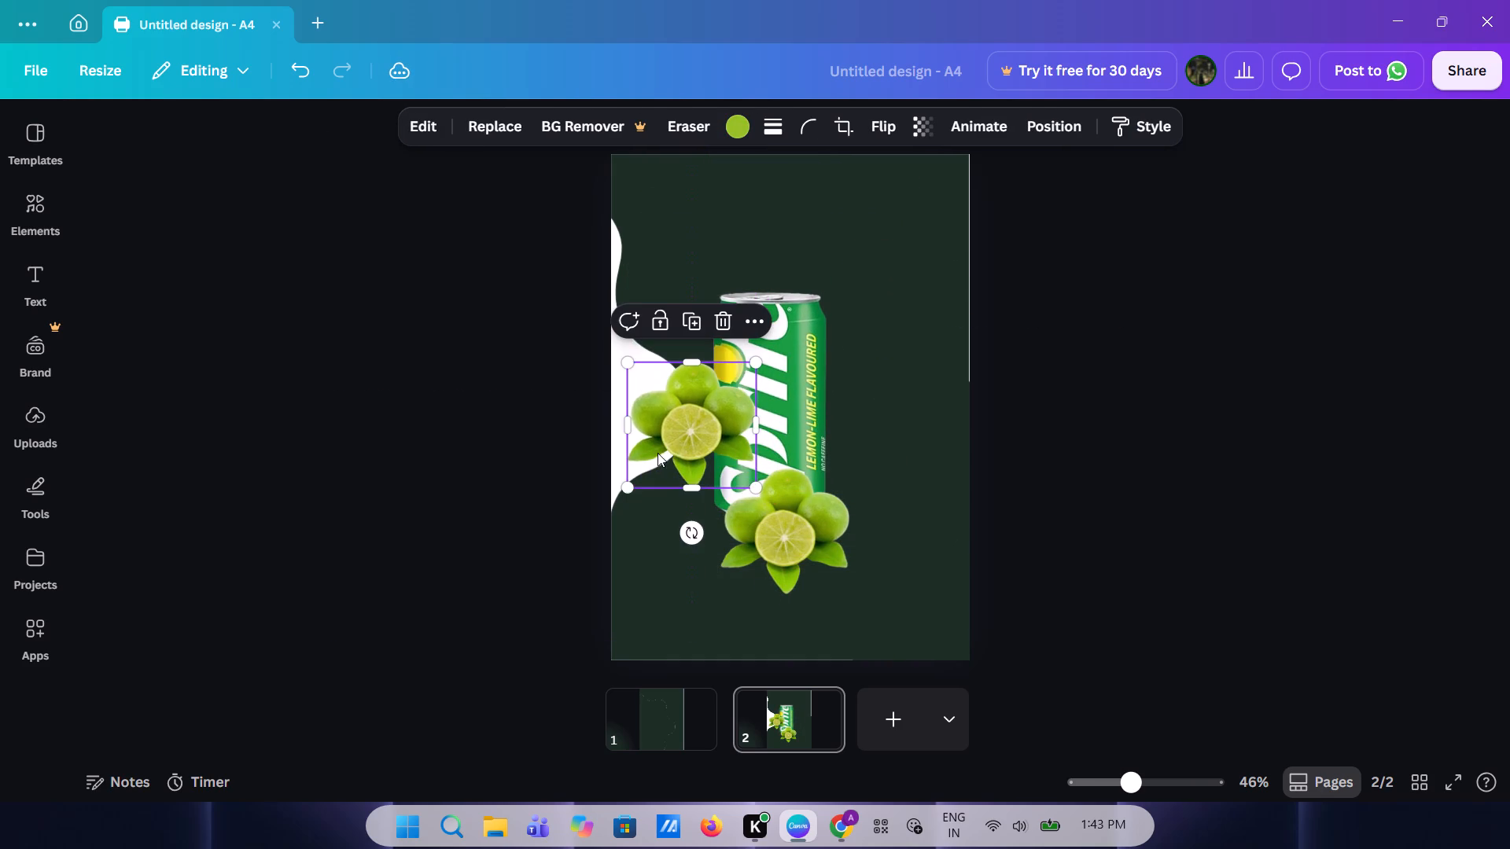
left_click_drag(791, 547, 809, 433)
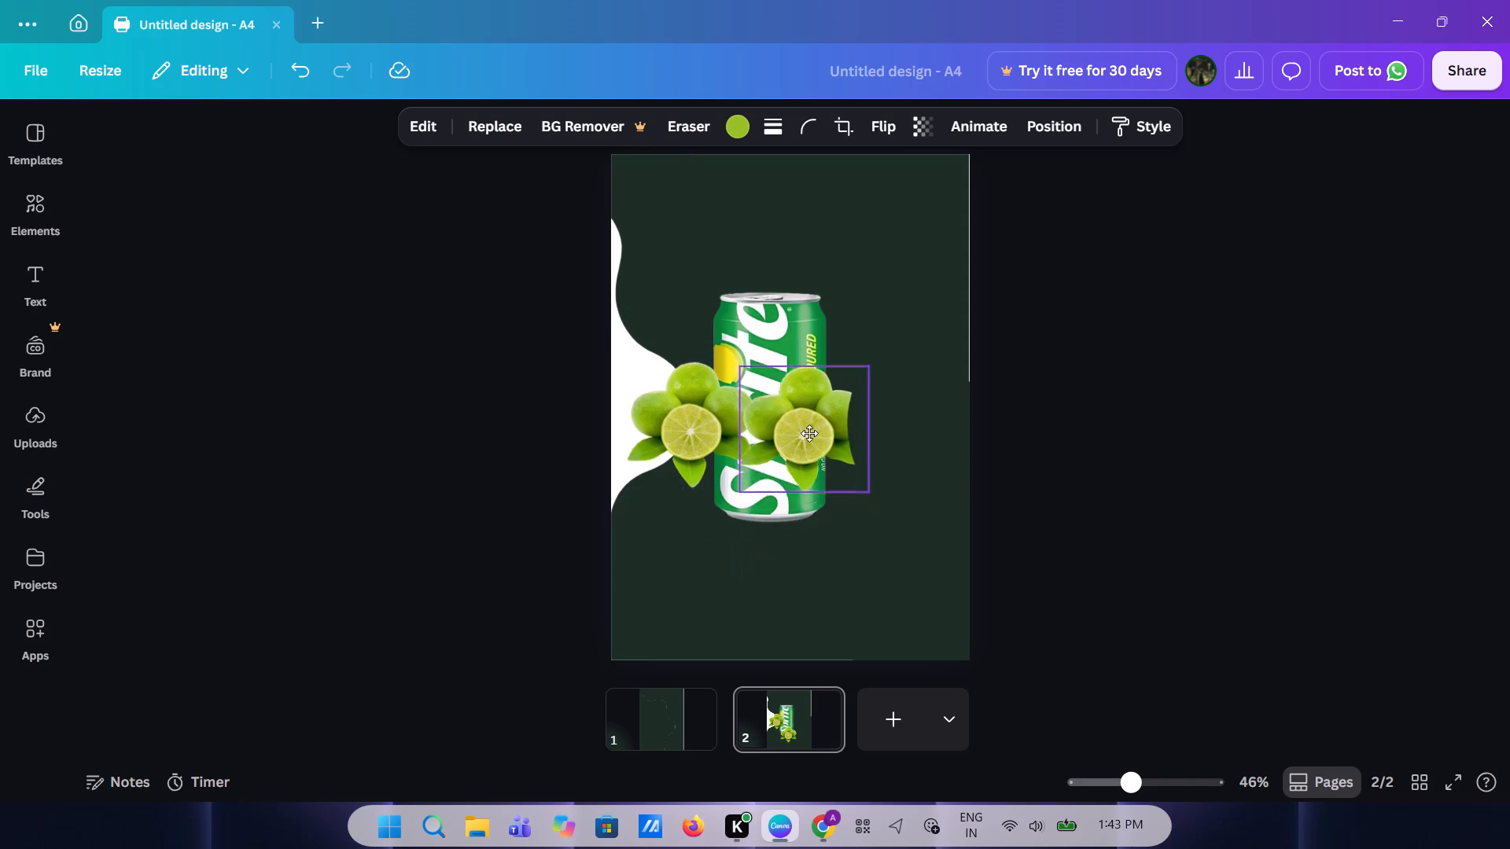
left_click_drag(809, 433, 806, 487)
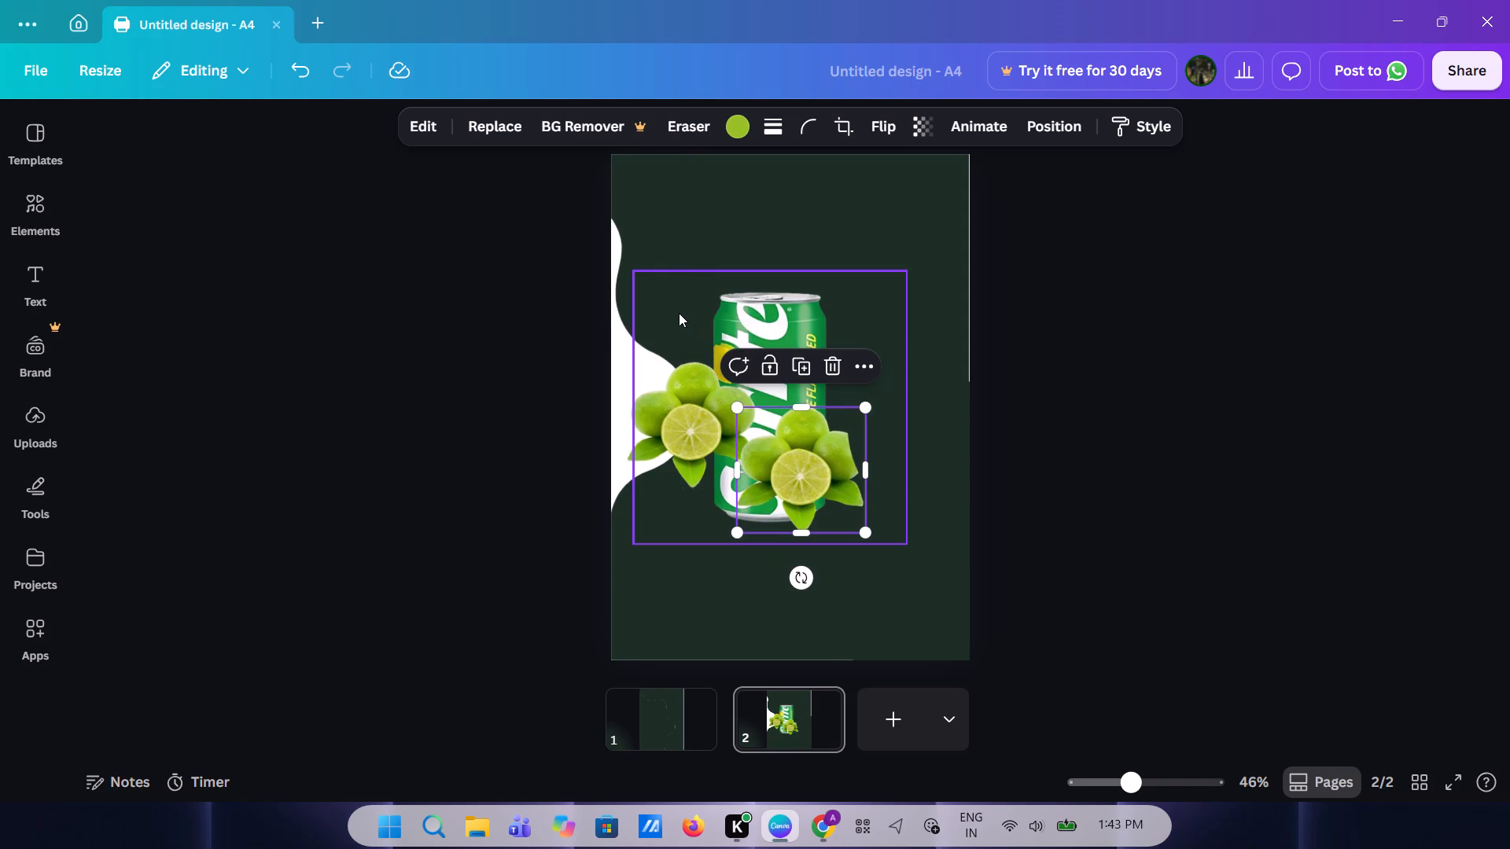
left_click_drag(679, 281, 705, 325)
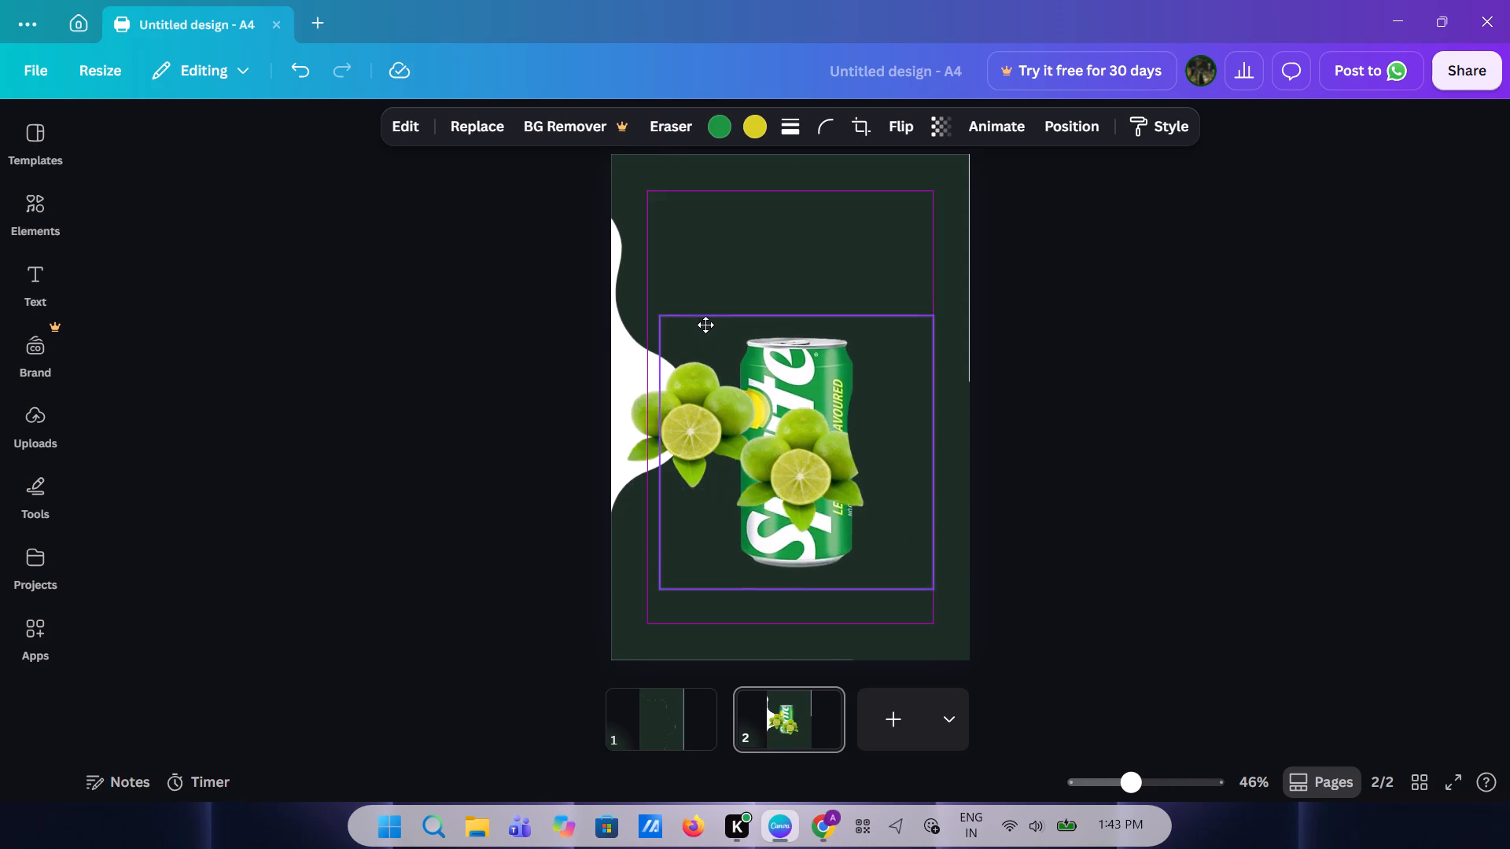
left_click_drag(705, 325, 671, 266)
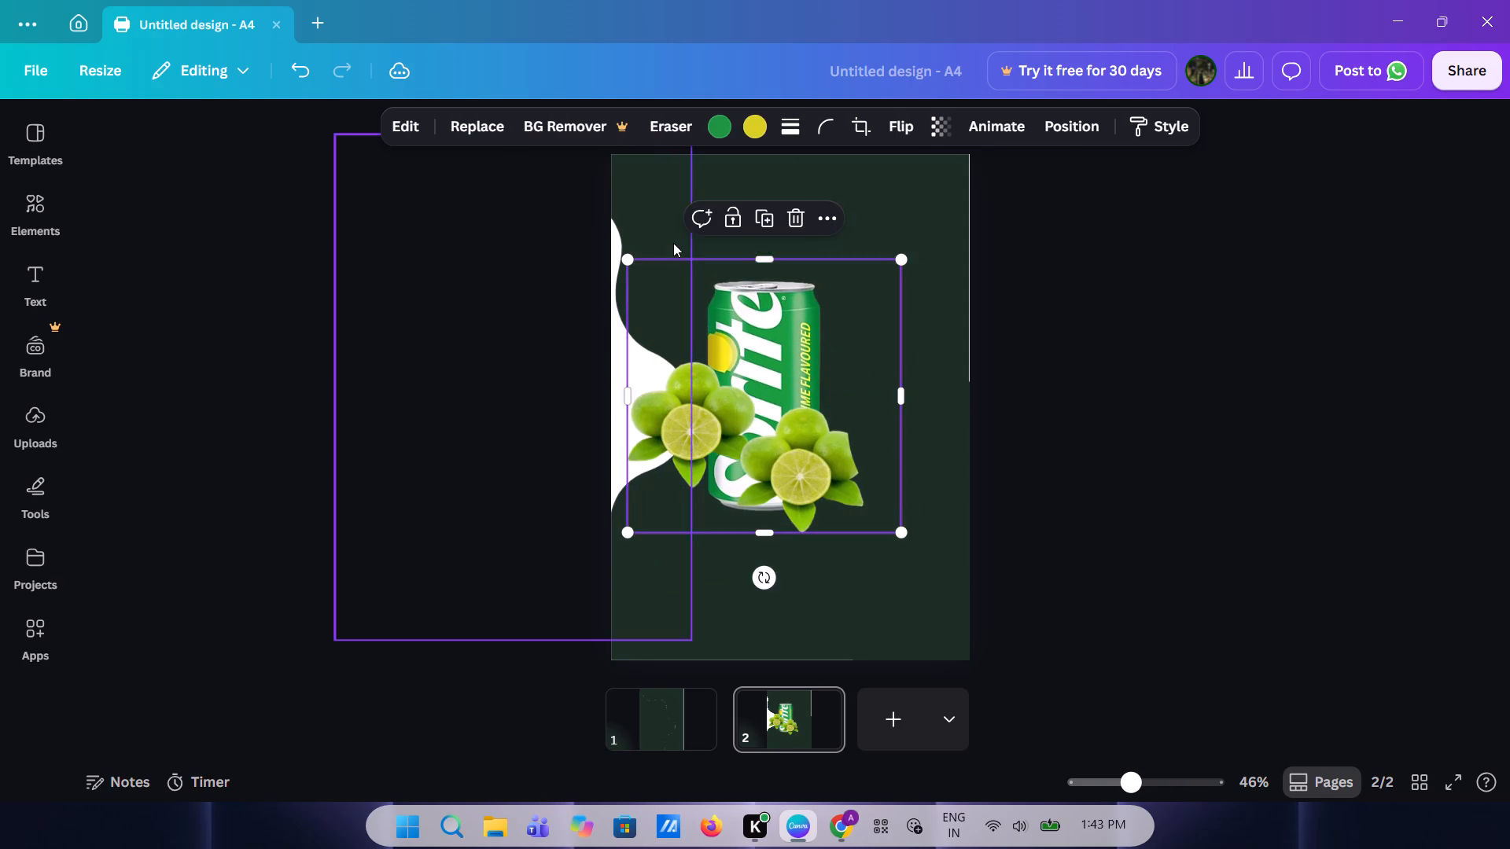
Group the Sprite can with both lime clusters and move the group toward the upper right of page 2.
left_click(673, 243)
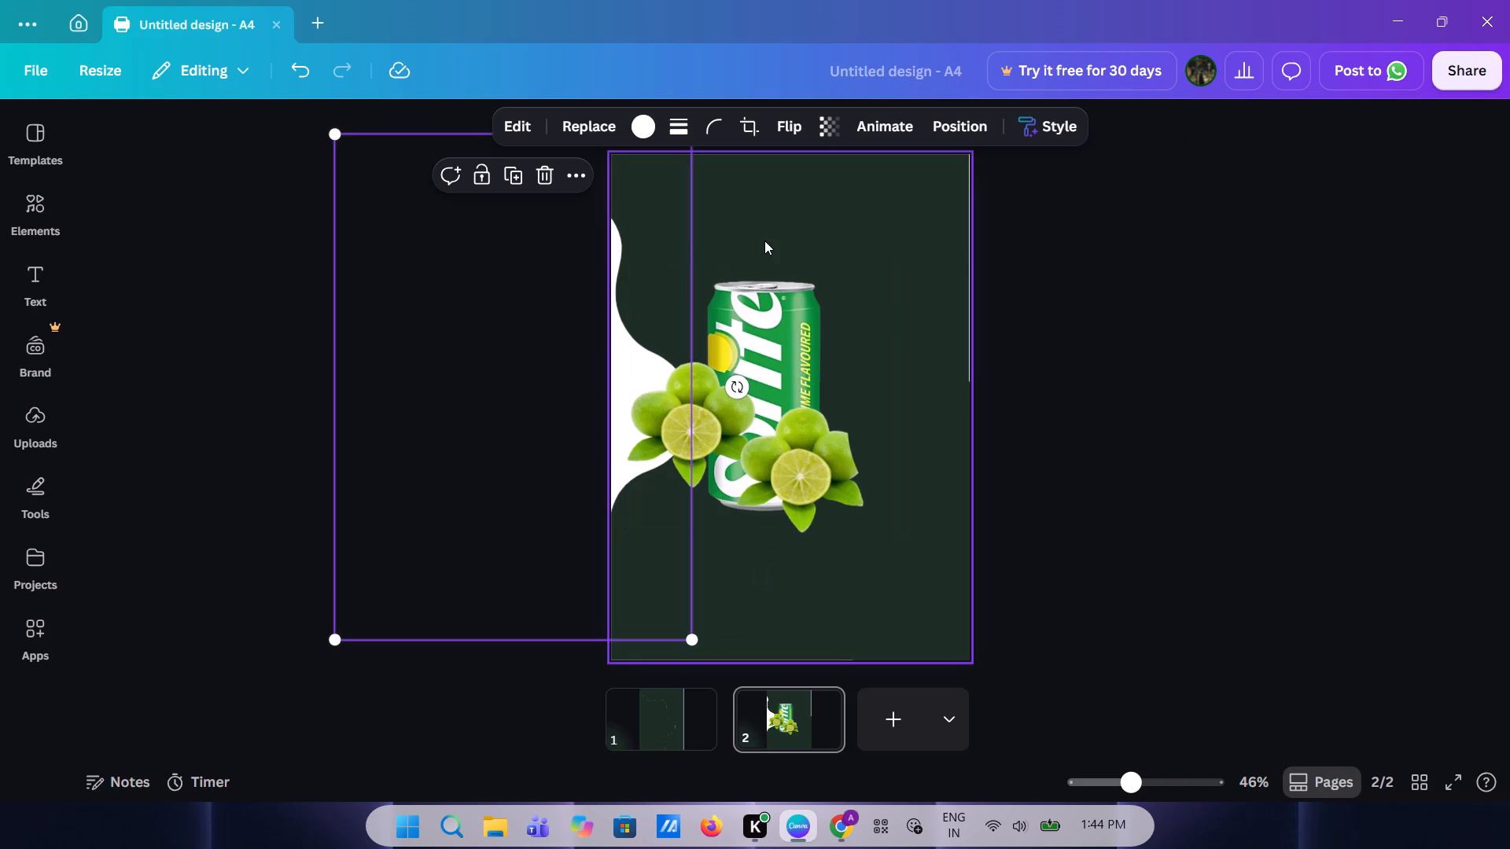
left_click_drag(764, 241, 753, 546)
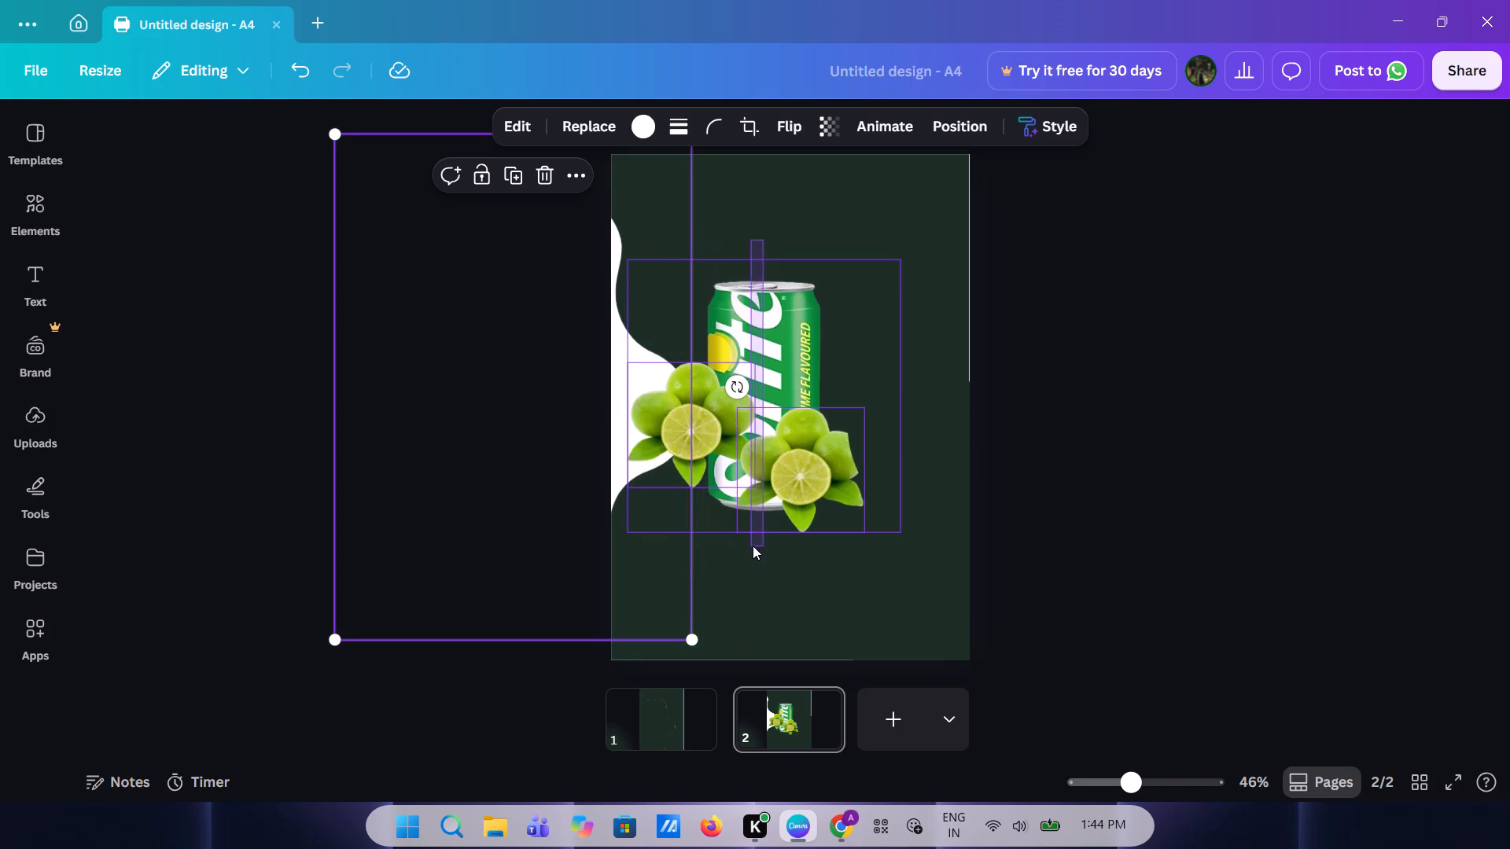
left_click_drag(753, 546, 715, 548)
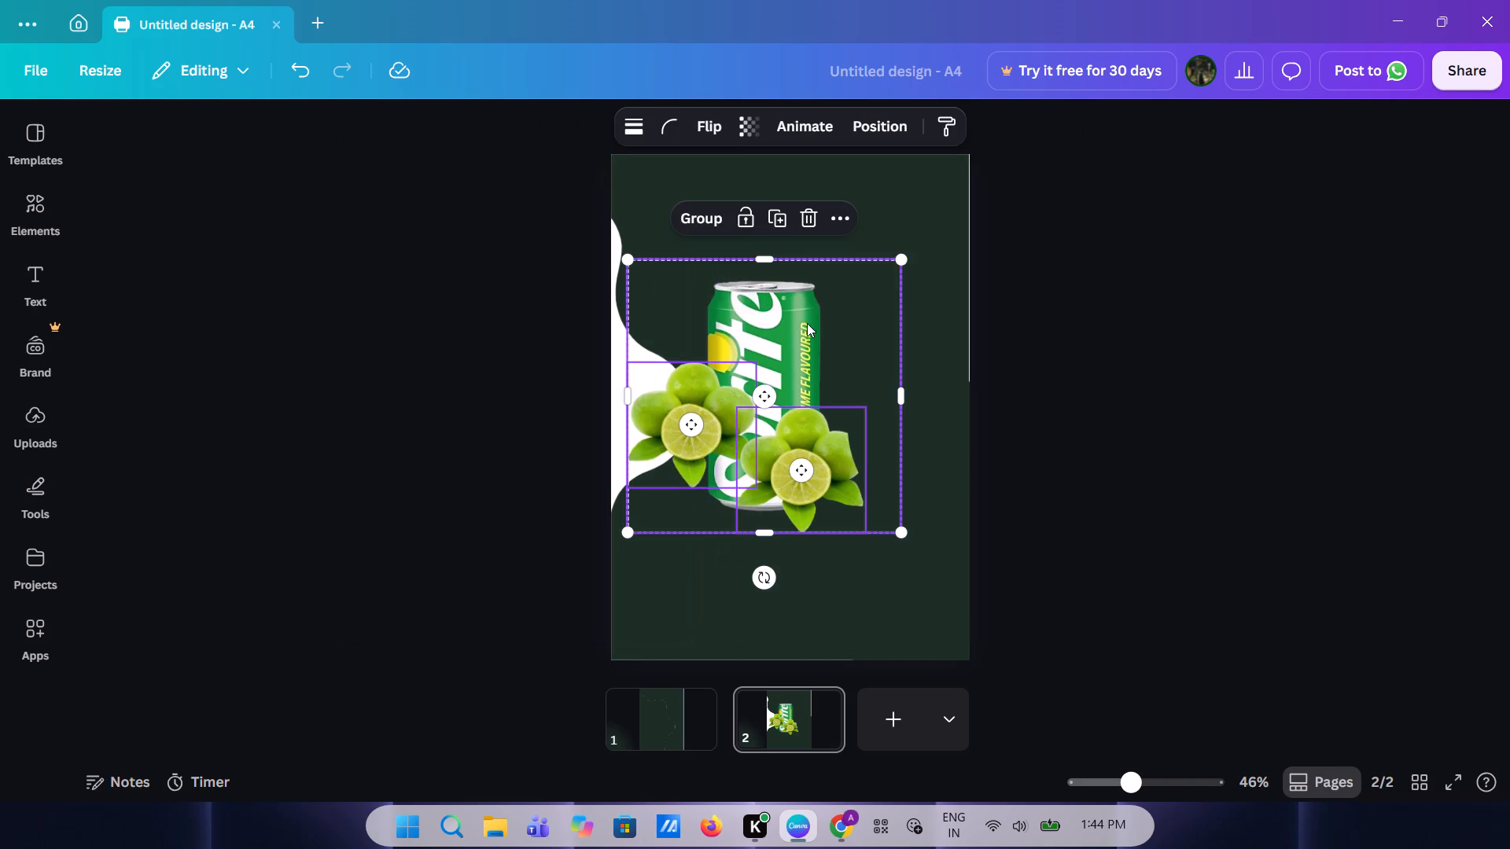
left_click(697, 220)
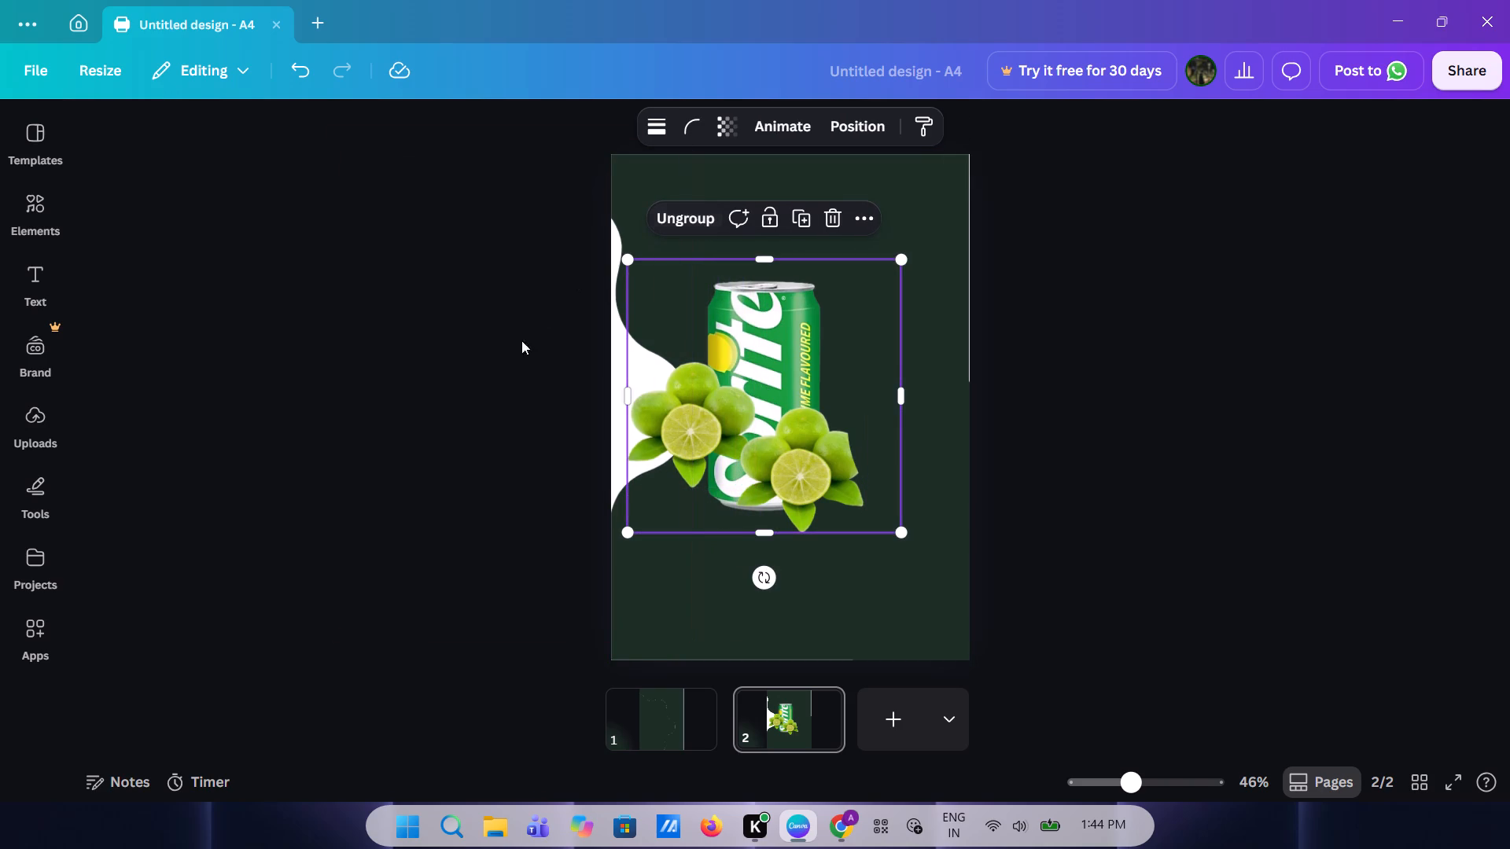
left_click_drag(775, 371, 827, 292)
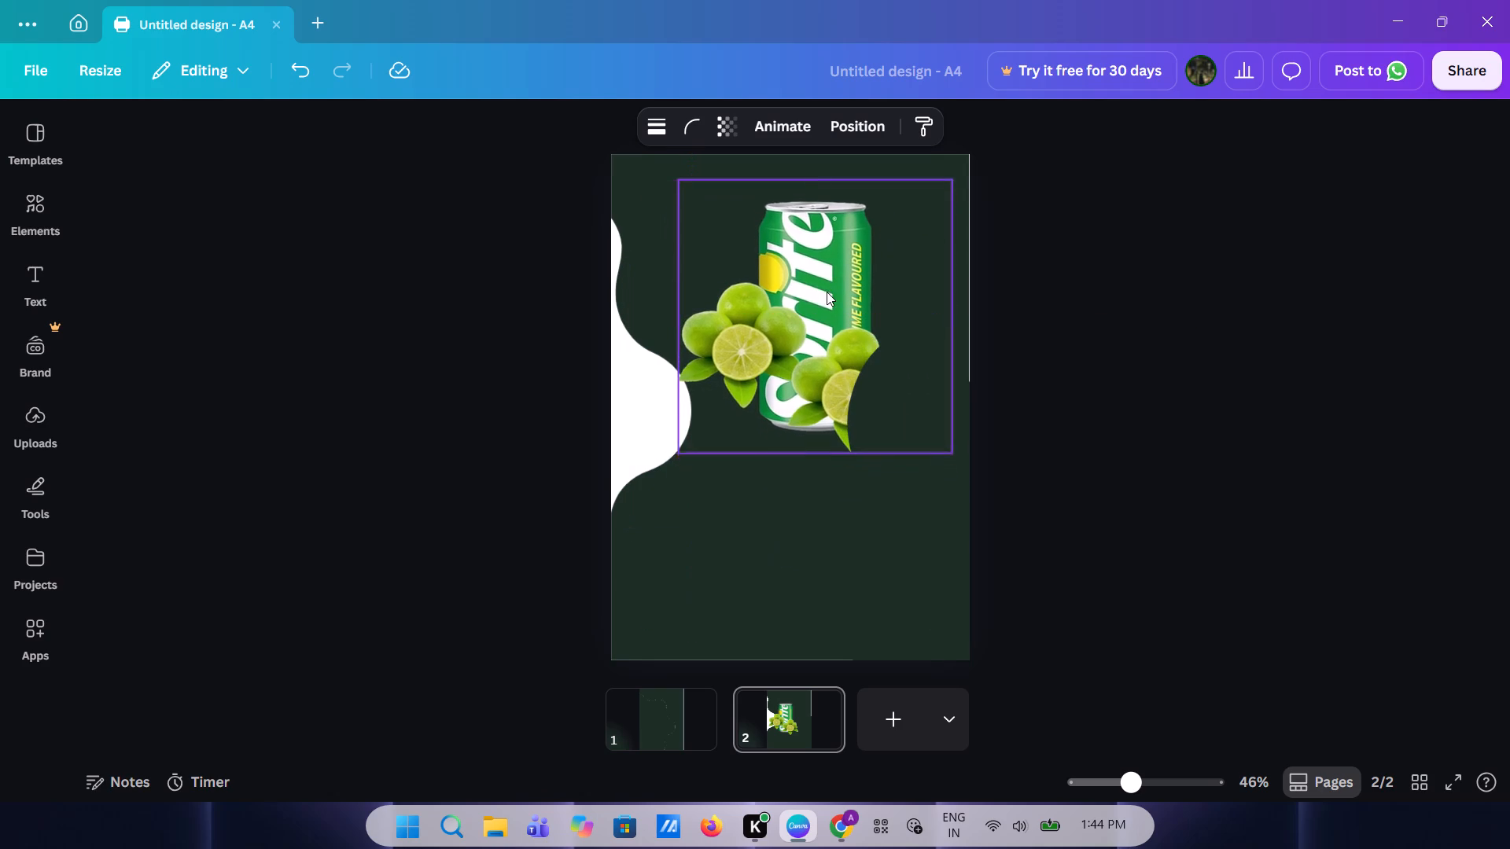
Move the white blob right and slightly down on page 2 so it spreads behind the can group, comparing against page 1.
left_click_drag(614, 356, 724, 396)
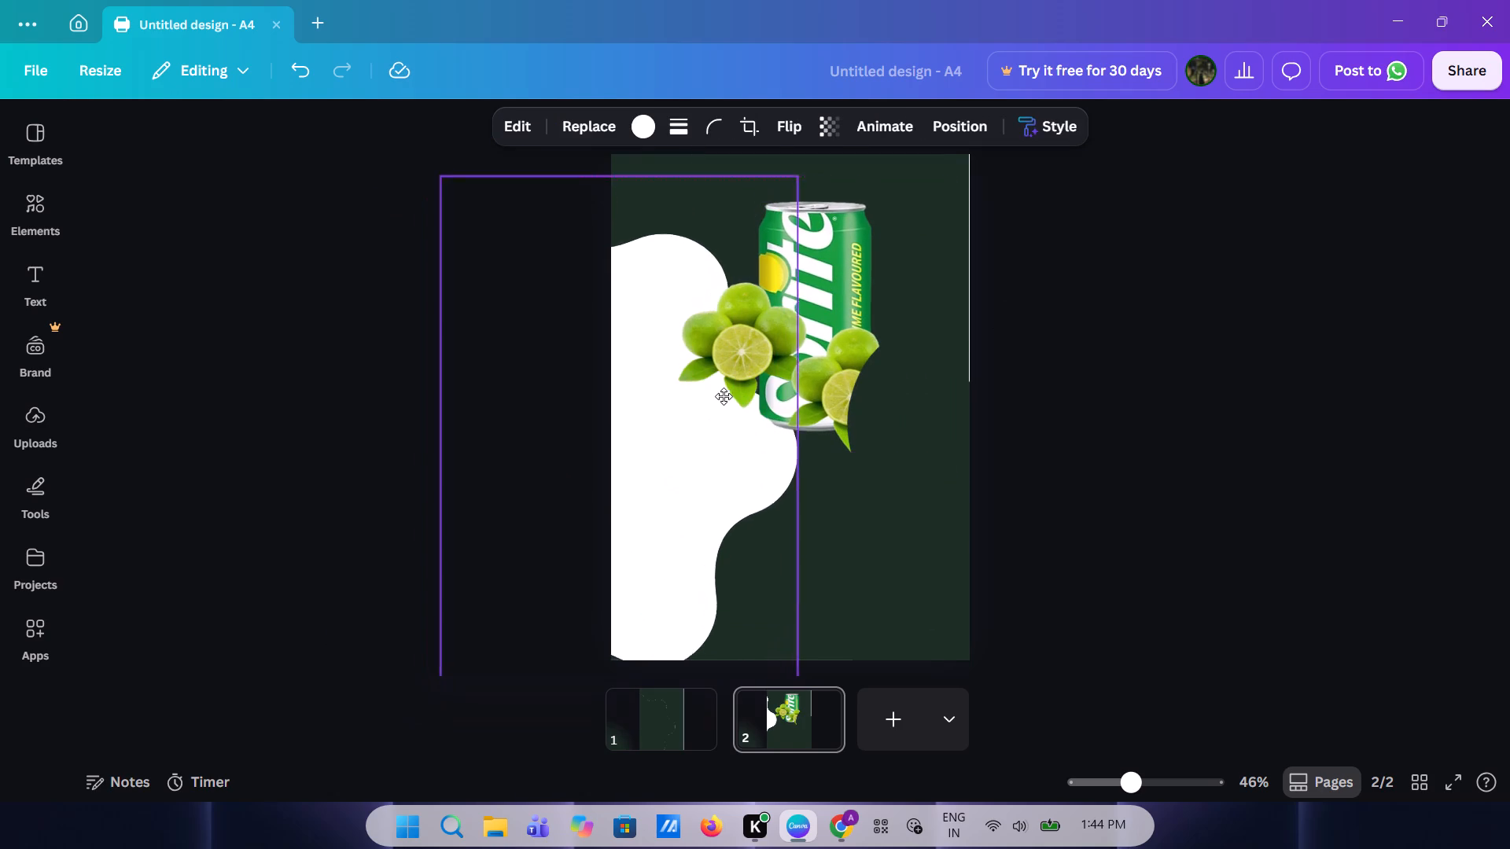
left_click_drag(724, 396, 790, 388)
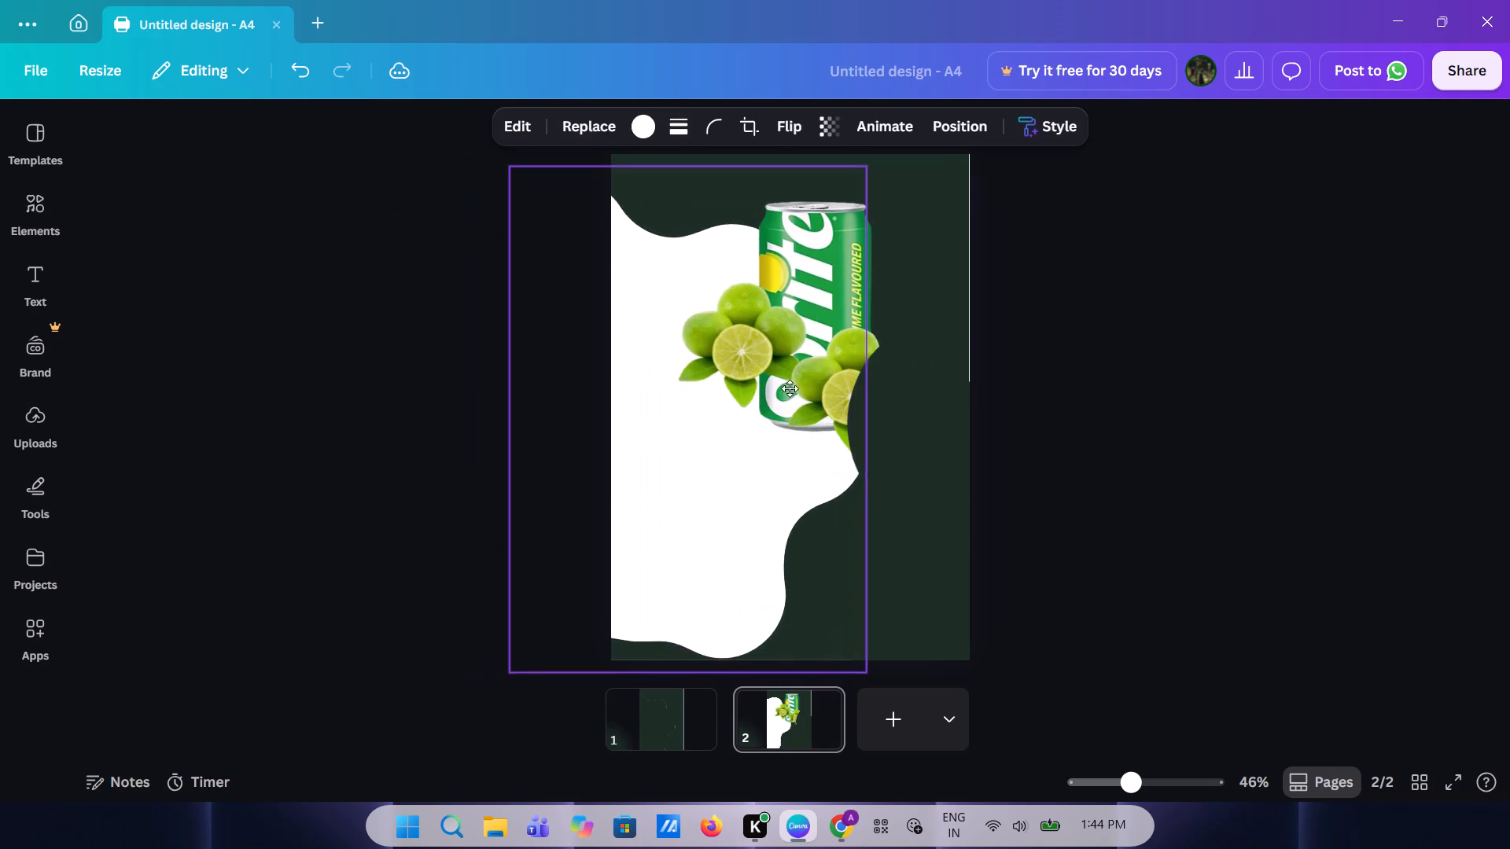
left_click_drag(790, 388, 785, 410)
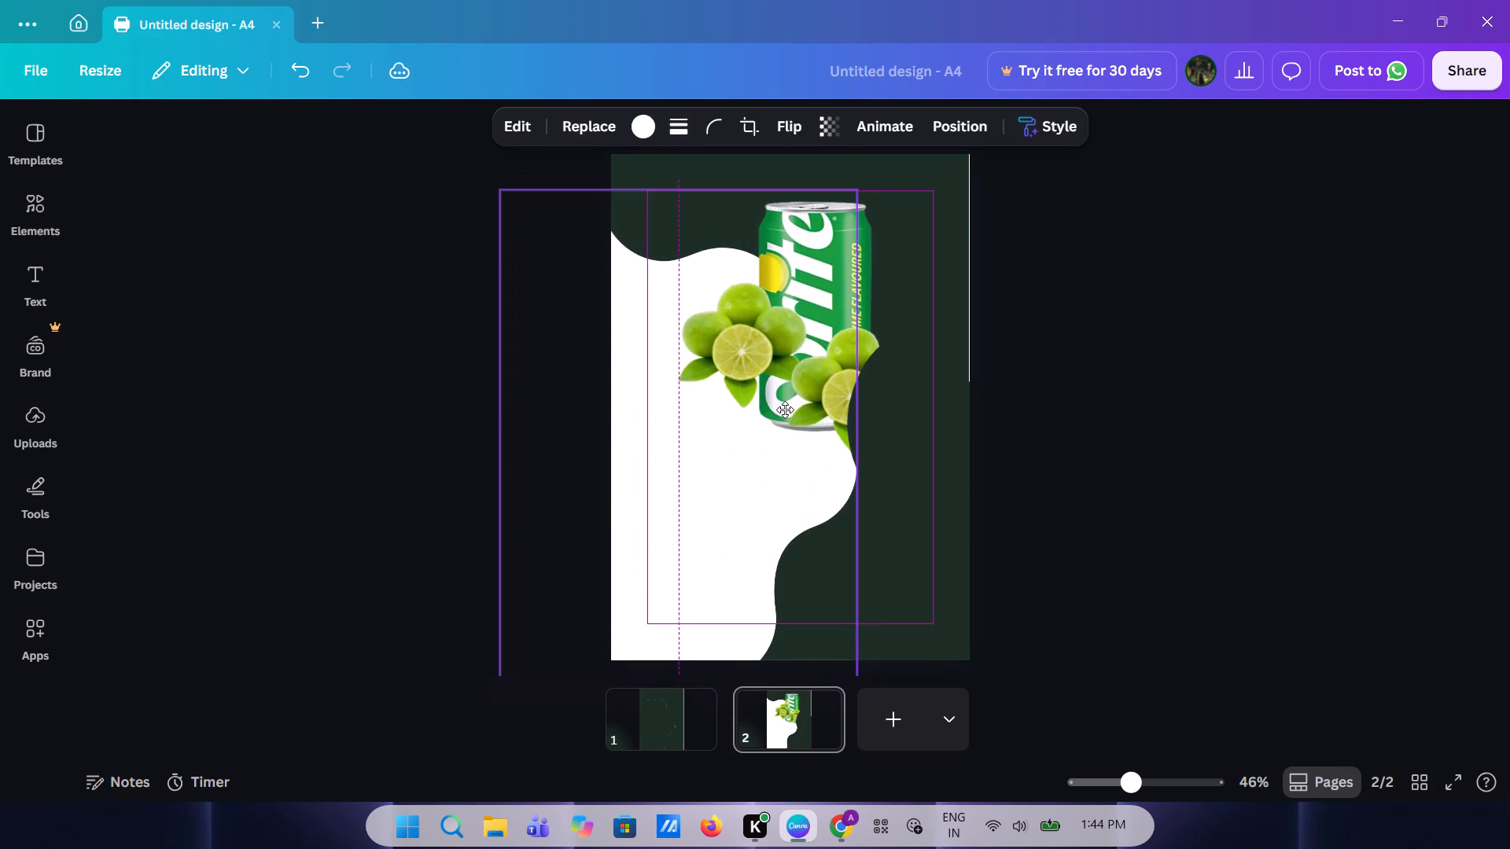
left_click_drag(785, 410, 786, 396)
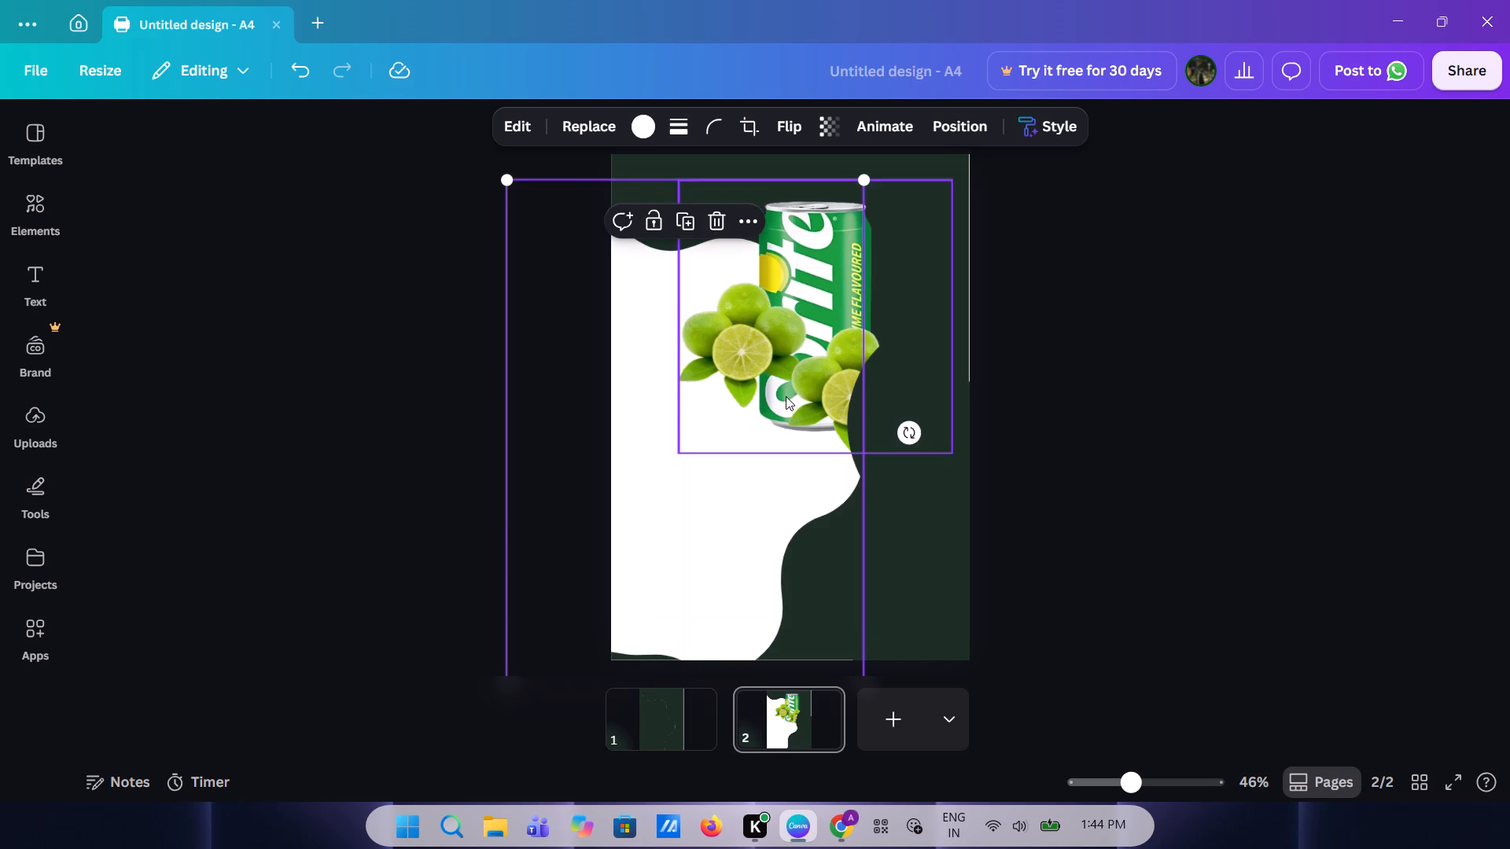
left_click(665, 703)
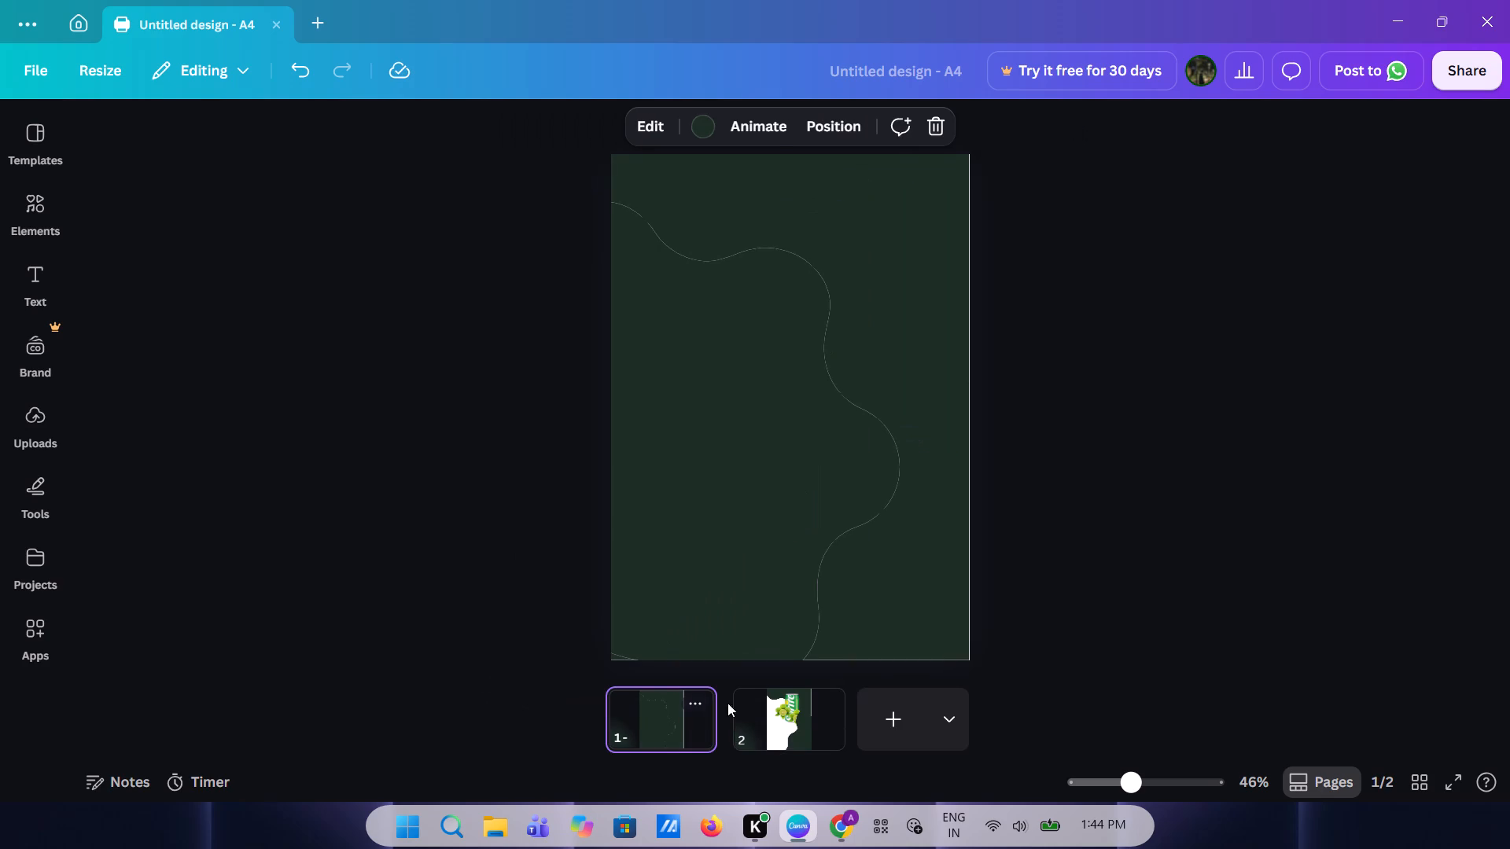
left_click(783, 702)
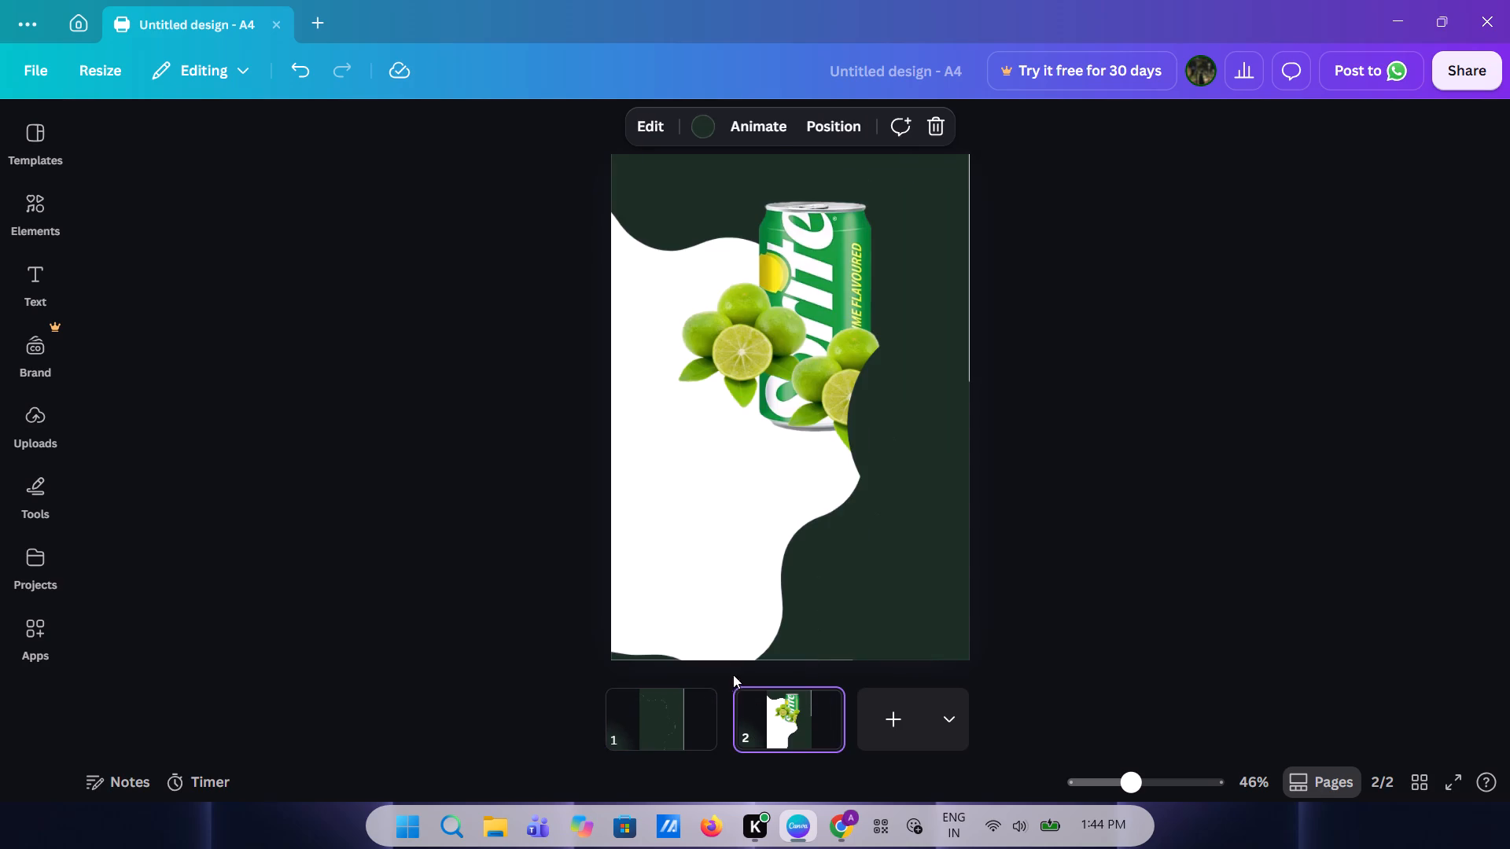
left_click(705, 585)
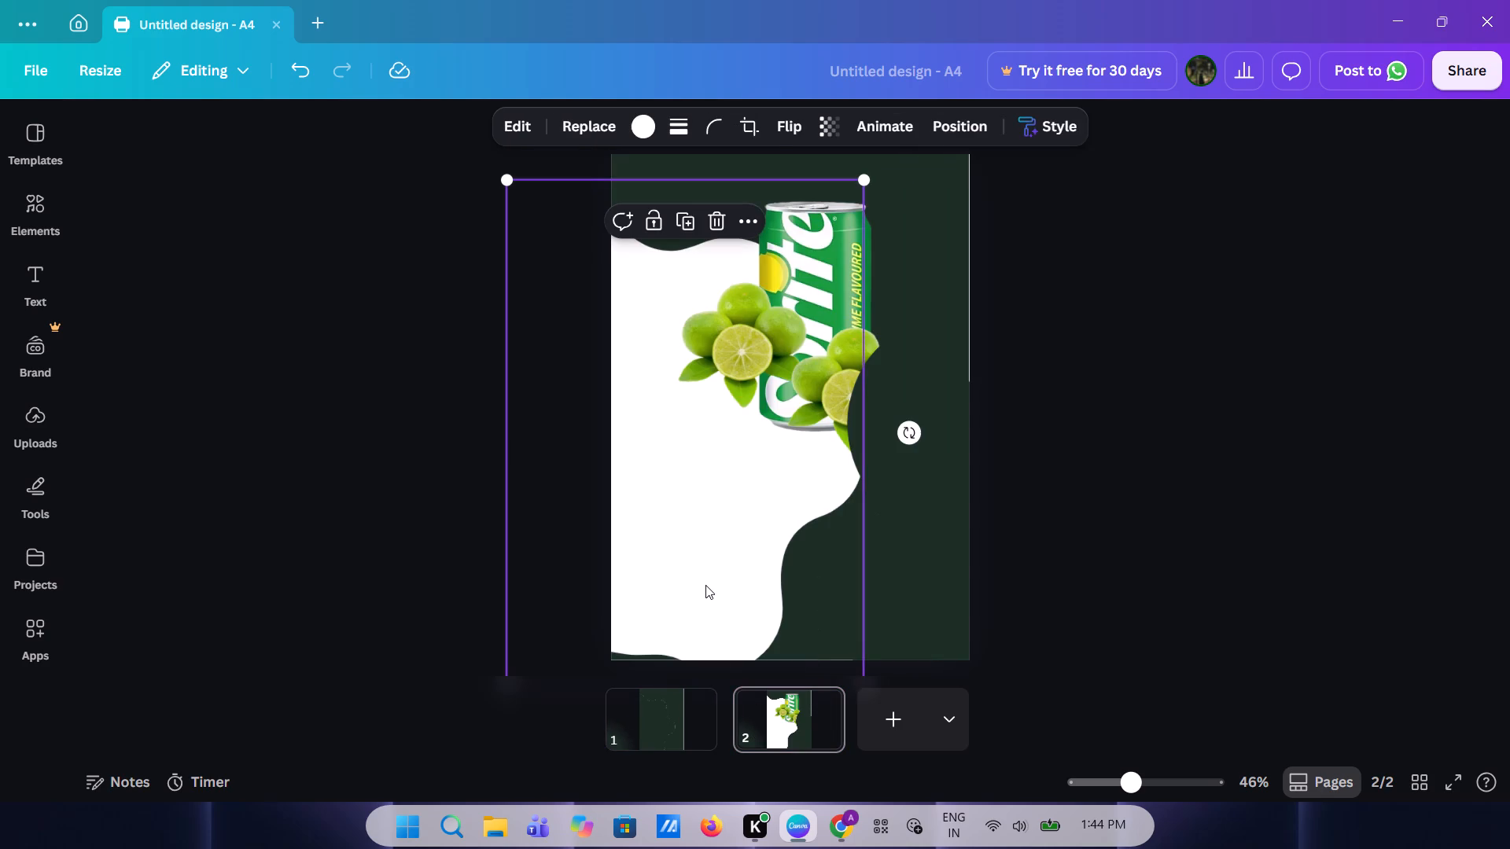
left_click_drag(705, 585, 707, 612)
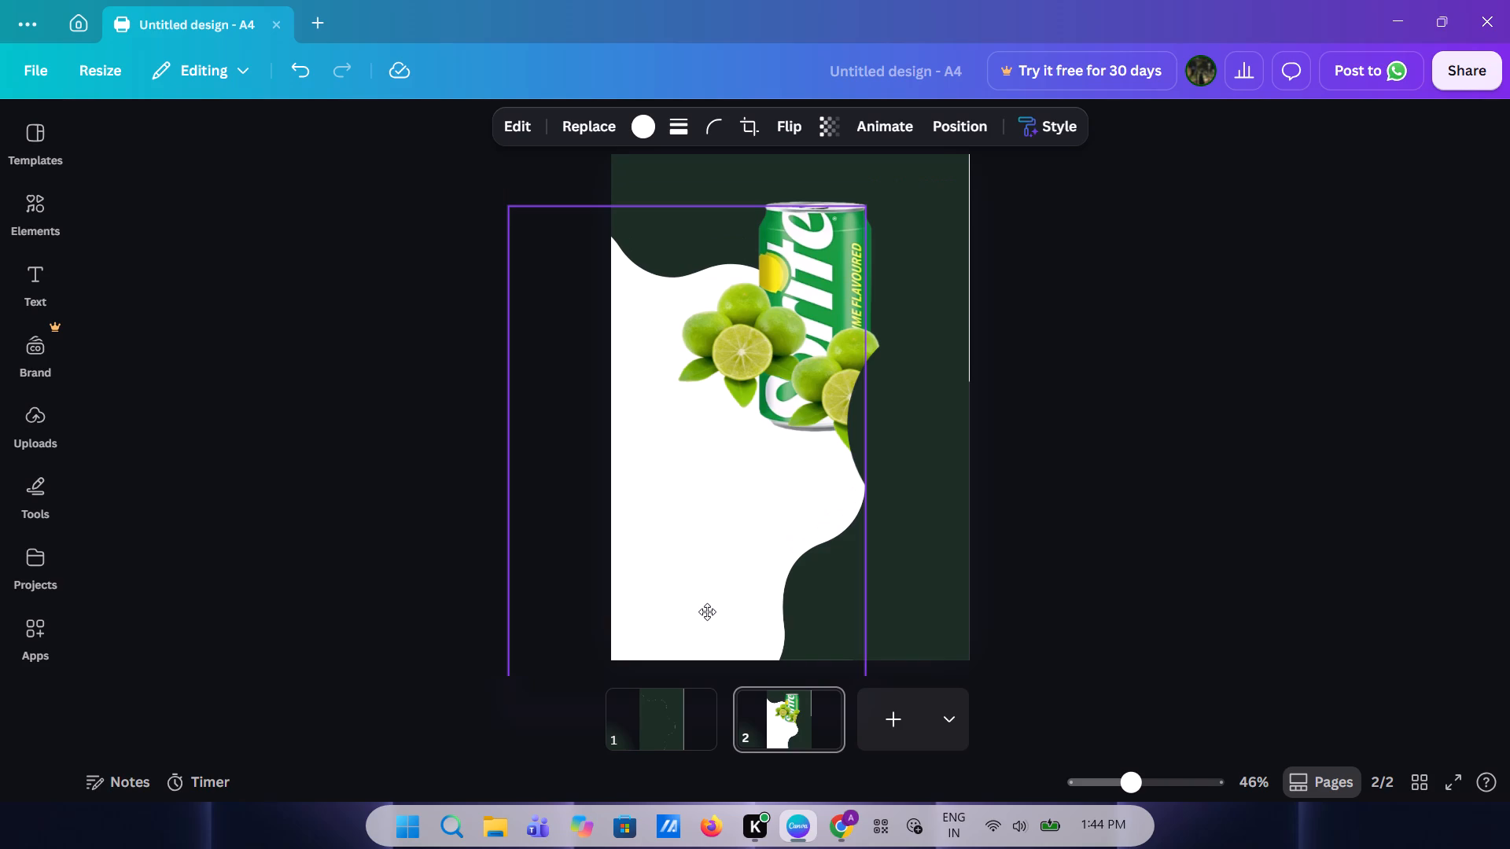
left_click_drag(707, 612, 706, 607)
Move the dark green blob to the lower left of page 2, over the white blob, leaving a wavy white band along its edge.
left_click_drag(919, 507, 697, 440)
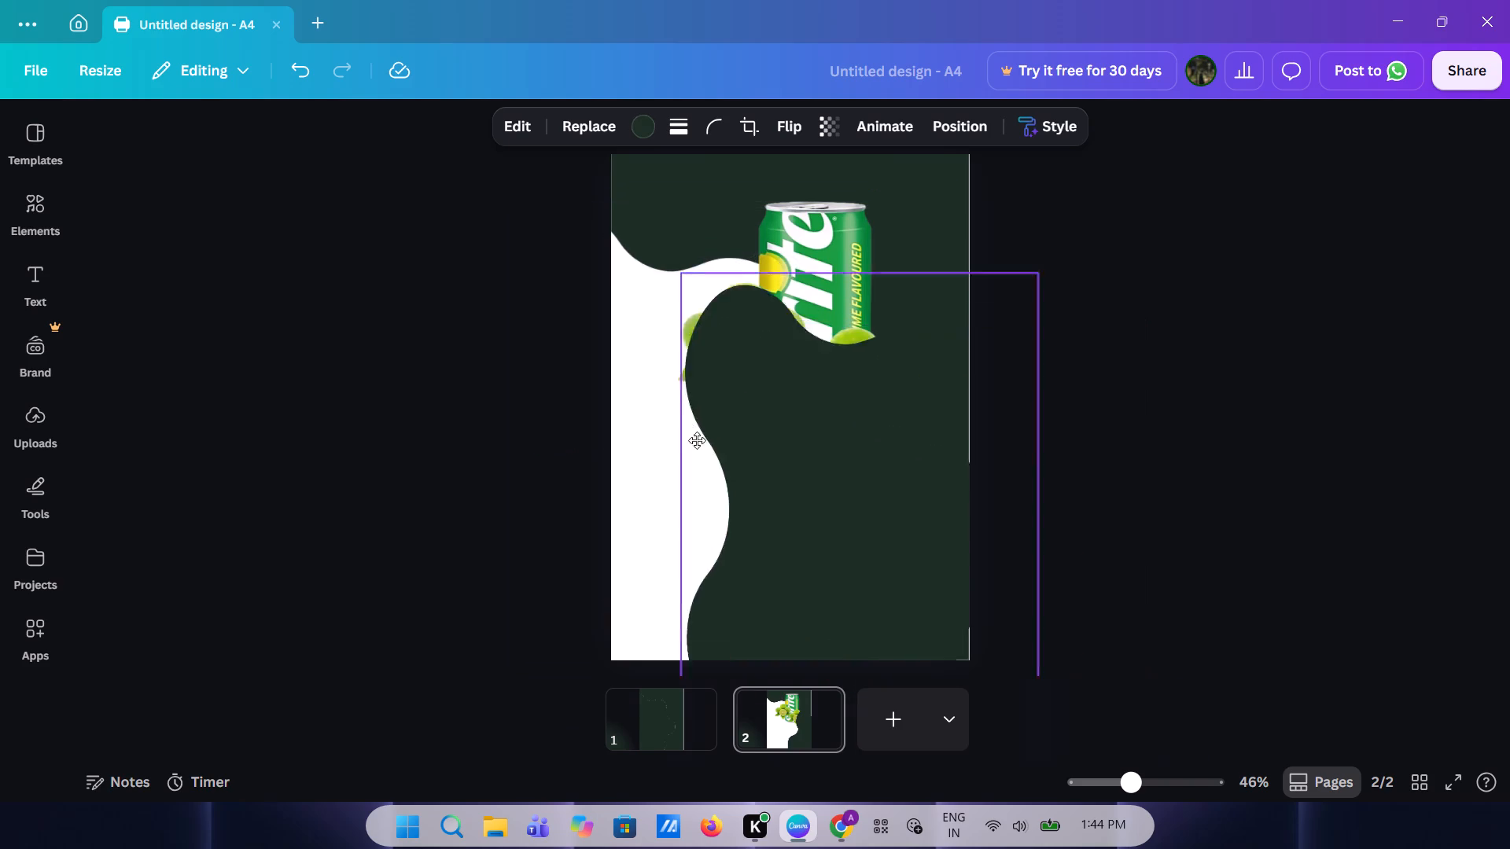
left_click_drag(697, 440, 585, 374)
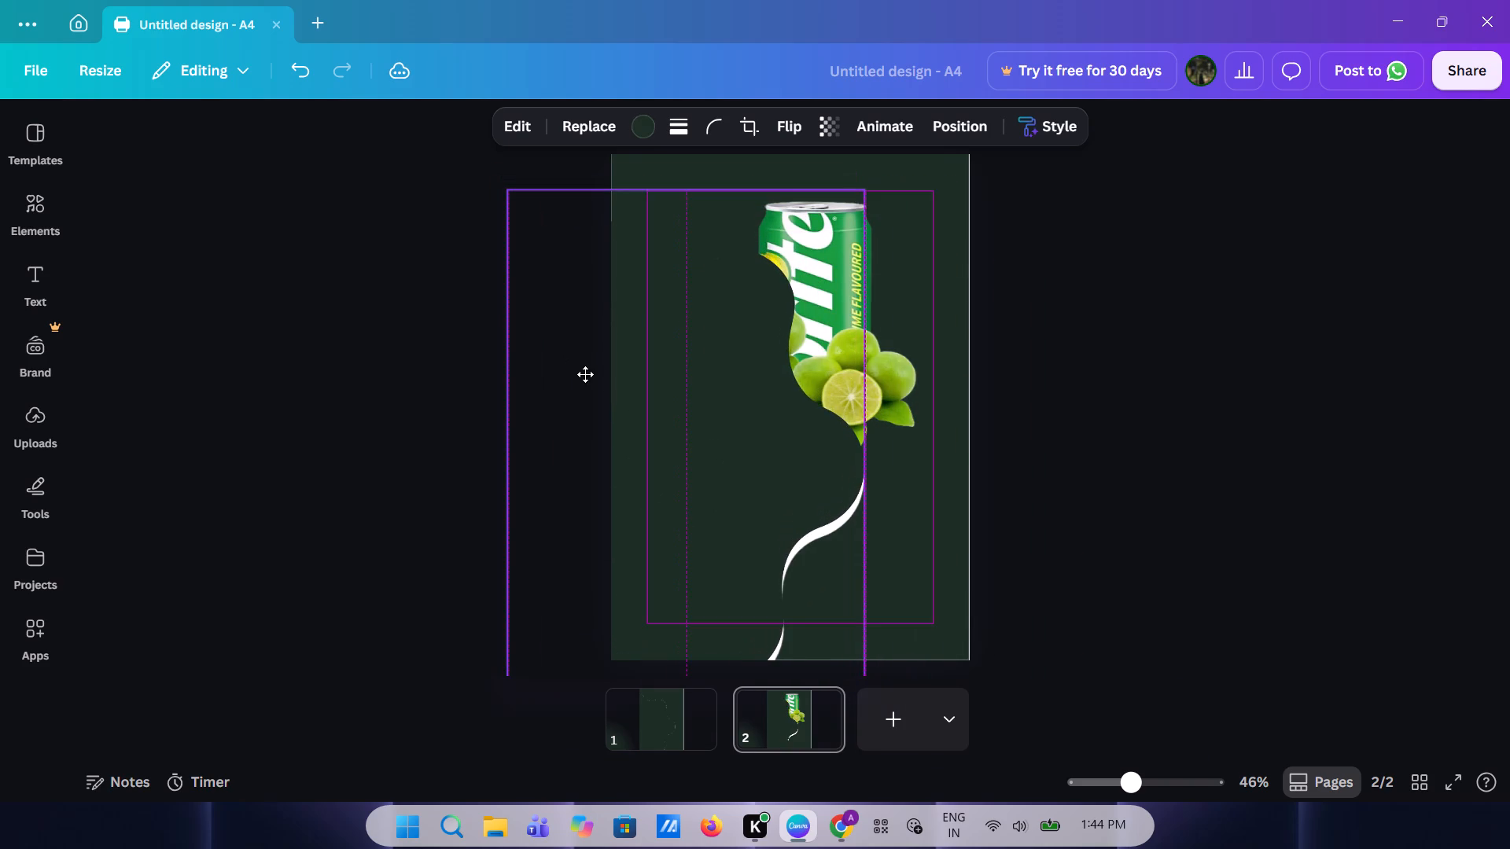
left_click_drag(585, 374, 584, 382)
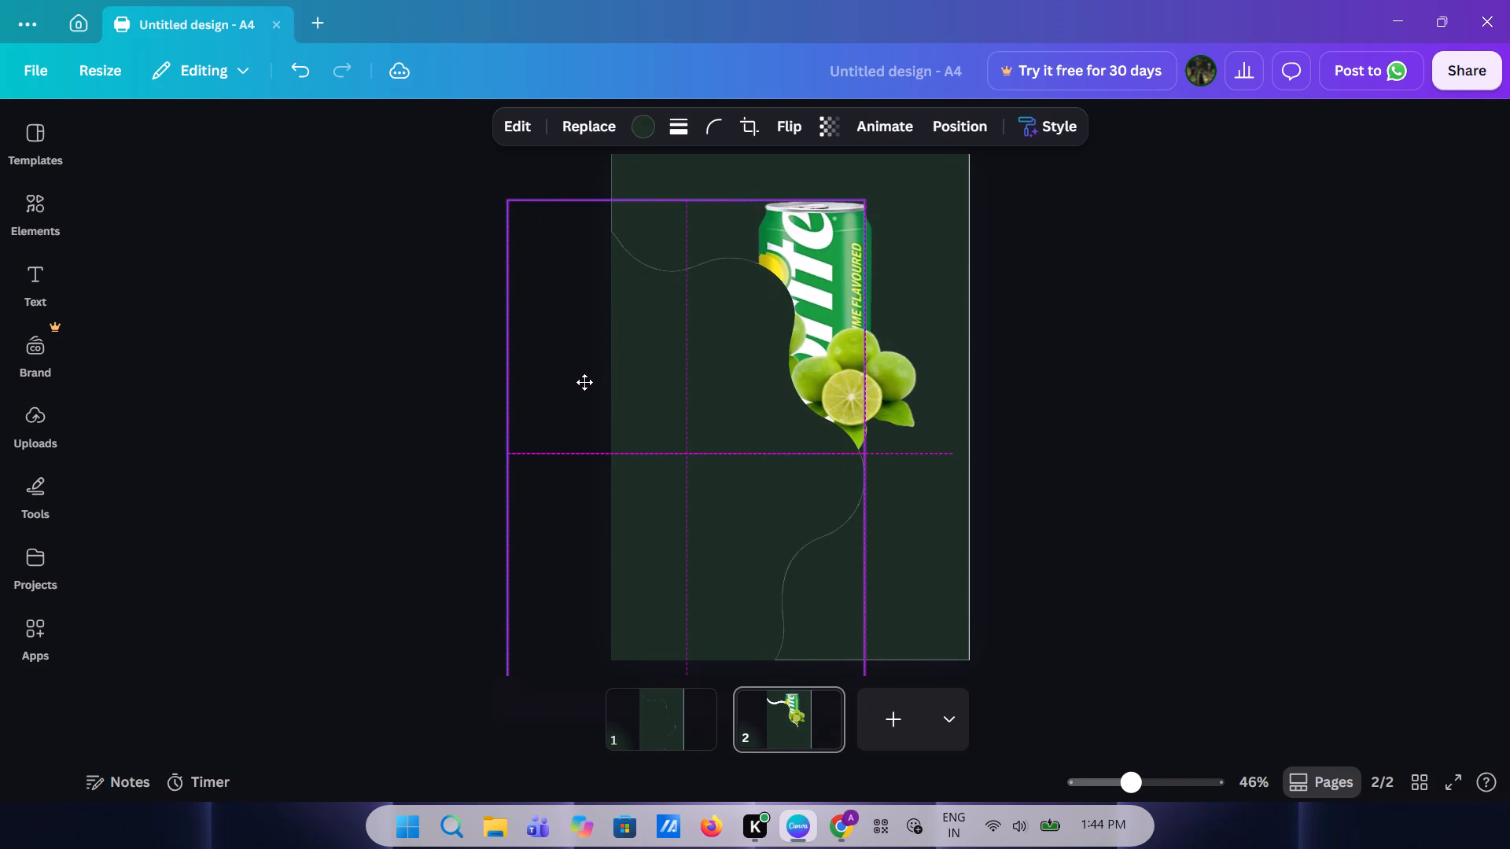
left_click_drag(584, 382, 517, 429)
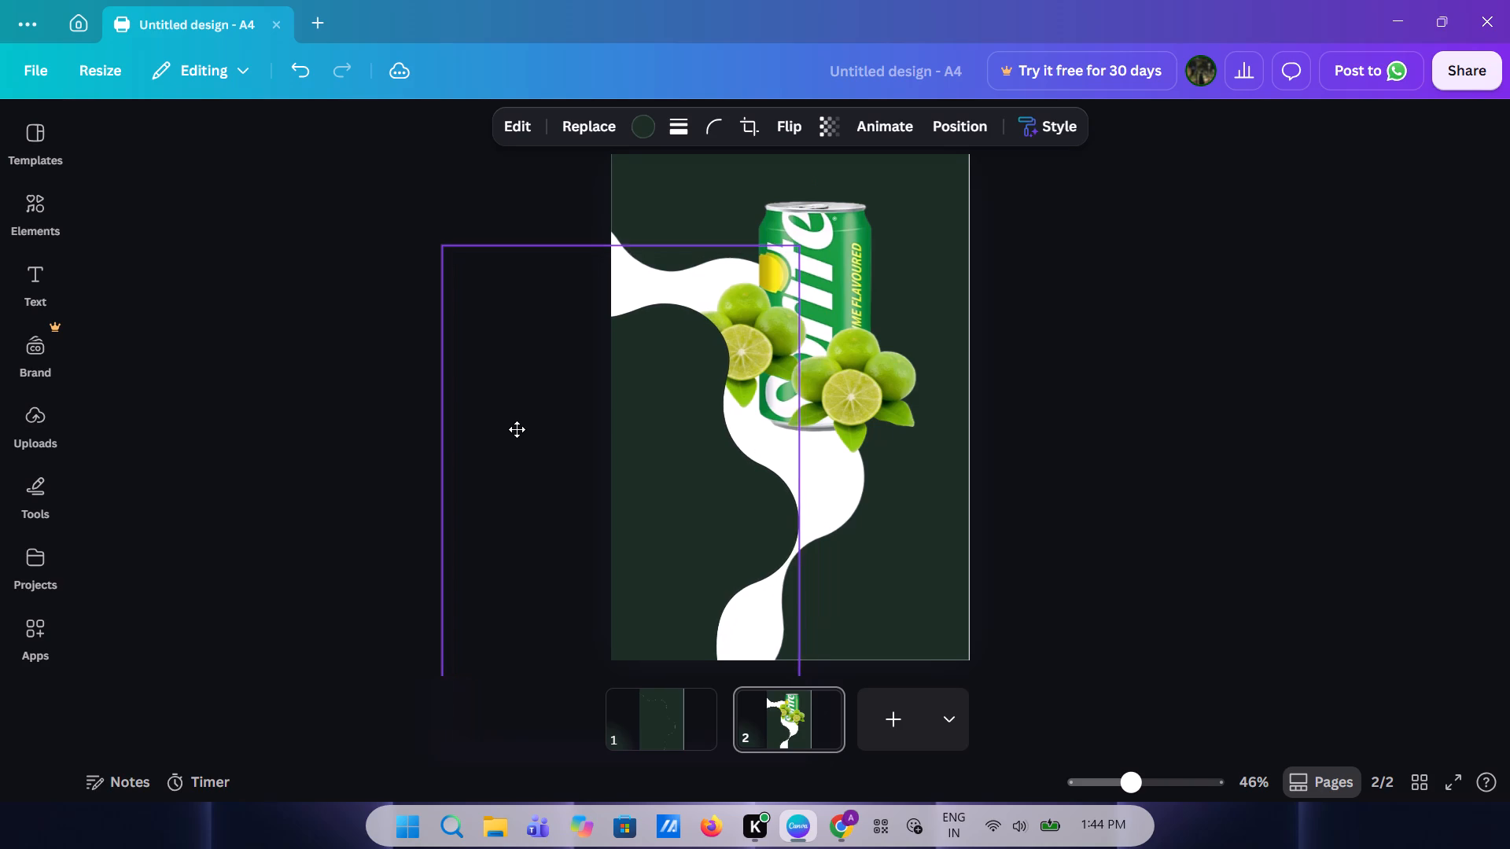
left_click_drag(517, 429, 523, 432)
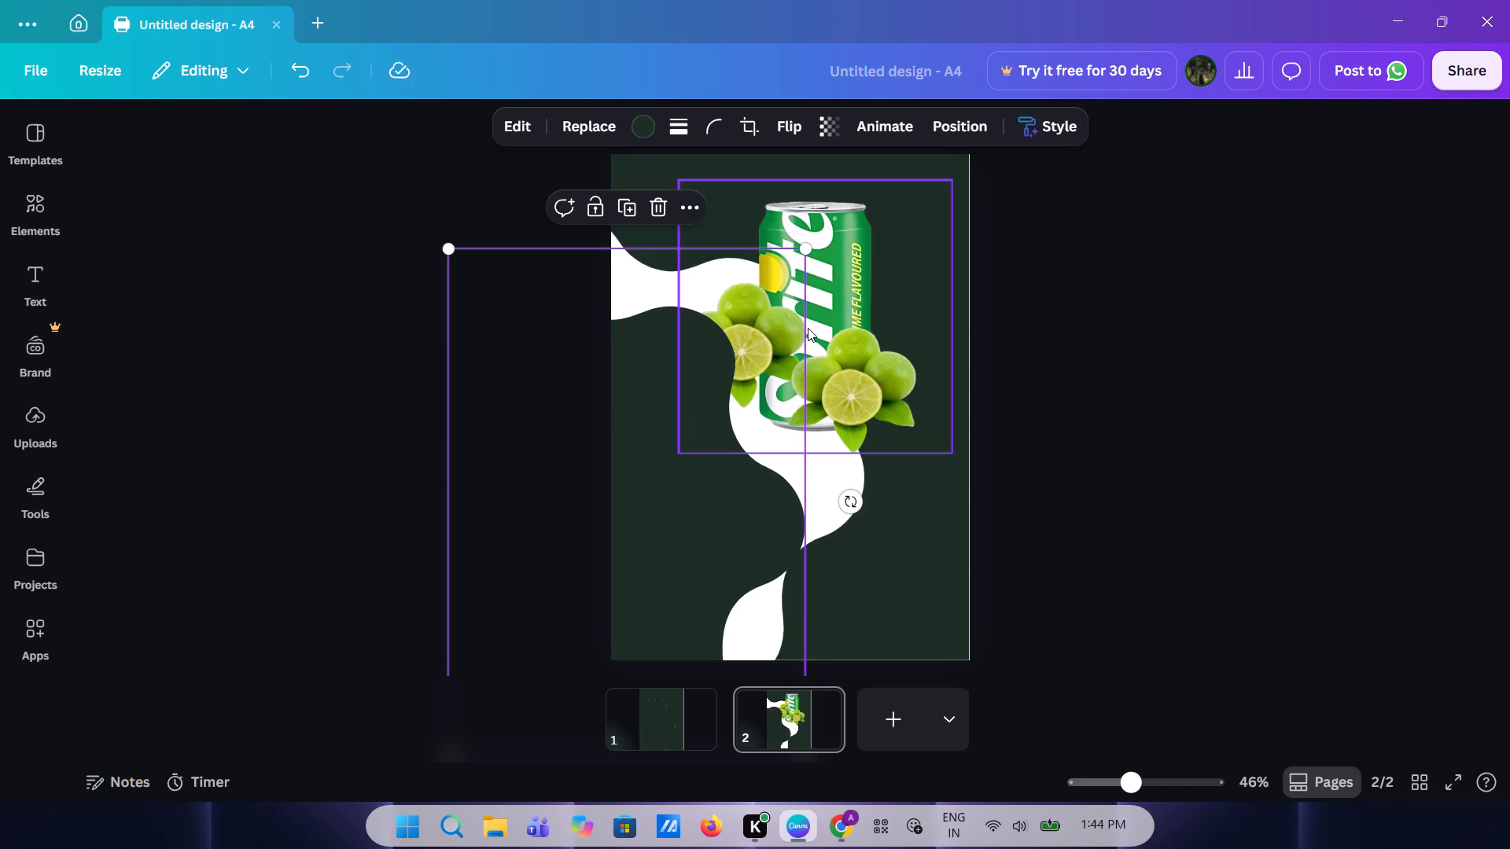
Shift the can-and-limes group left and slightly down on page 2, partly behind the dark green blob.
left_click_drag(825, 320, 752, 359)
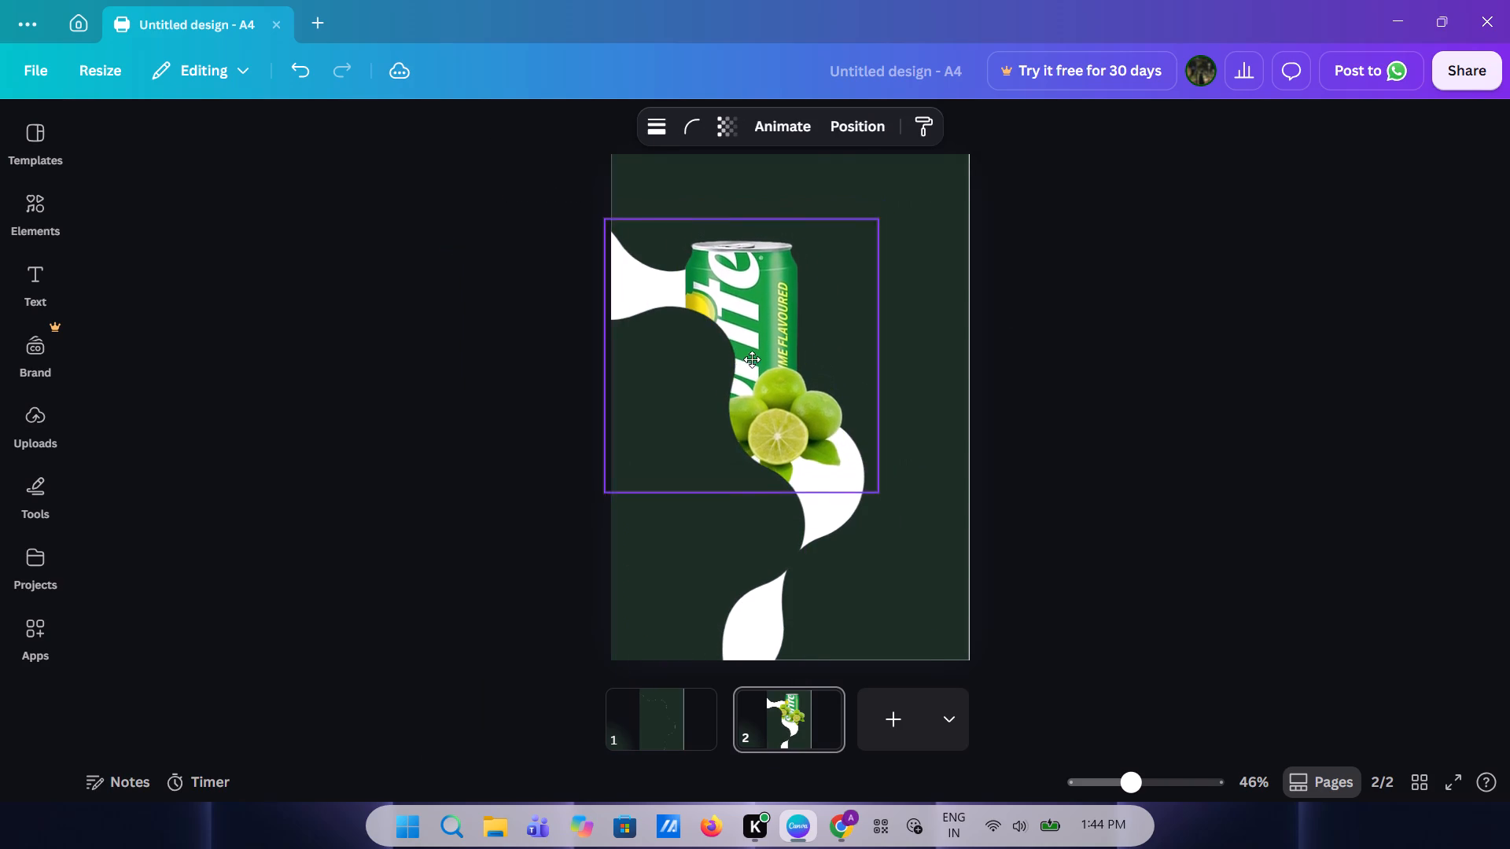
left_click_drag(752, 359, 750, 361)
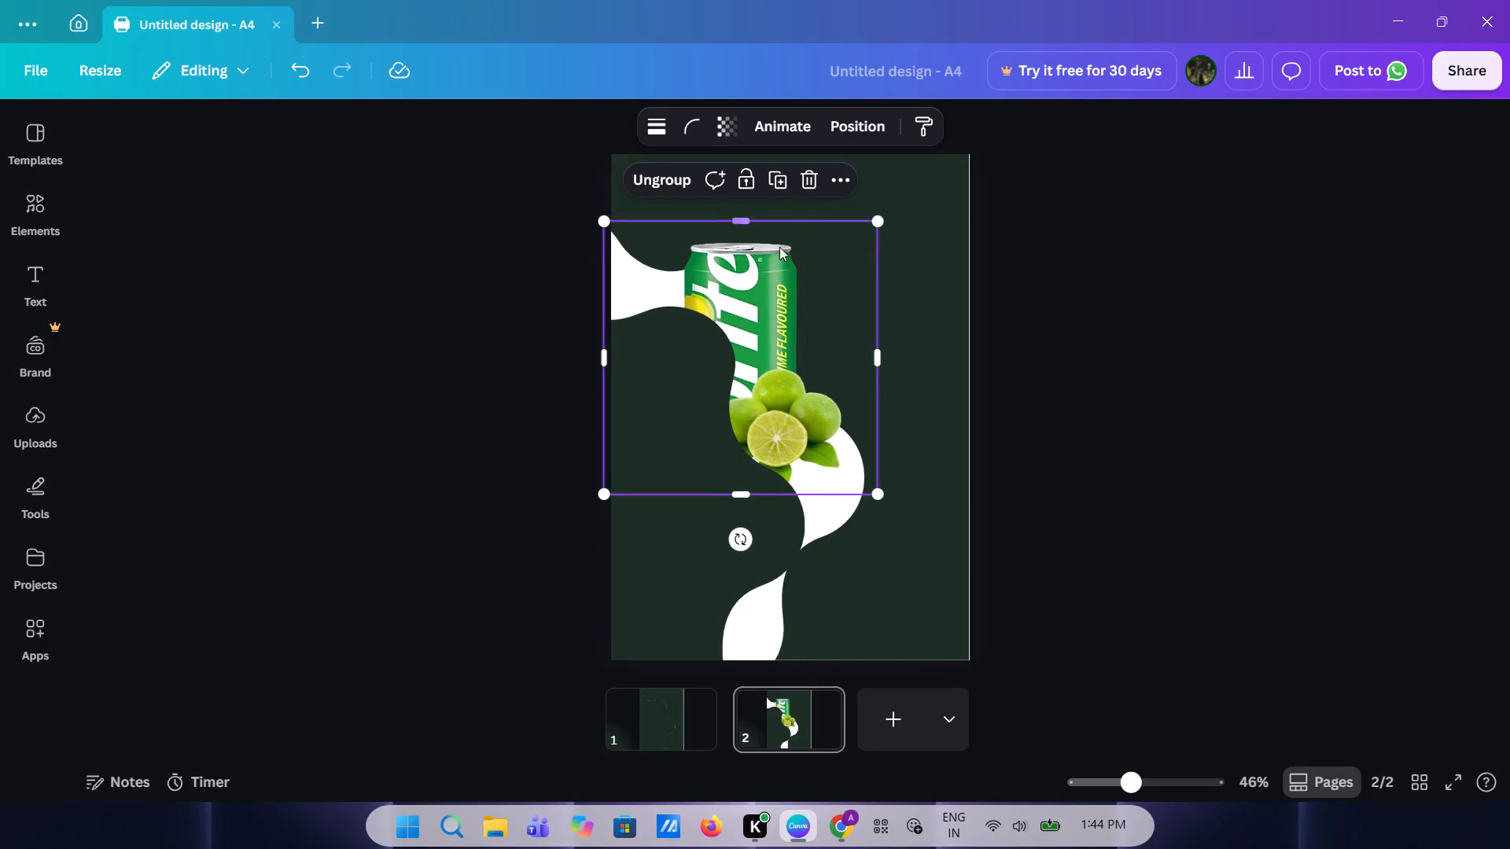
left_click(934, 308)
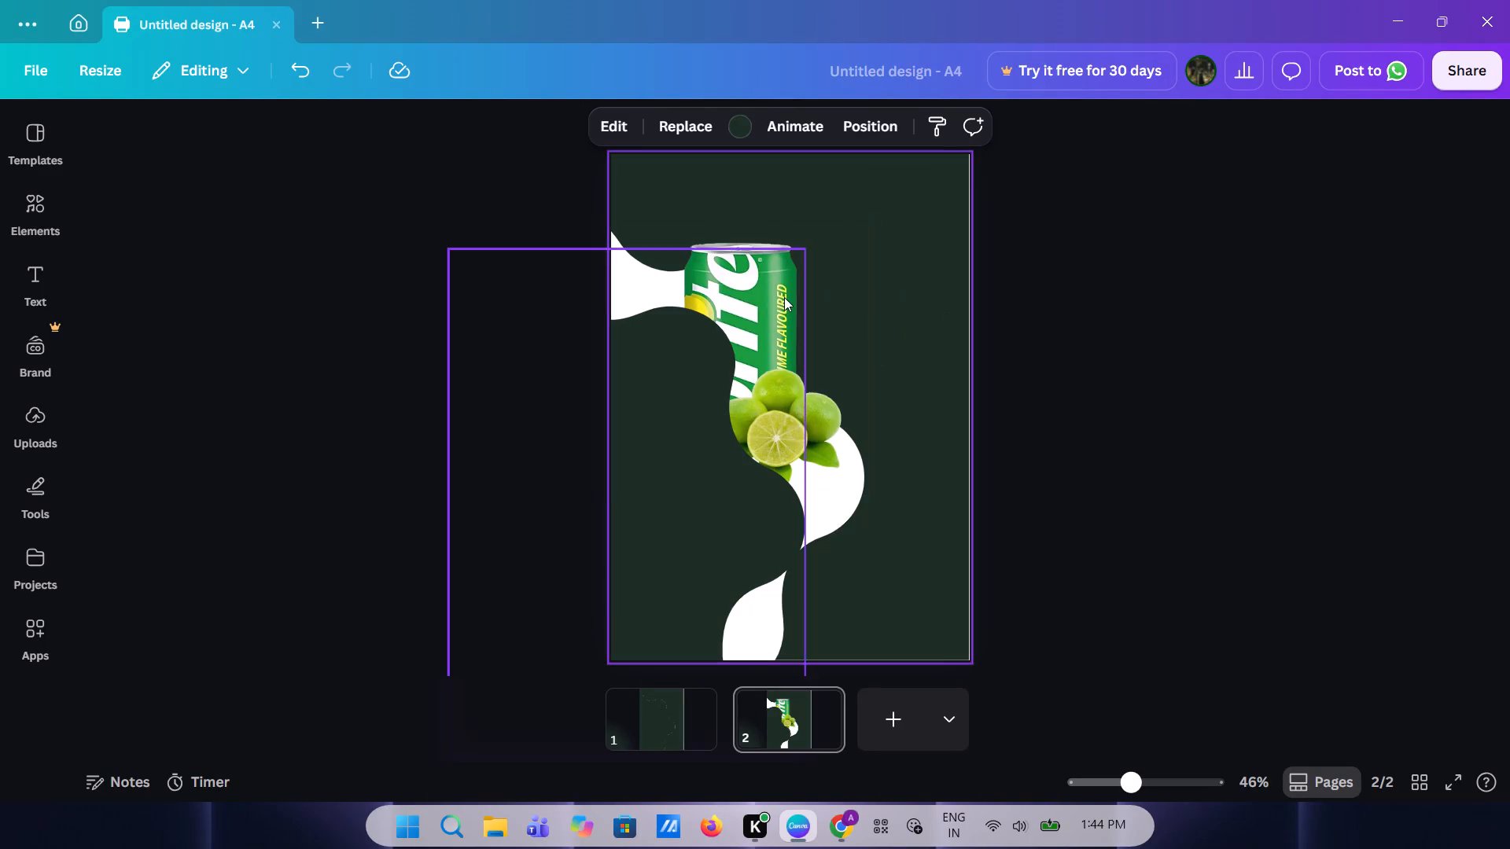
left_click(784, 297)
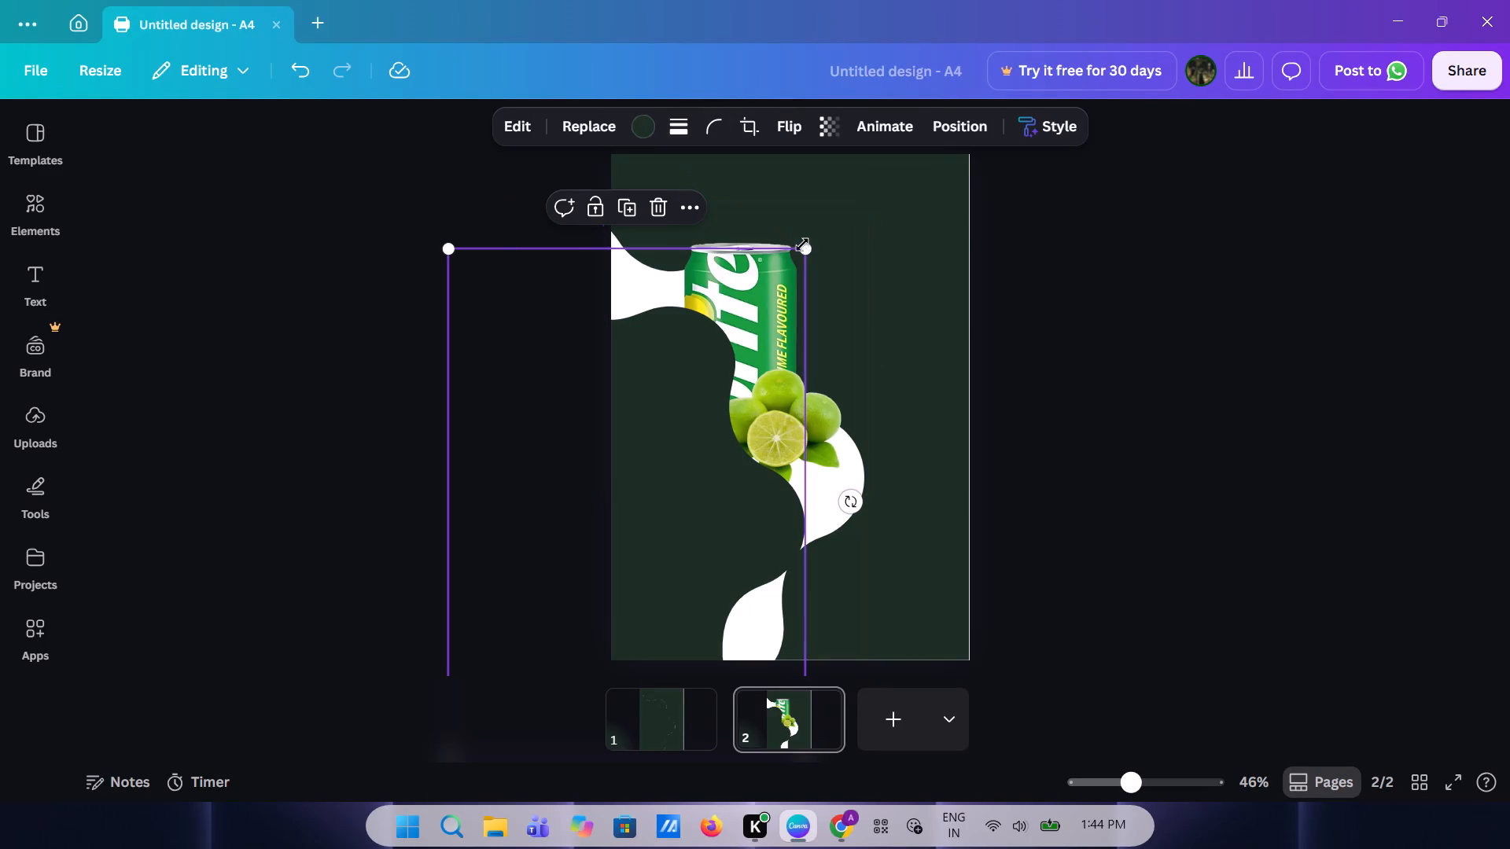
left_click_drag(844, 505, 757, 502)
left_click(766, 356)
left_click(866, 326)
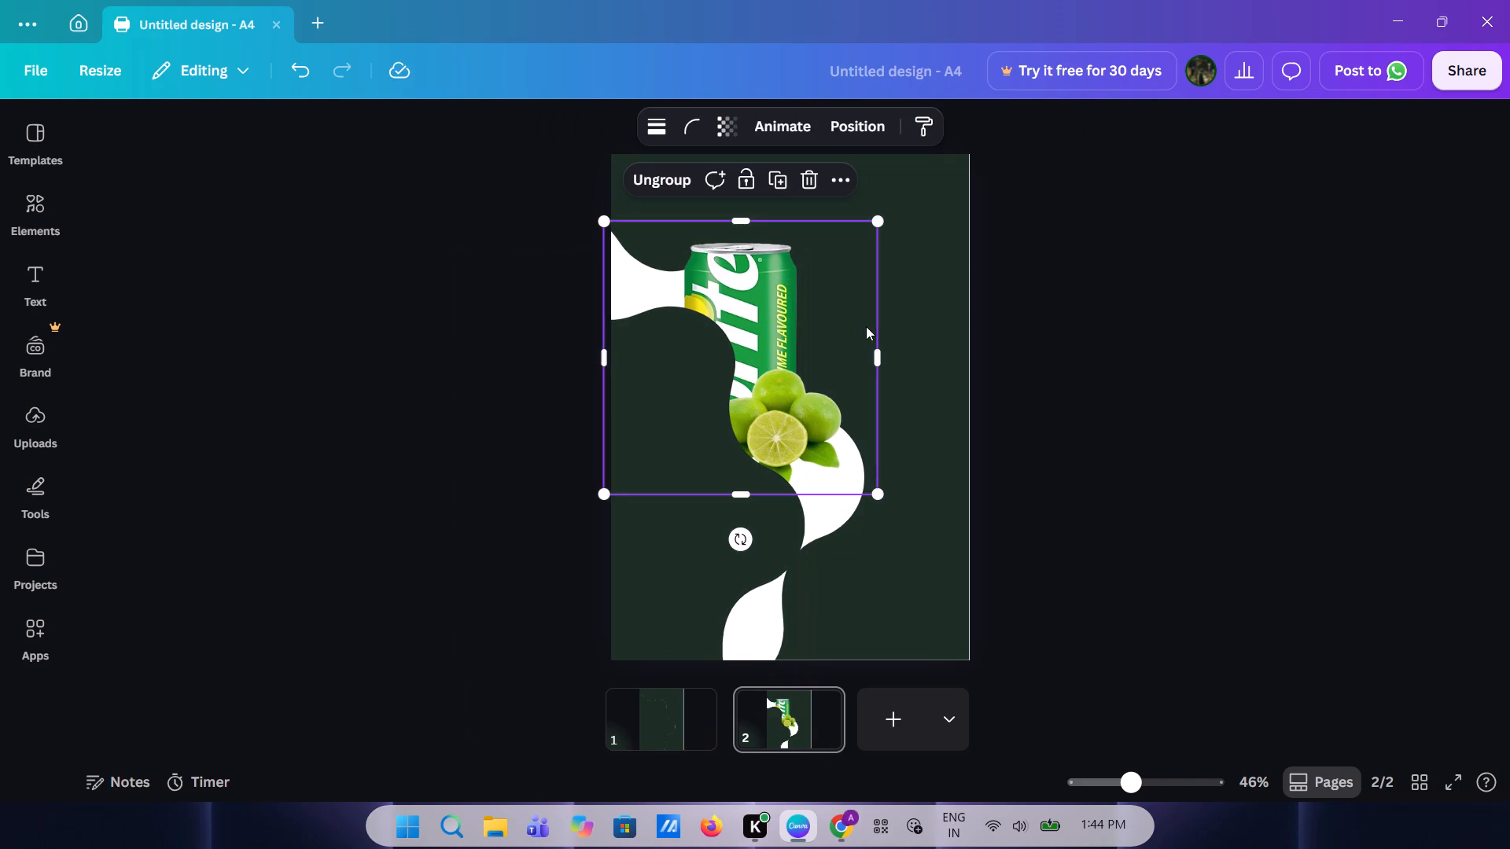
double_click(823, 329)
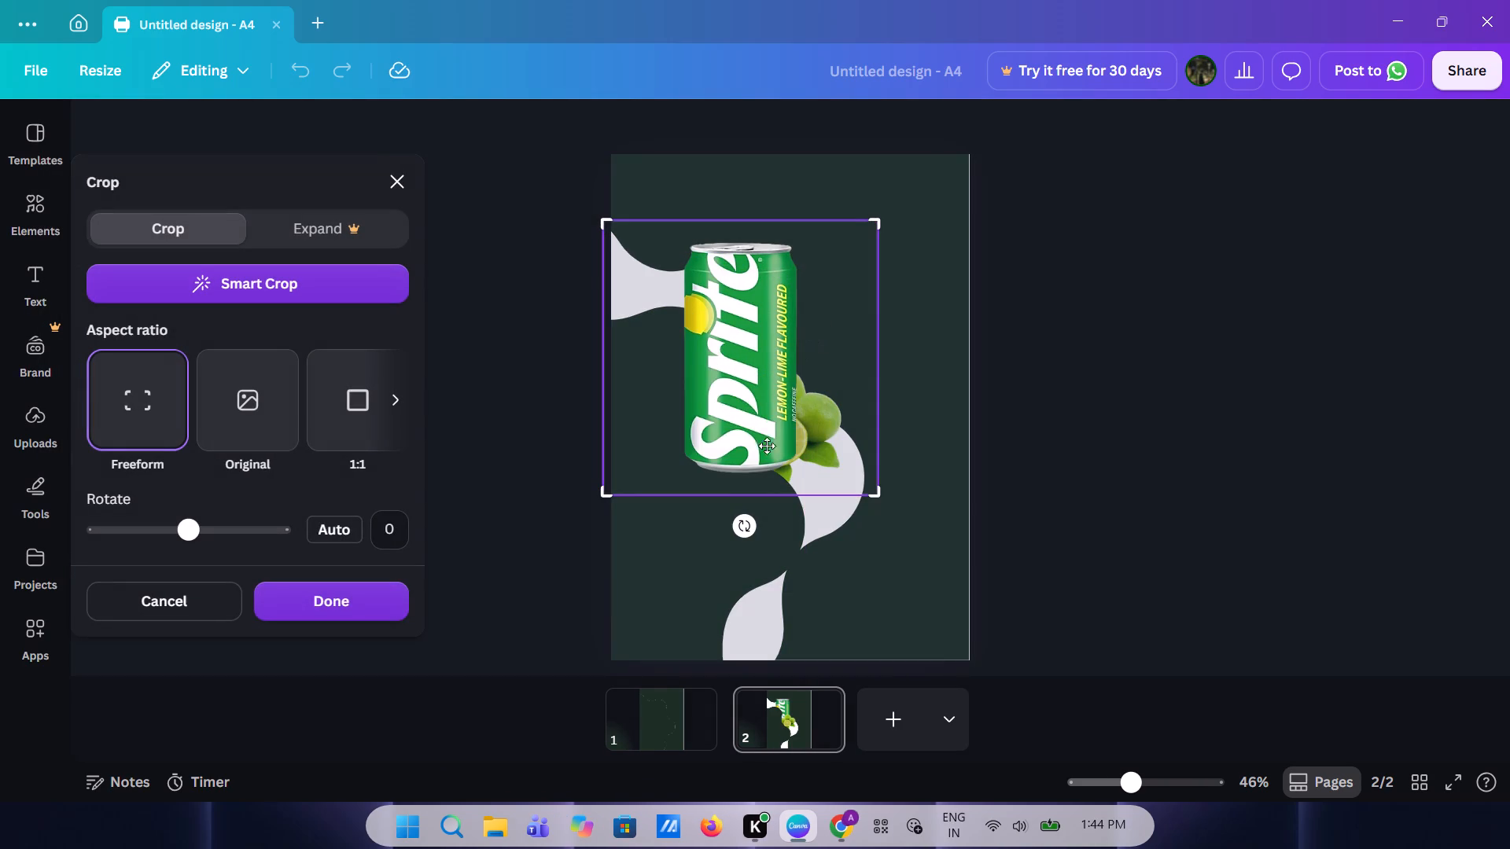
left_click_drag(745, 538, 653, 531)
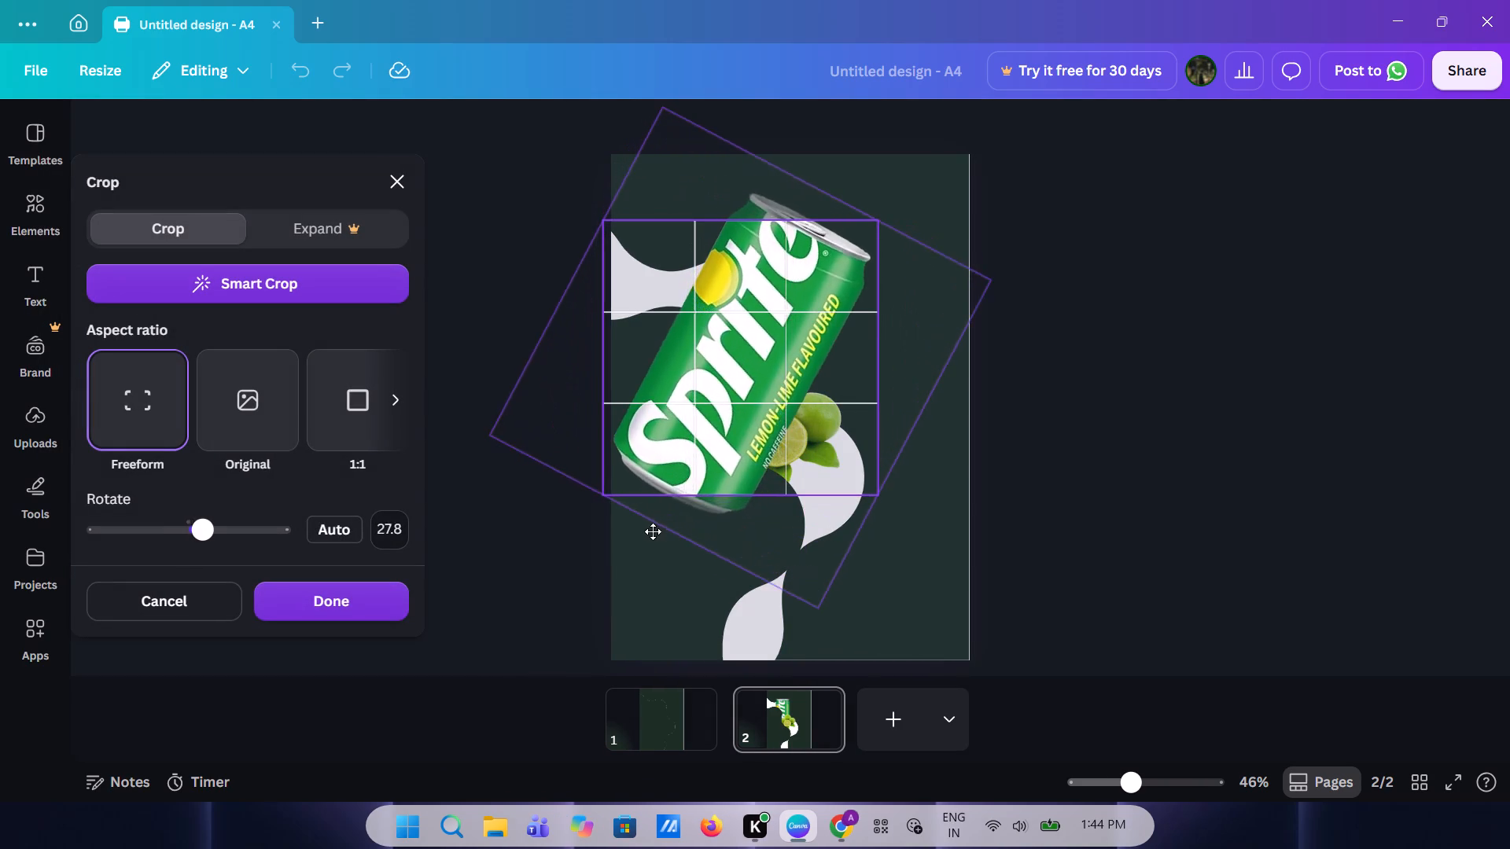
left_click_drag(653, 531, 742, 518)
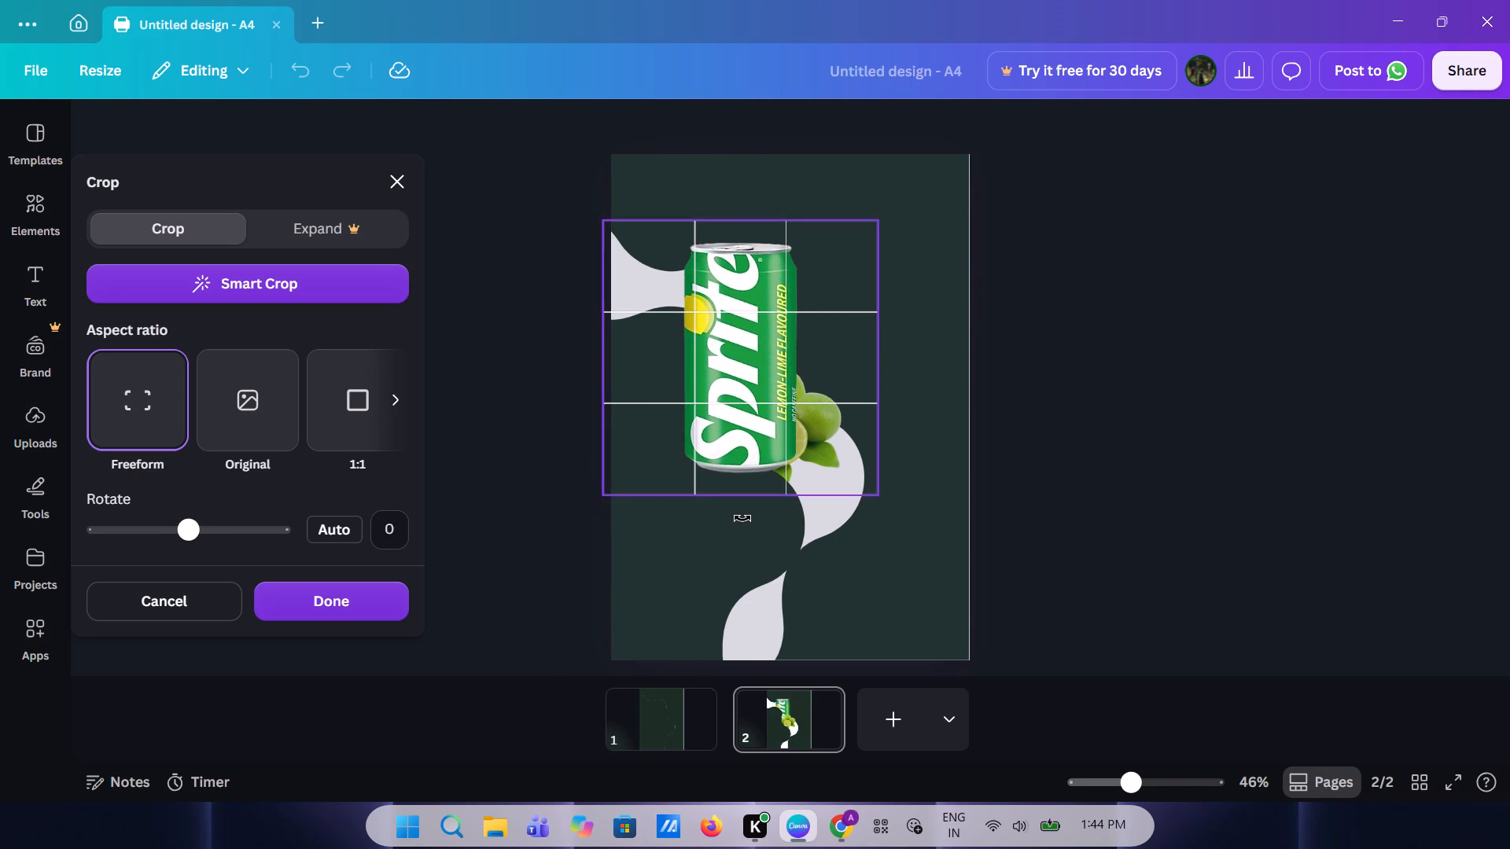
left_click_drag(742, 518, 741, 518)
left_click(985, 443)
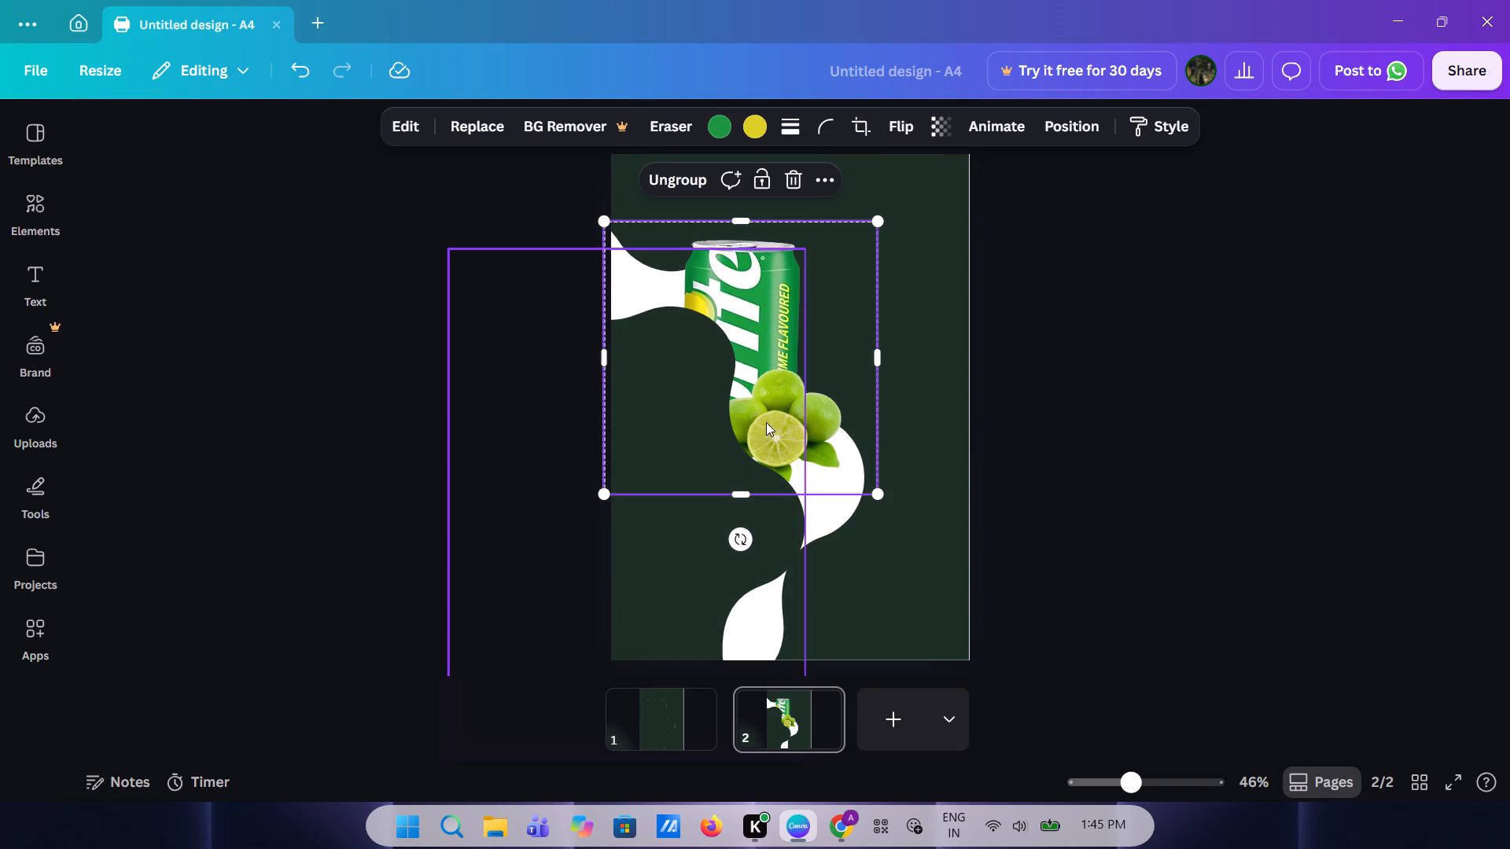
Tilt the Sprite can clockwise within its group so it leans to the right, leaving the limes upright.
left_click_drag(738, 534, 650, 531)
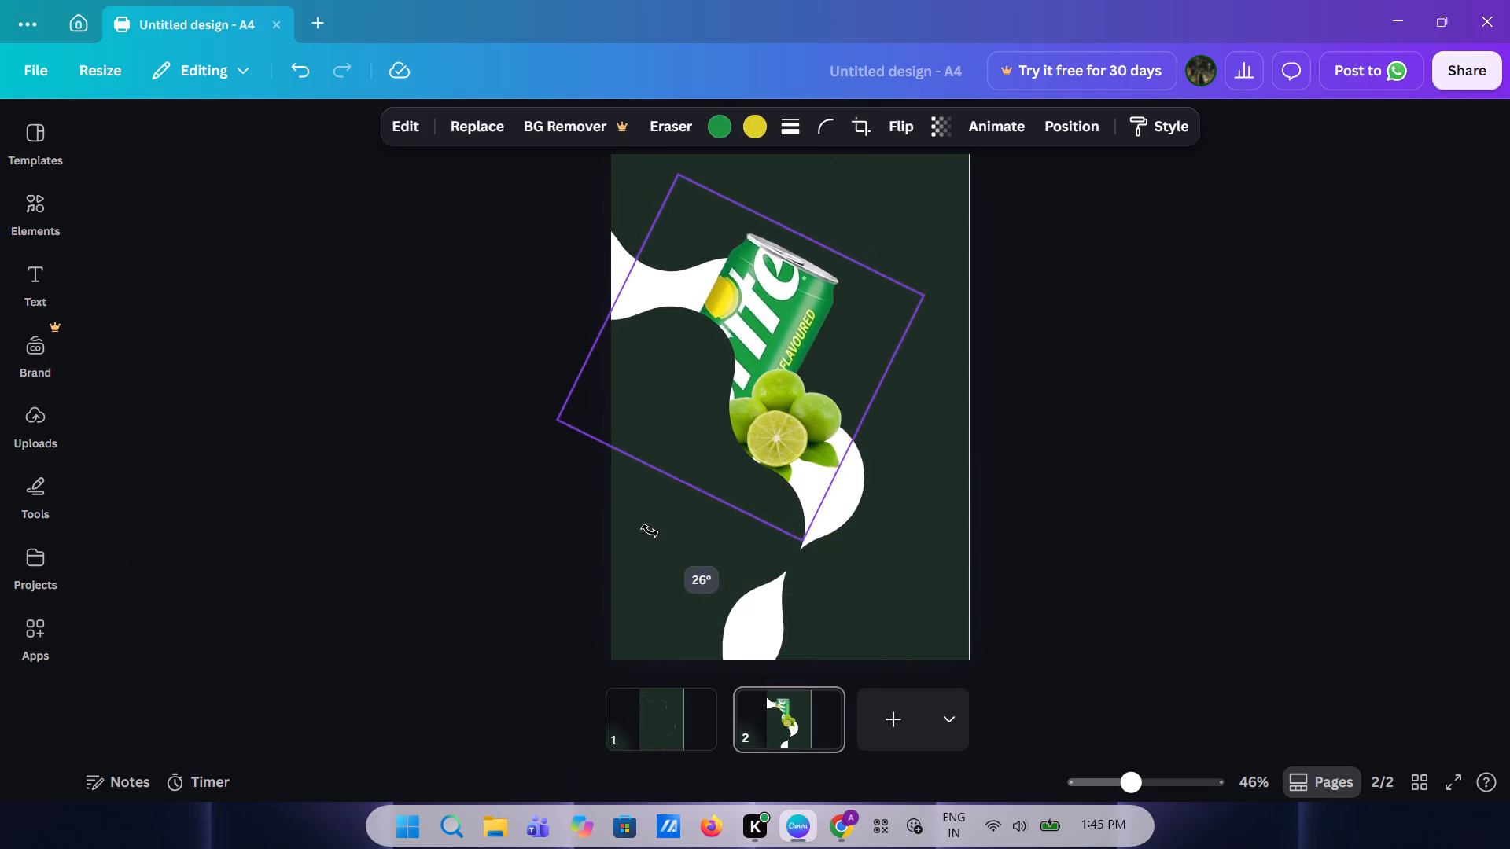
left_click_drag(650, 531, 642, 529)
Move the can-and-limes group right on page 2 and enlarge it, centring it over the white band.
left_click(761, 377)
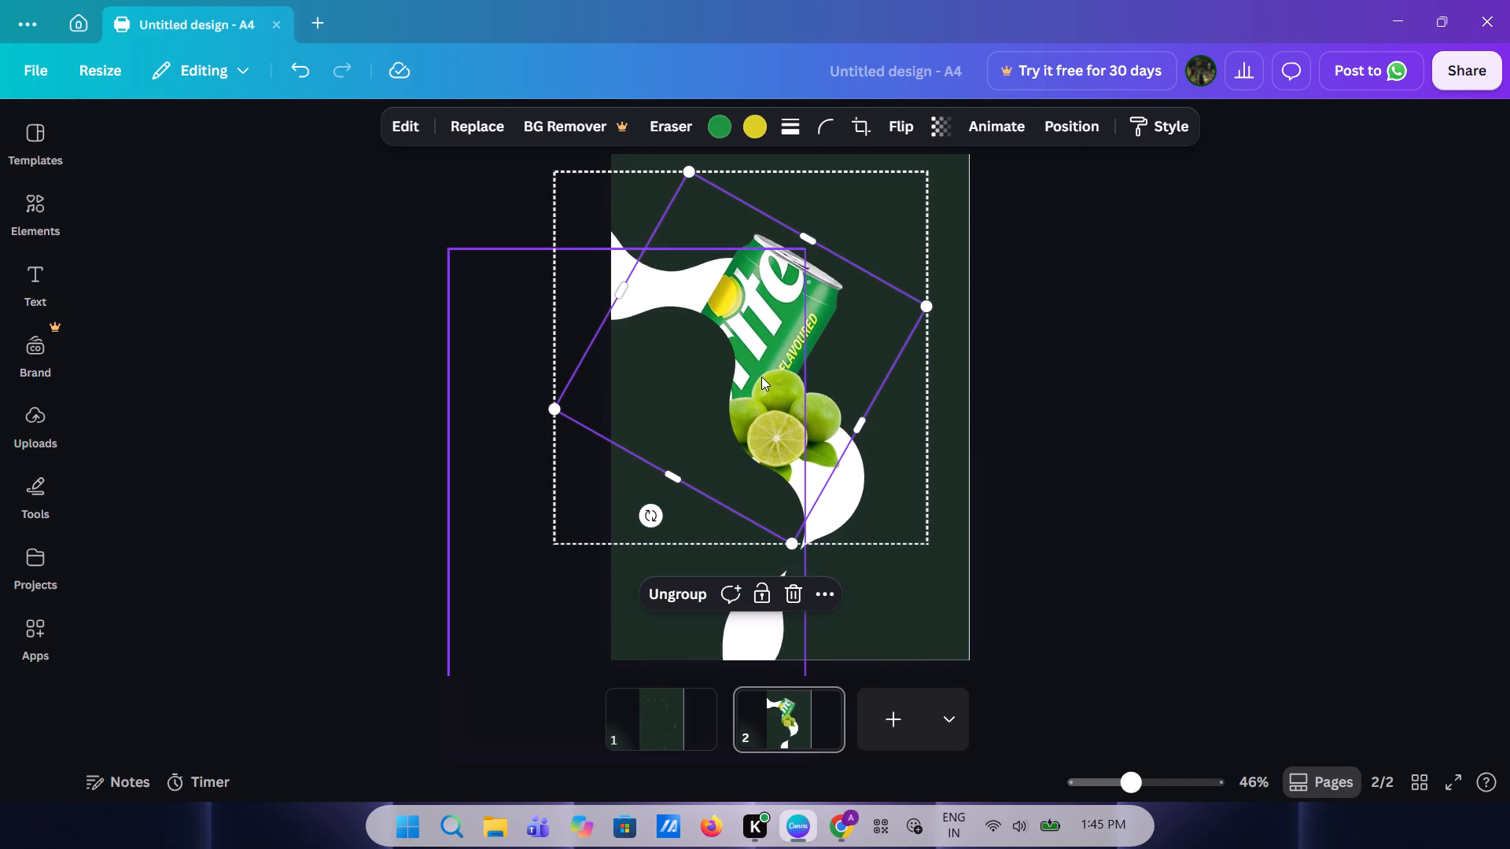
left_click_drag(832, 336, 874, 356)
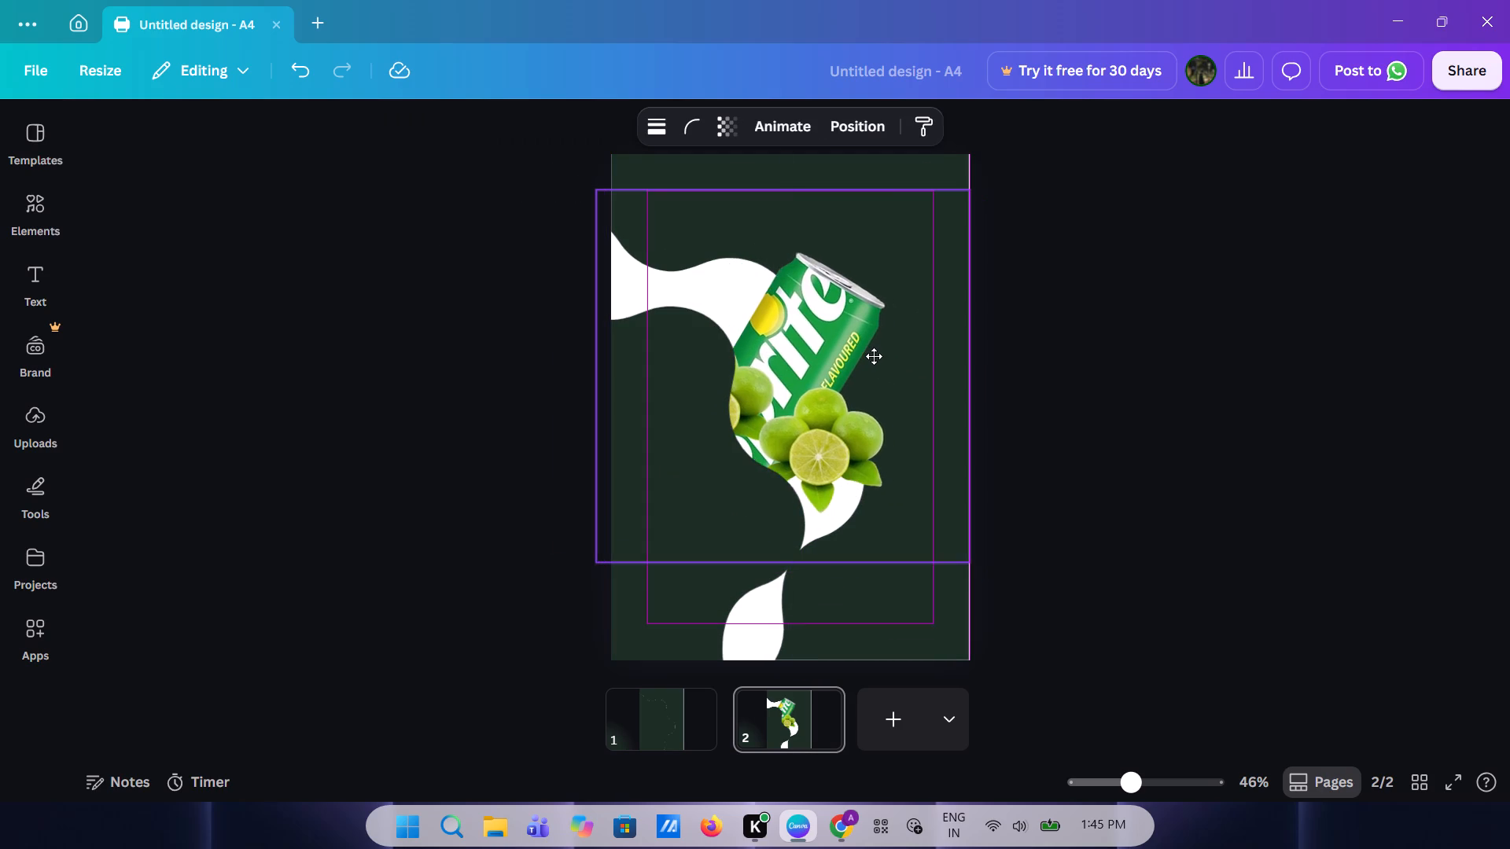
left_click_drag(874, 356, 874, 340)
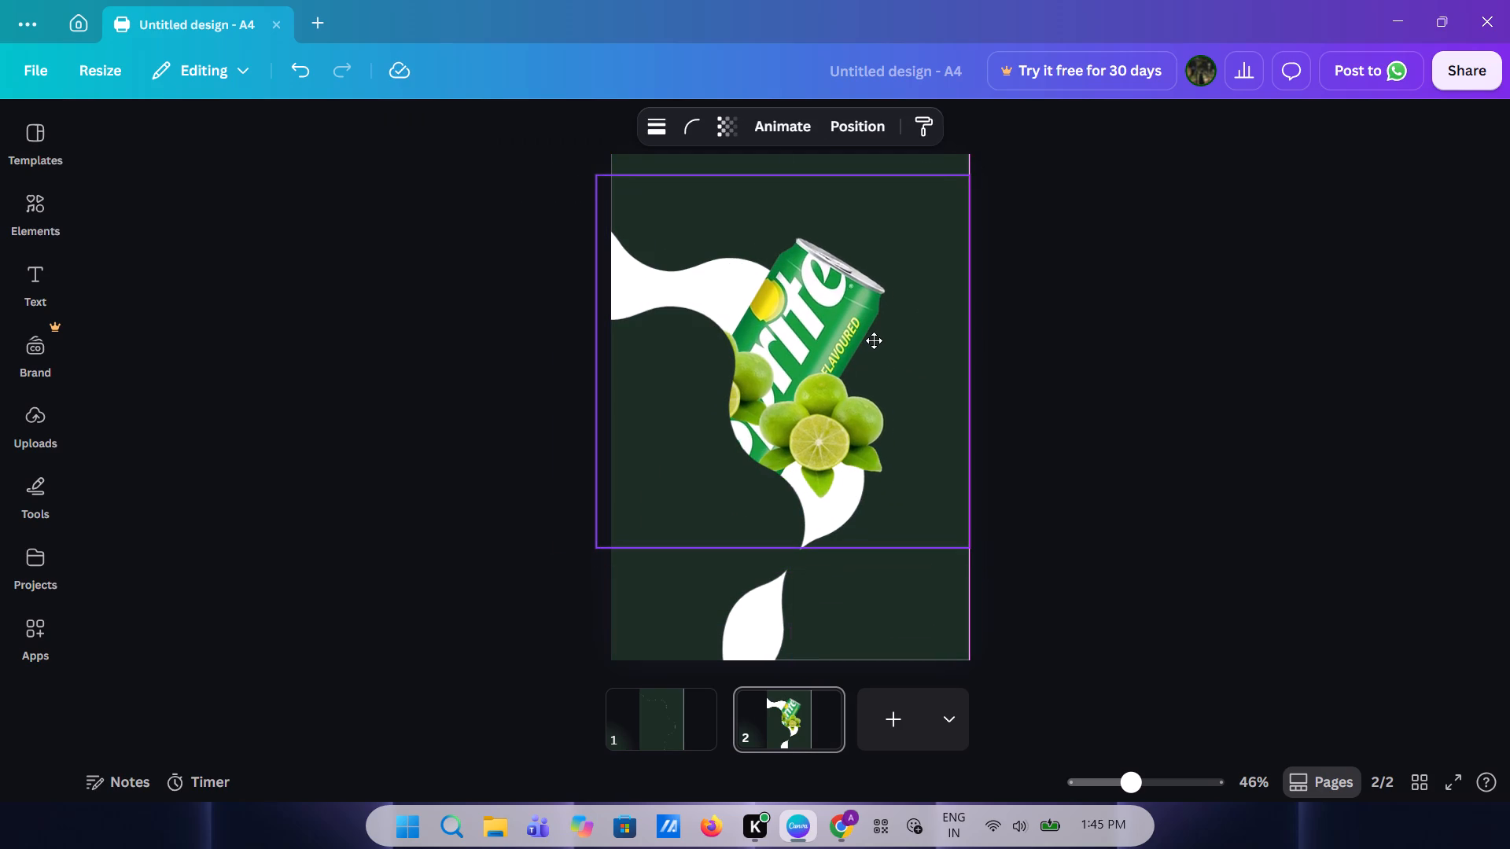
left_click_drag(874, 340, 884, 330)
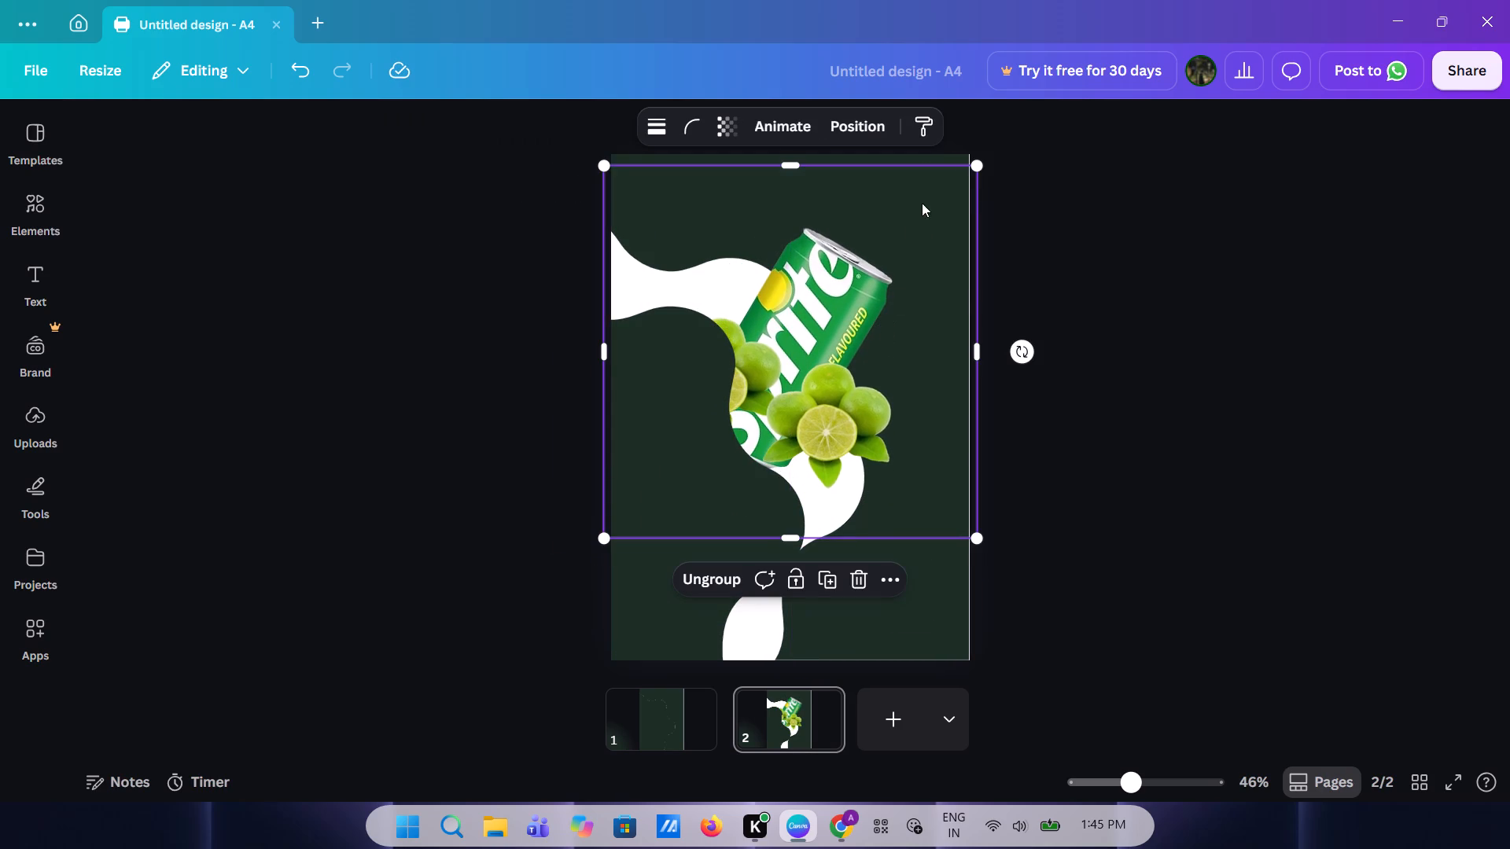
left_click_drag(975, 171, 1041, 145)
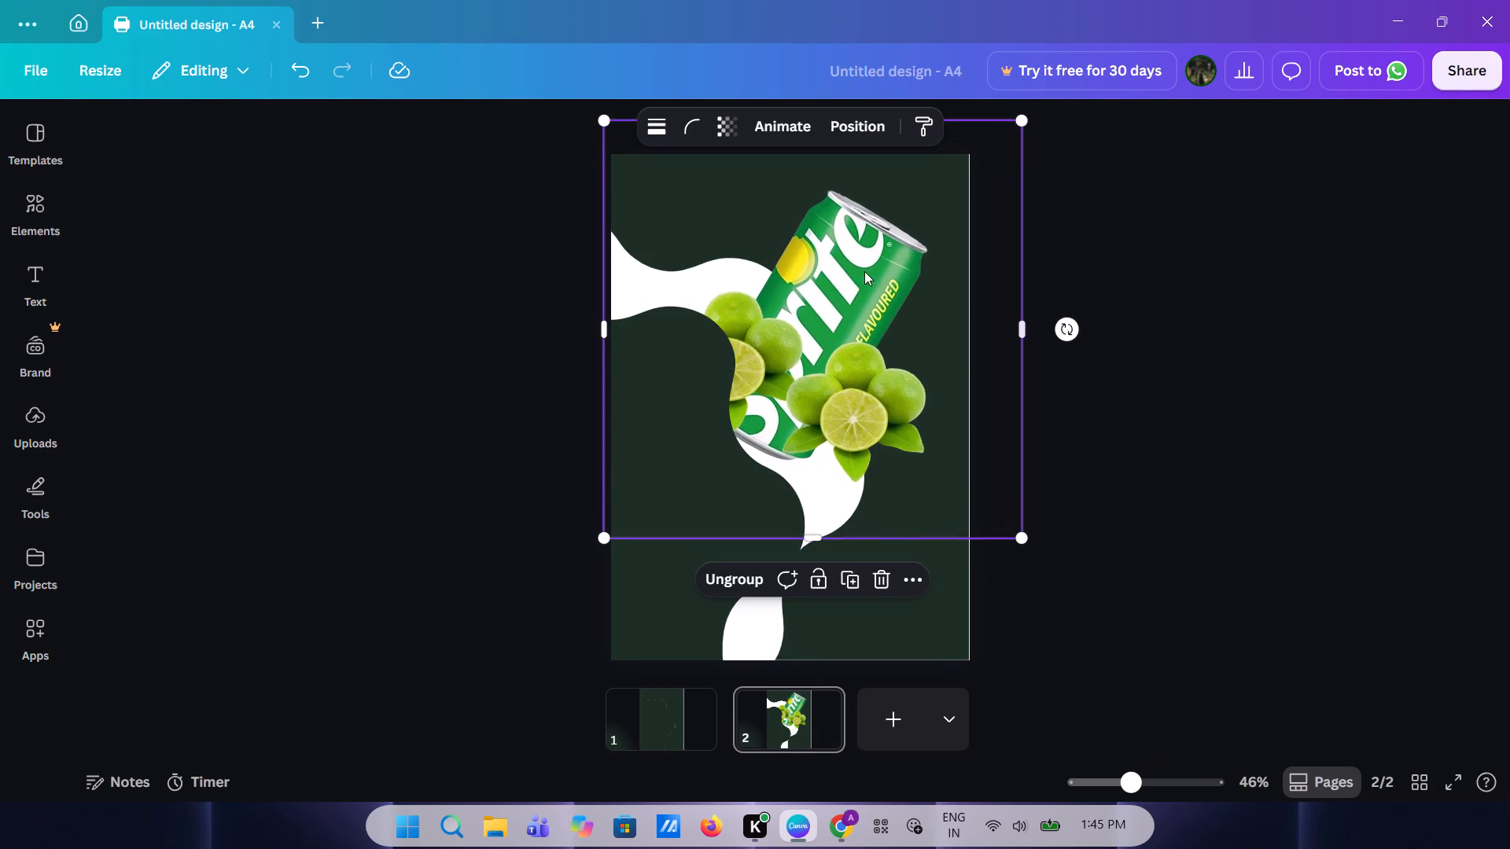
left_click_drag(816, 359, 800, 395)
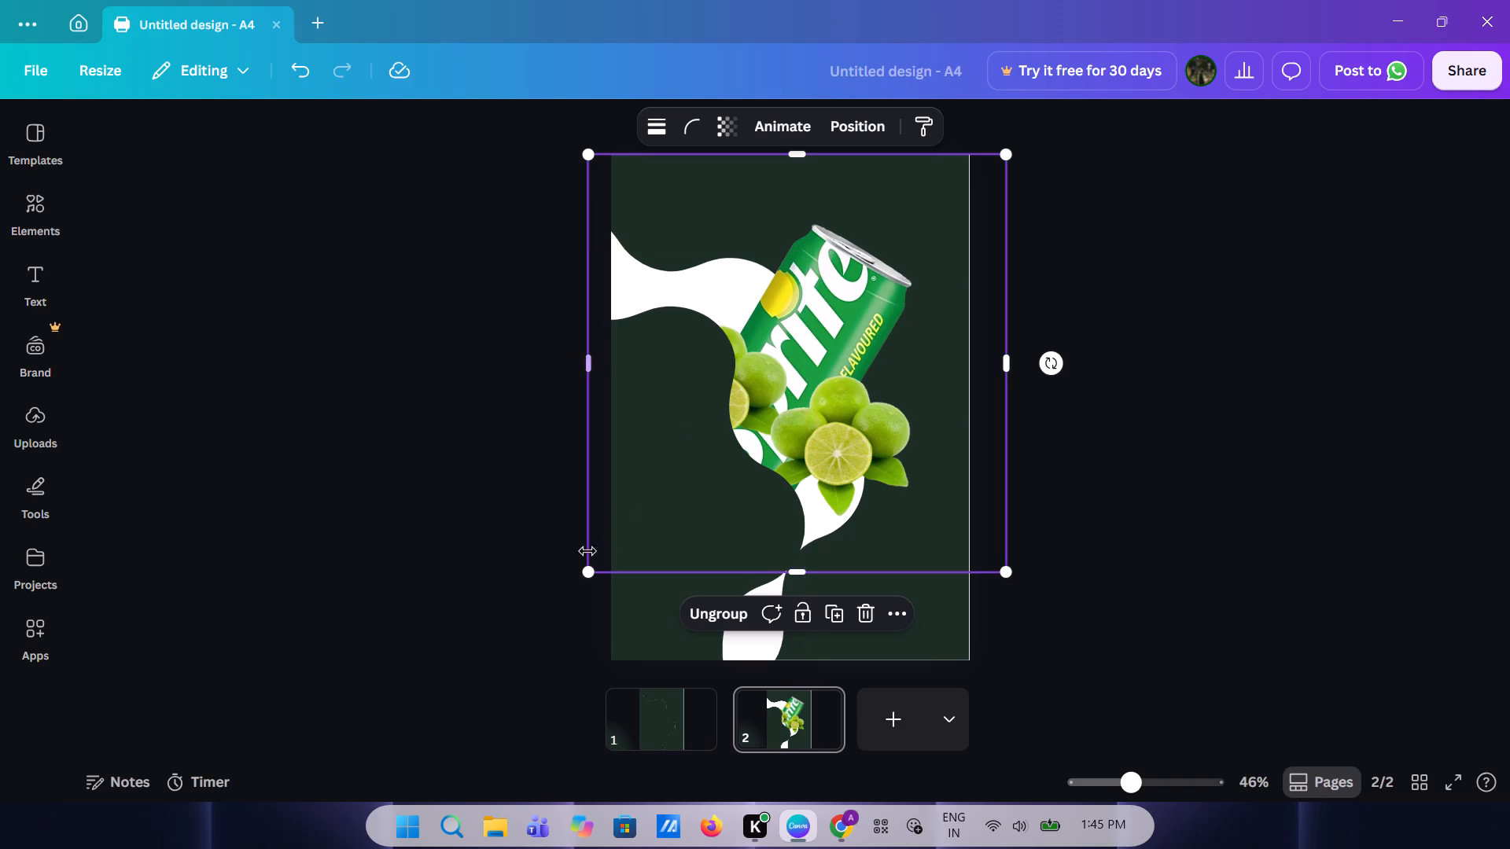
Rotate the can-and-limes group counterclockwise until the Sprite can stands almost upright.
left_click_drag(1055, 365, 1018, 318)
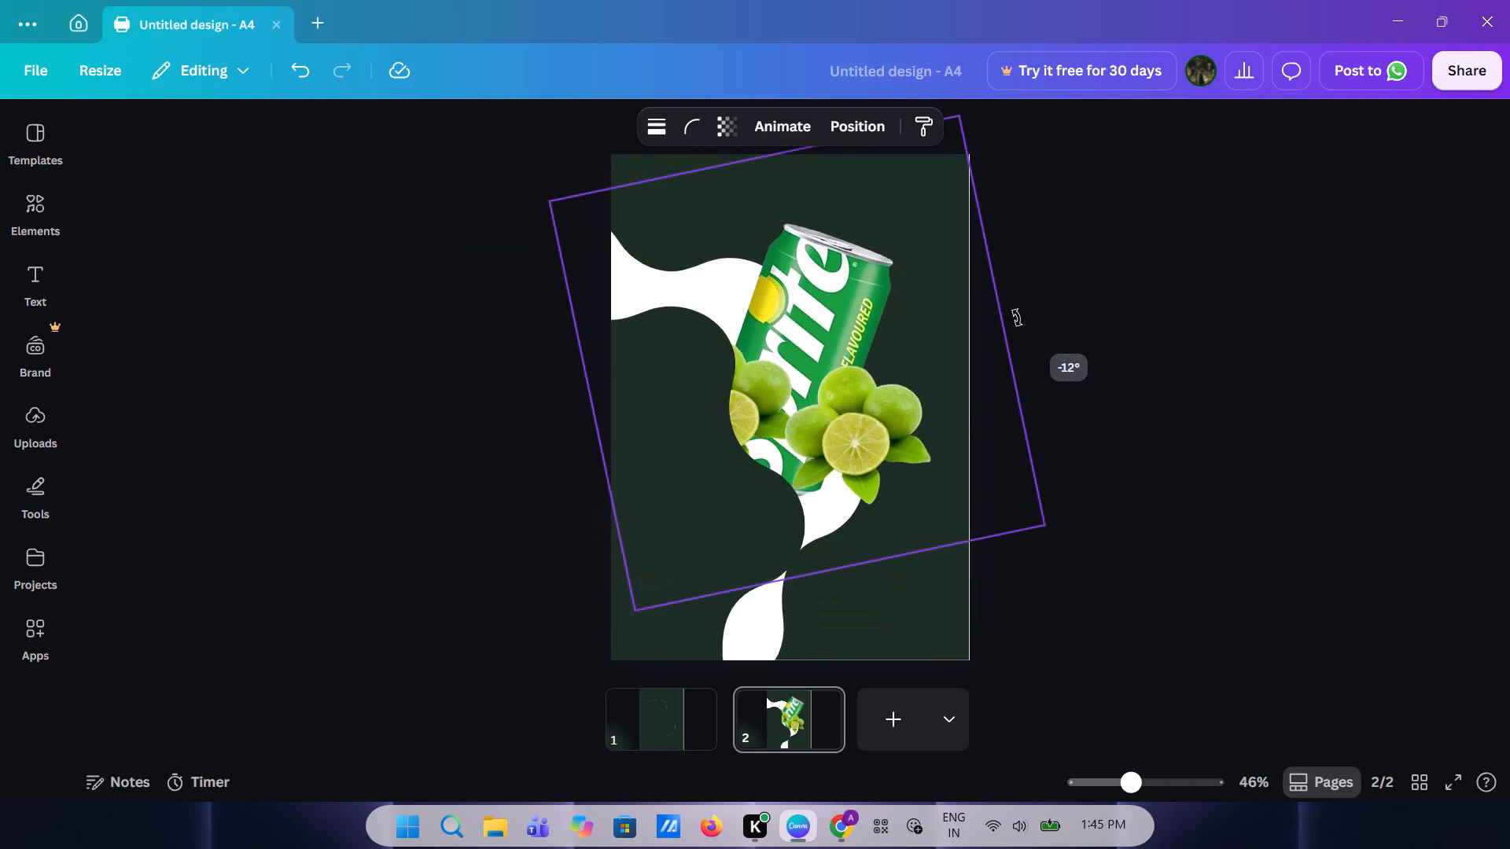
left_click_drag(1018, 318, 1024, 236)
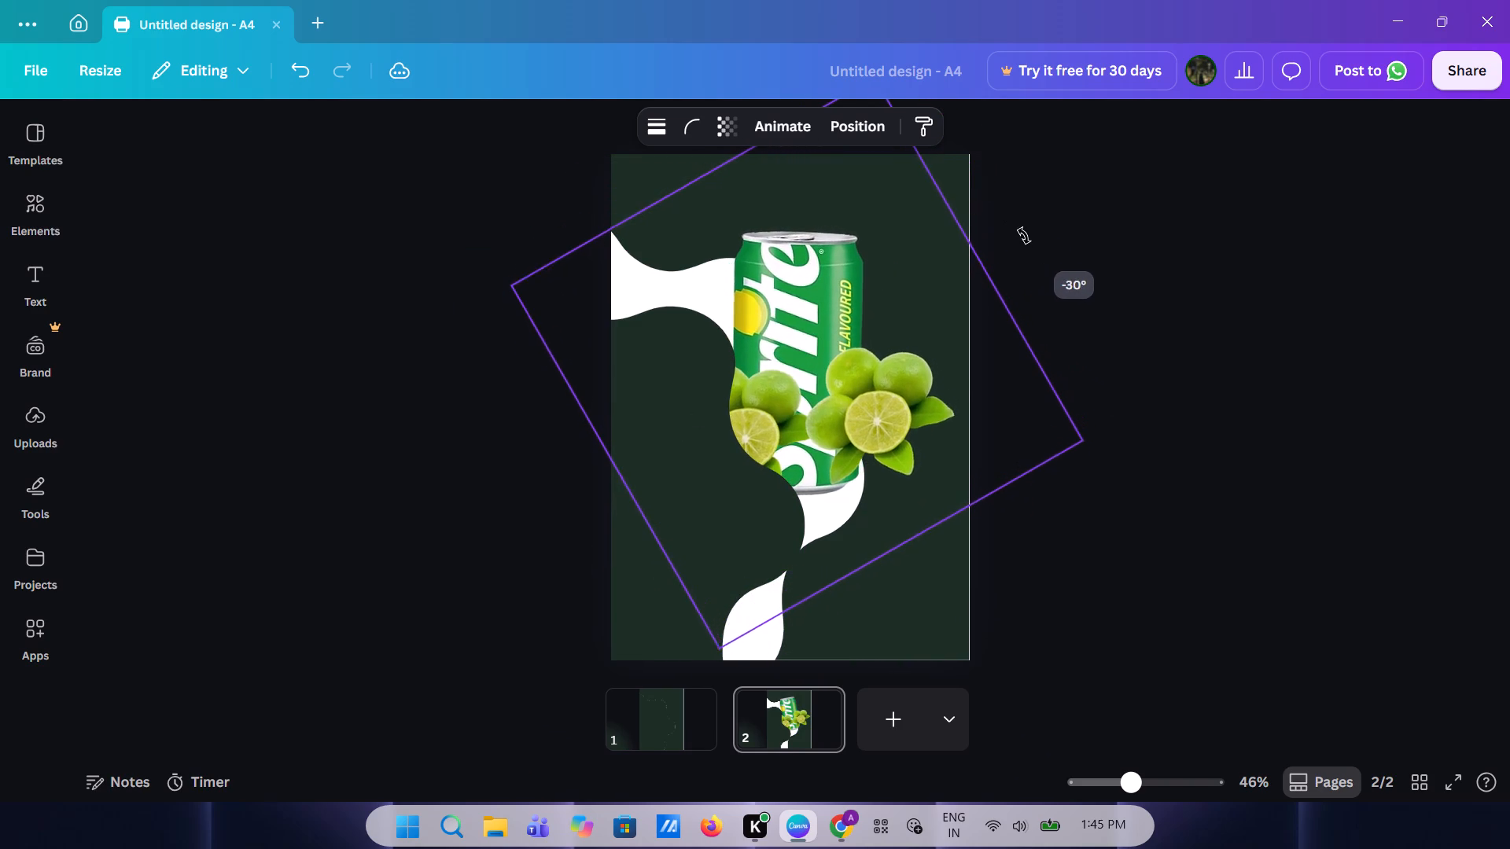
left_click_drag(1024, 236, 1040, 244)
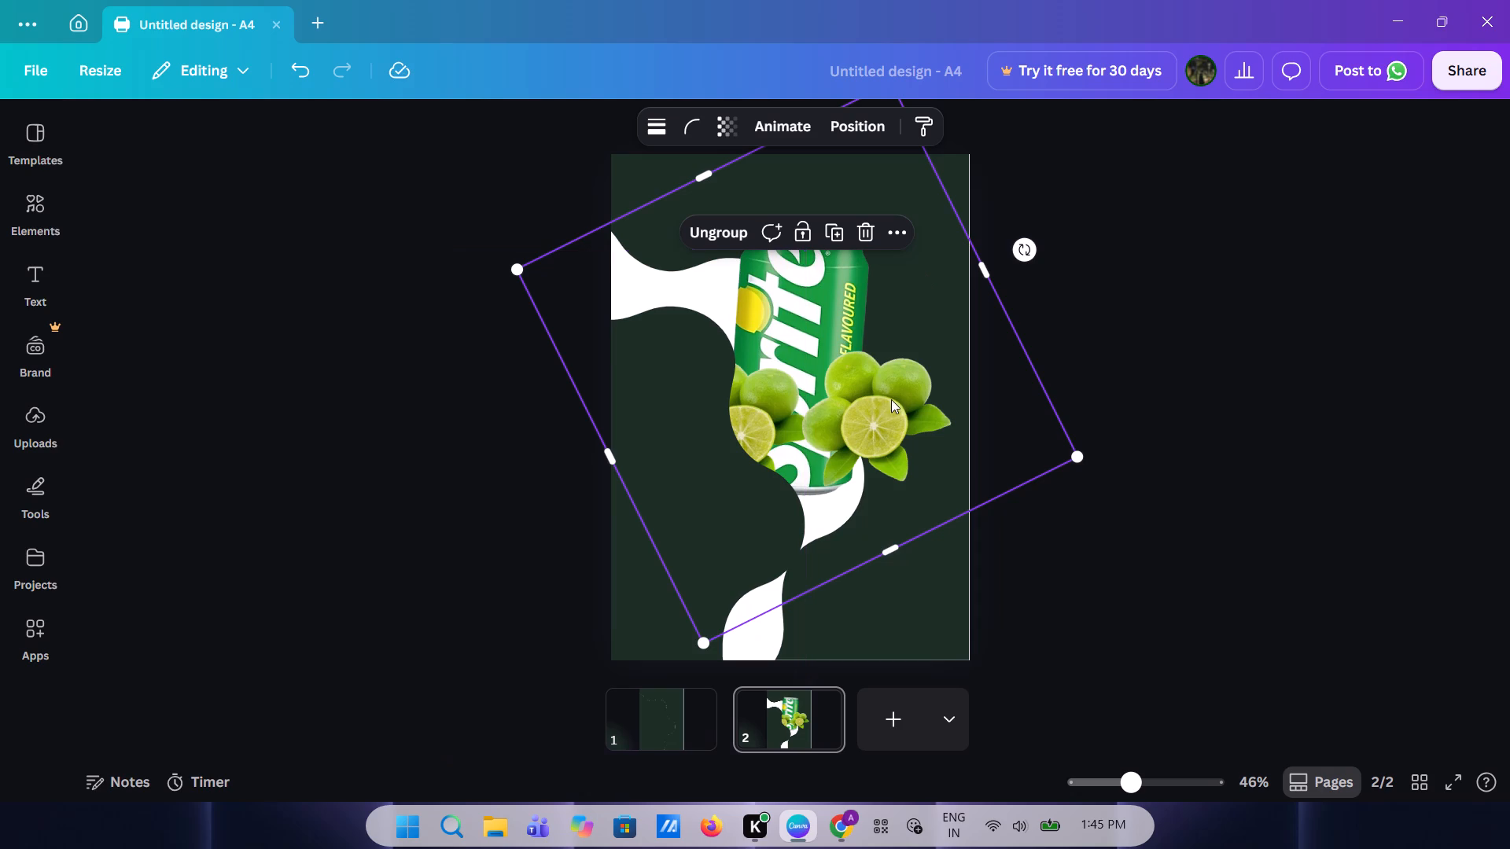
left_click(1132, 439)
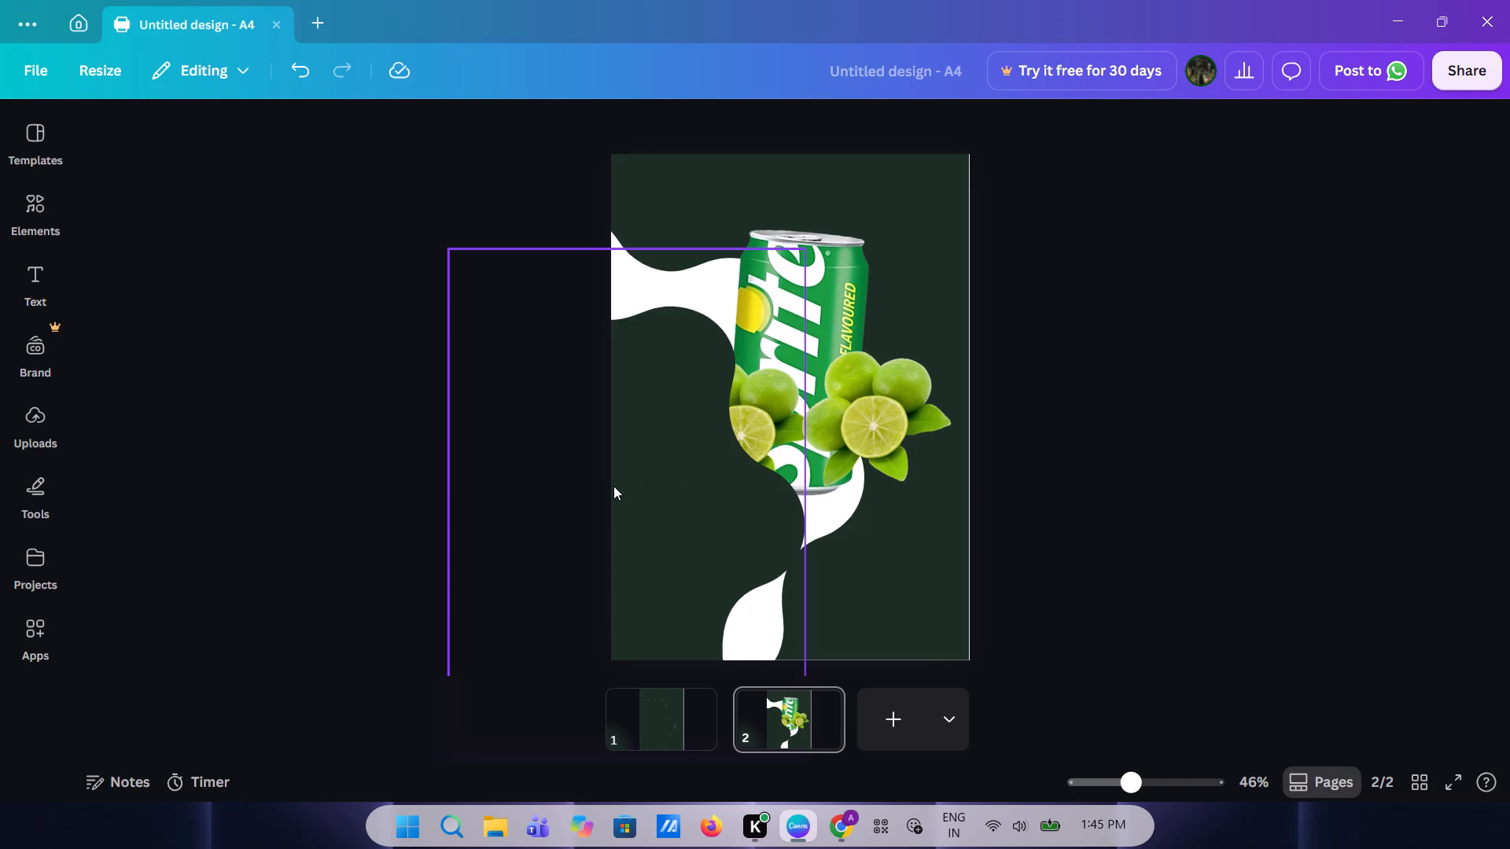
Nudge the dark green blob slightly left and down on page 2 so its wavy edge exposes more of the group.
left_click(780, 411)
left_click_drag(765, 417, 754, 376)
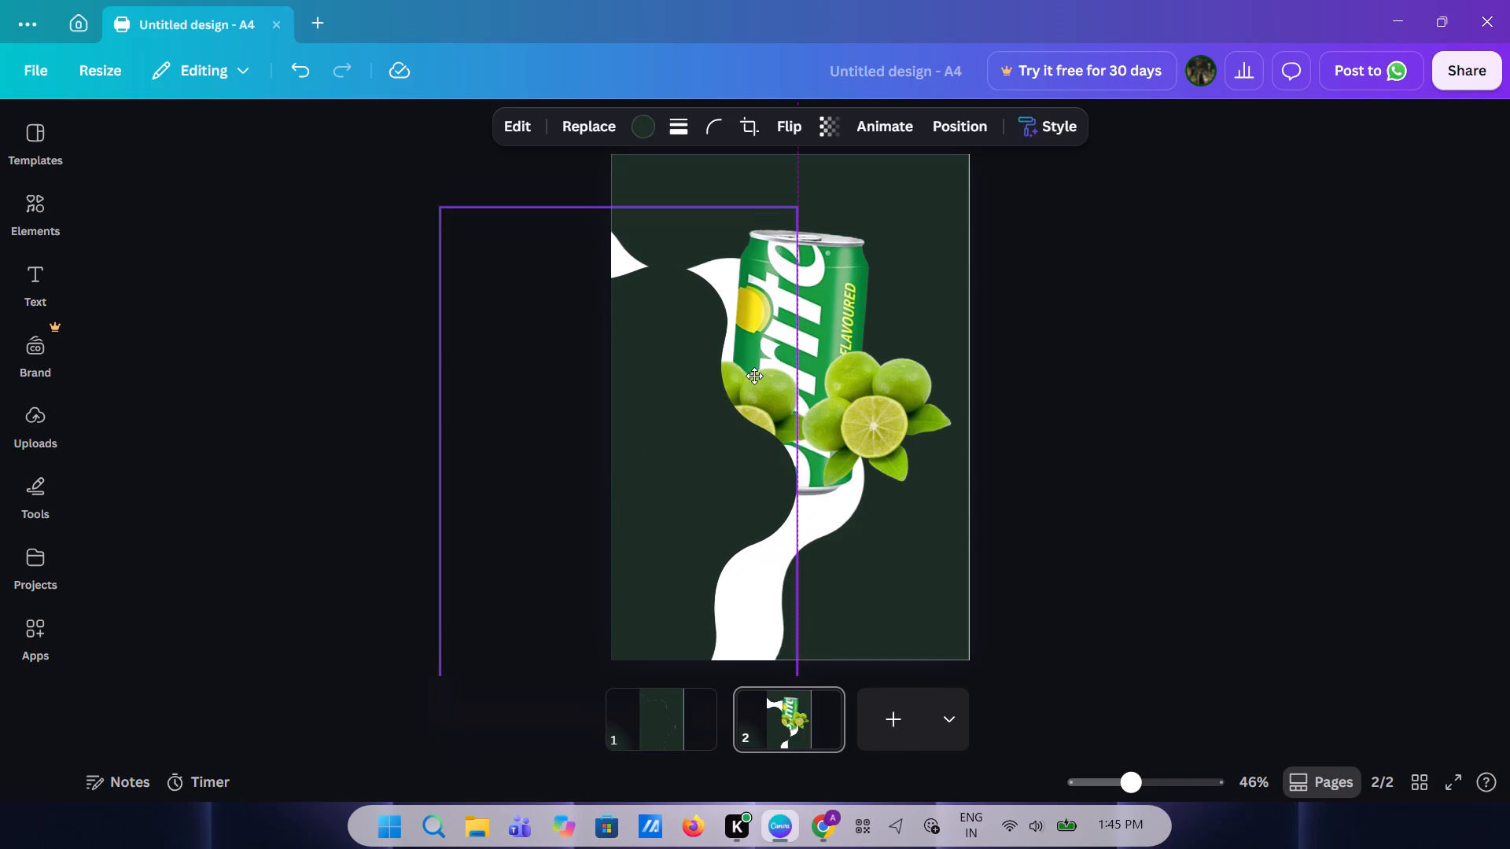
left_click_drag(754, 376, 754, 424)
Shift the can-and-limes group slightly up and rotate it a little clockwise so the can leans right.
left_click_drag(881, 425, 874, 412)
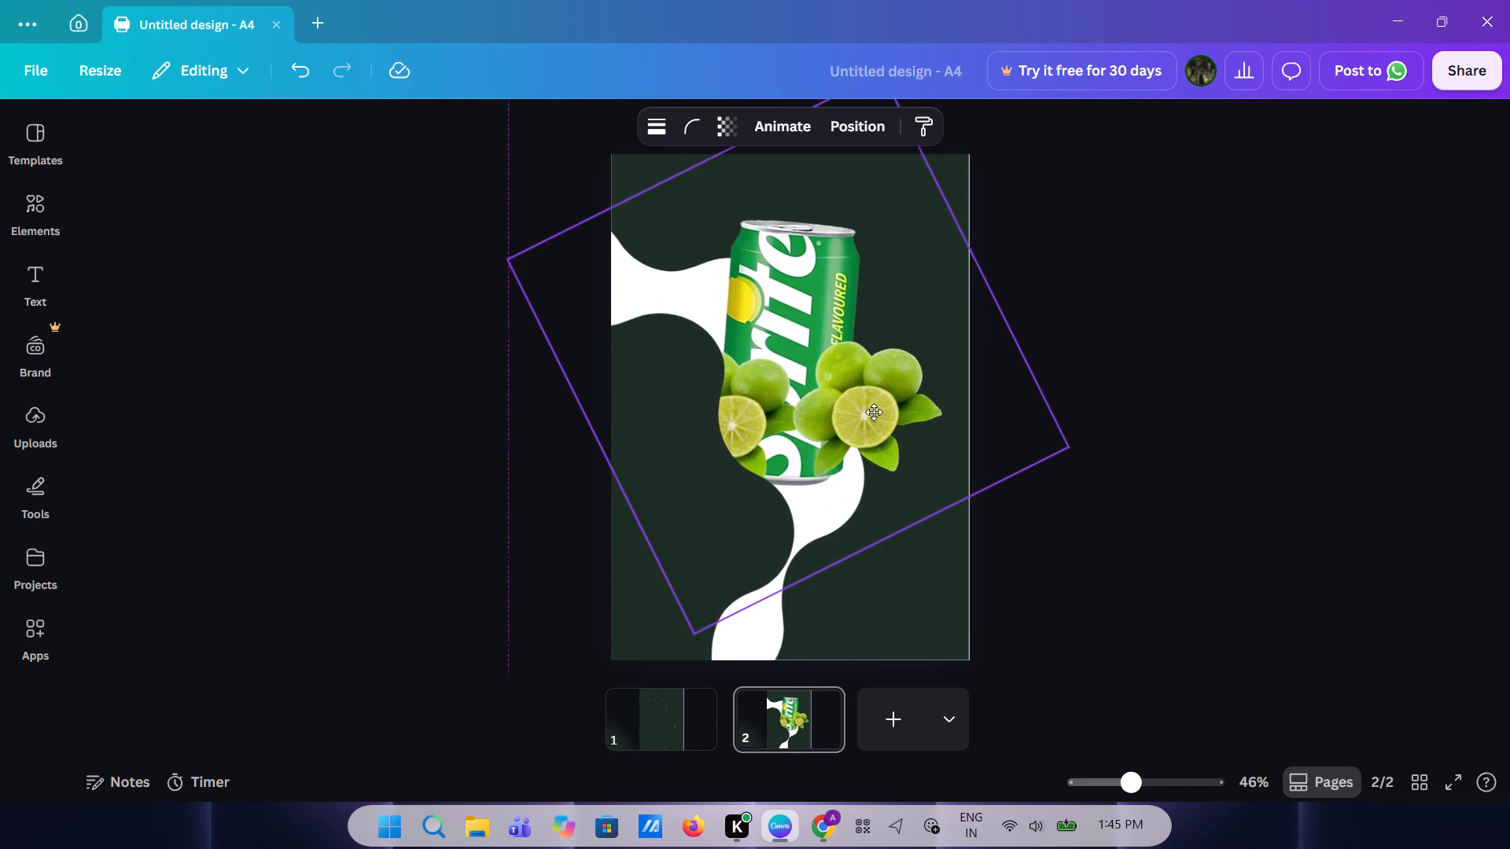
left_click_drag(874, 412, 878, 410)
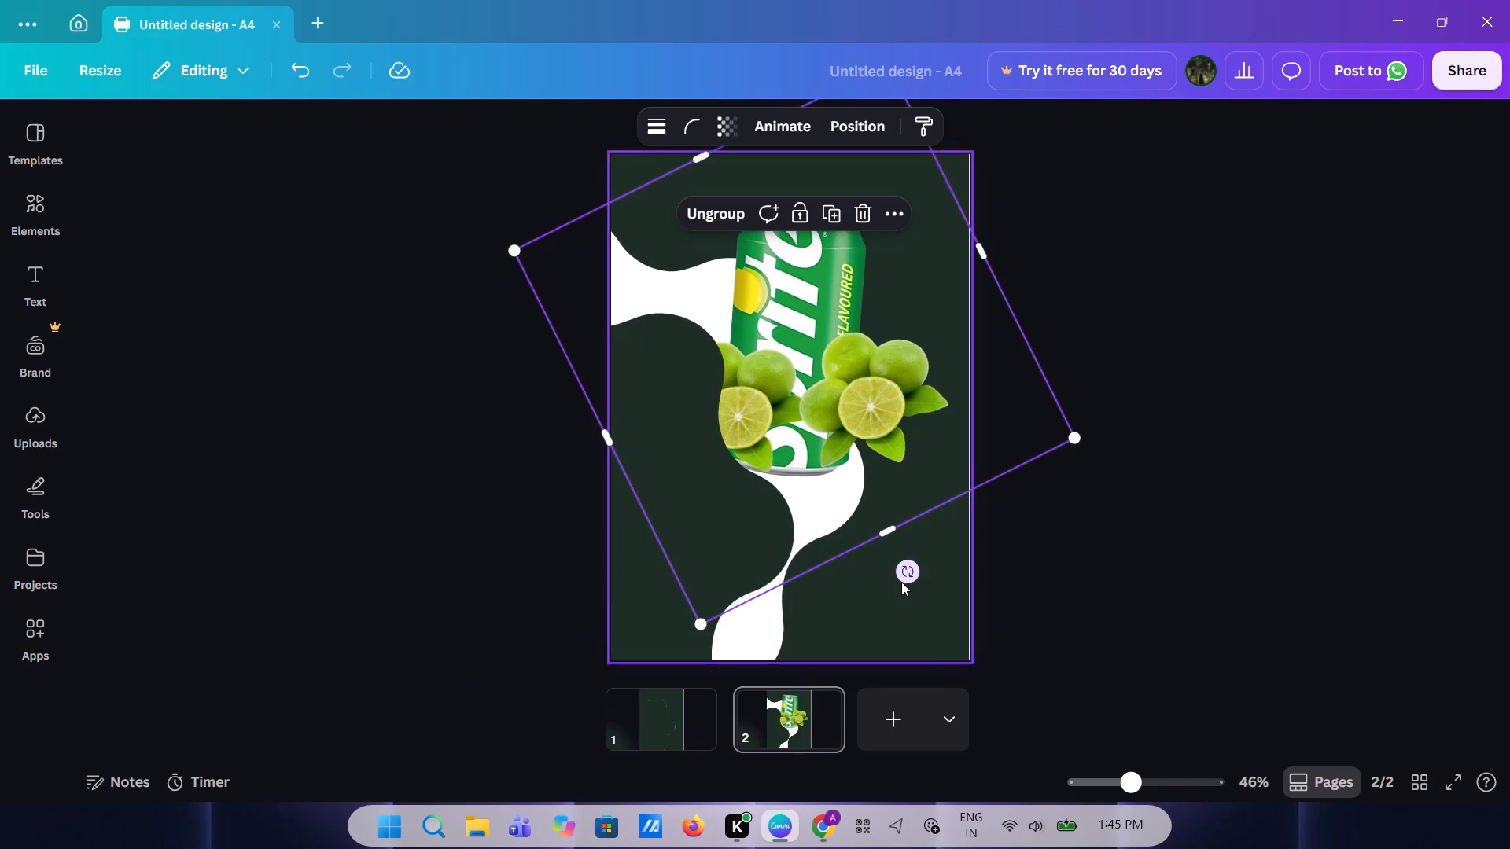
left_click_drag(901, 579, 860, 580)
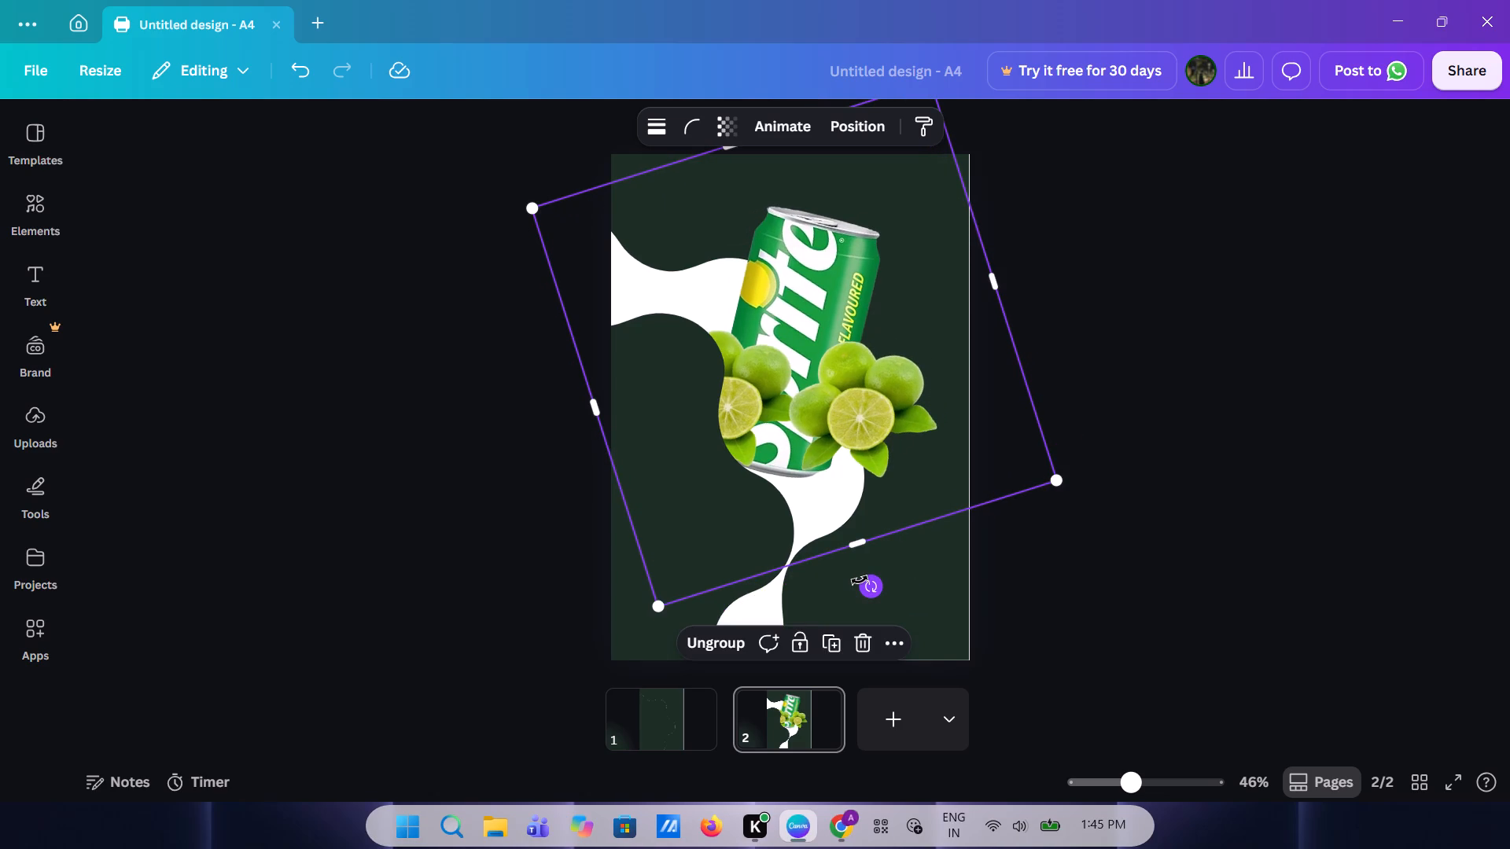
Rotate the lime cluster on the can's right side clockwise within the group to match the can's lean.
left_click(853, 440)
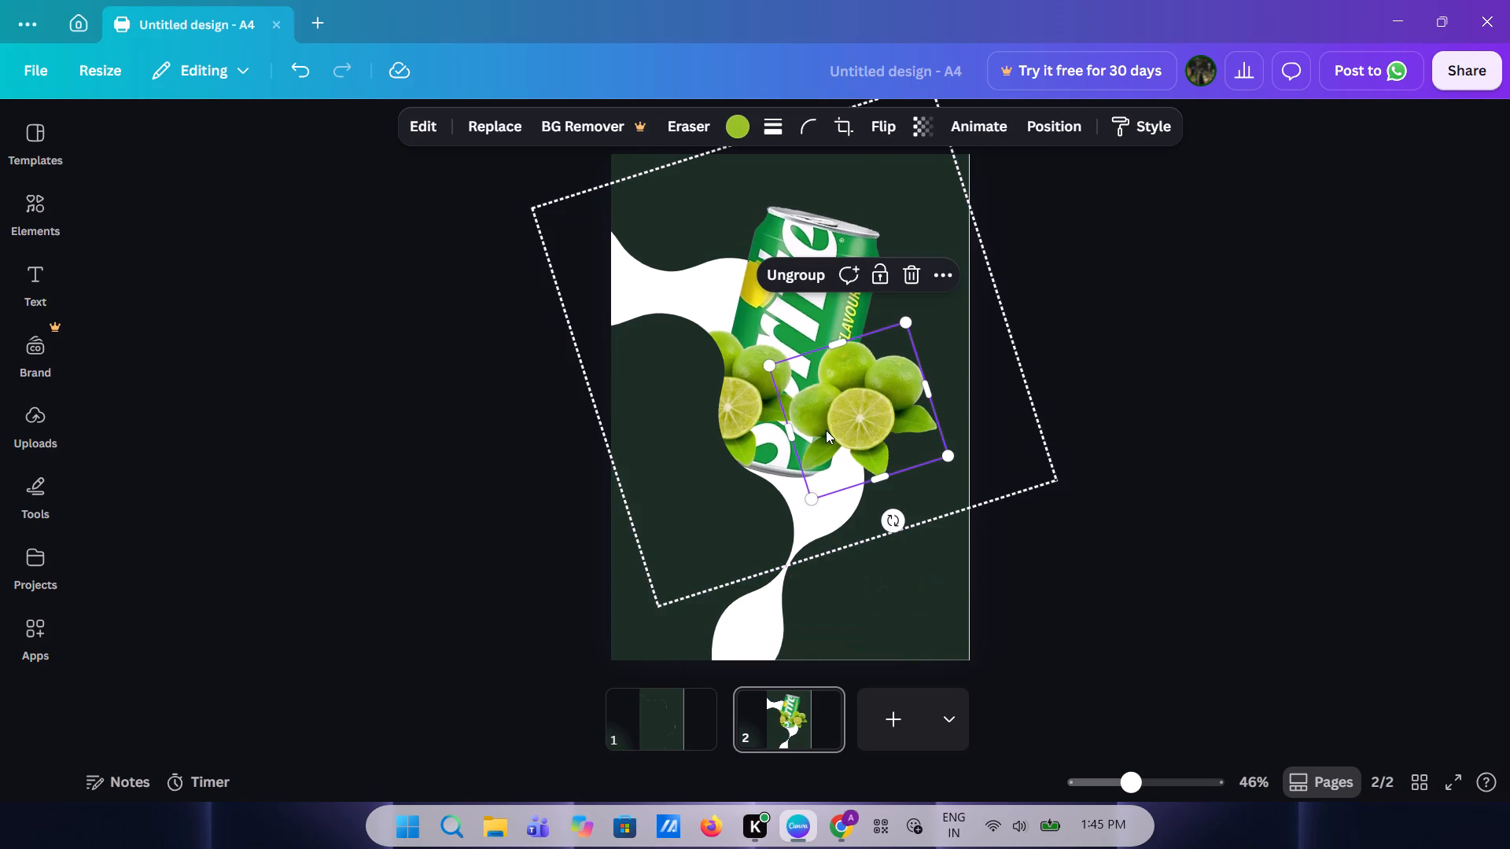
left_click_drag(893, 526, 873, 529)
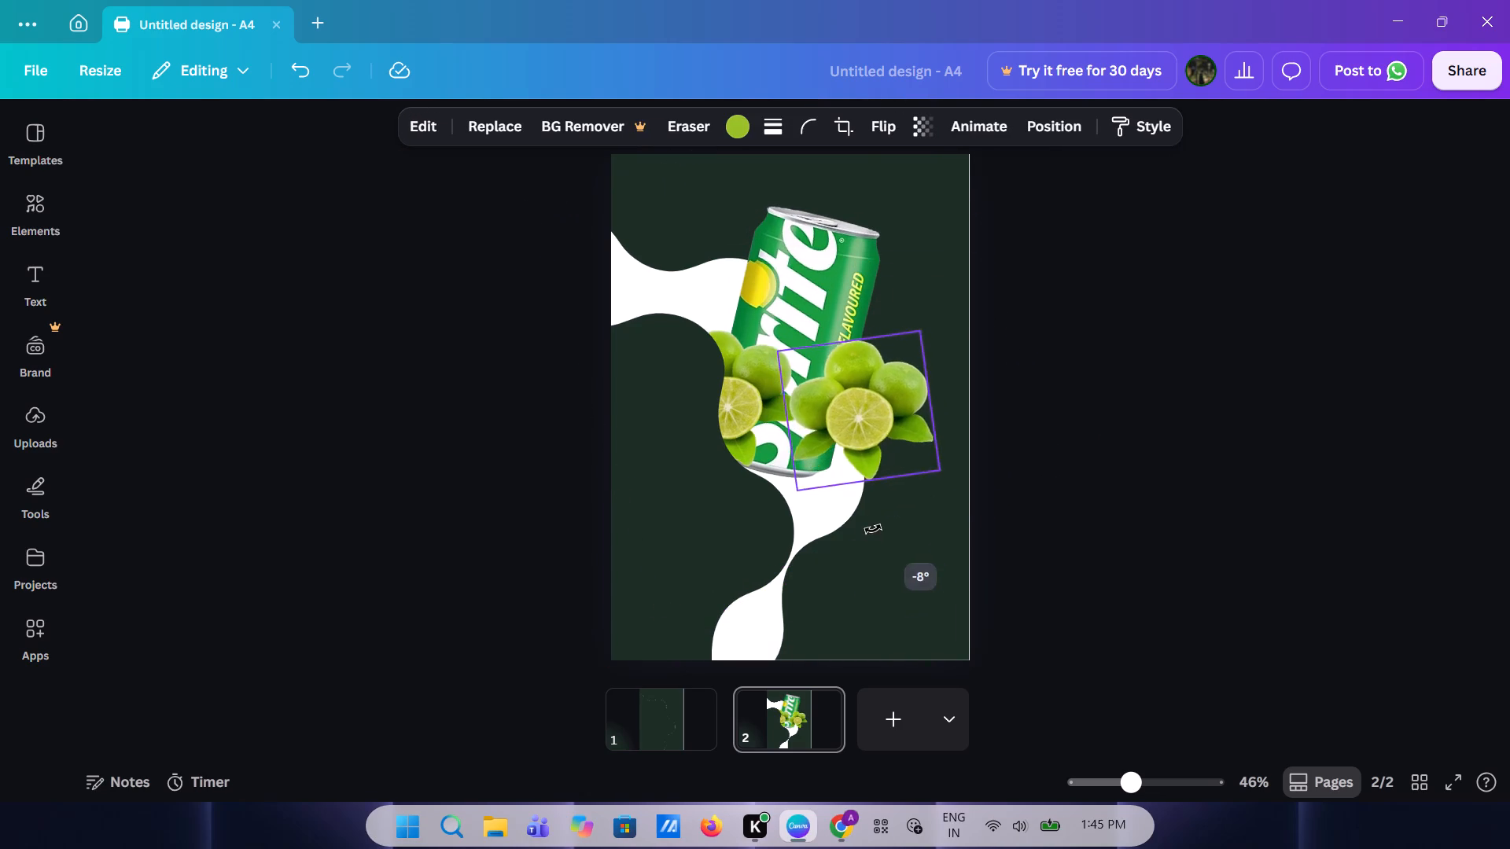
left_click_drag(873, 529, 833, 535)
Bring the whole can-and-limes group to the front, above the white and dark green blobs.
left_click(742, 399)
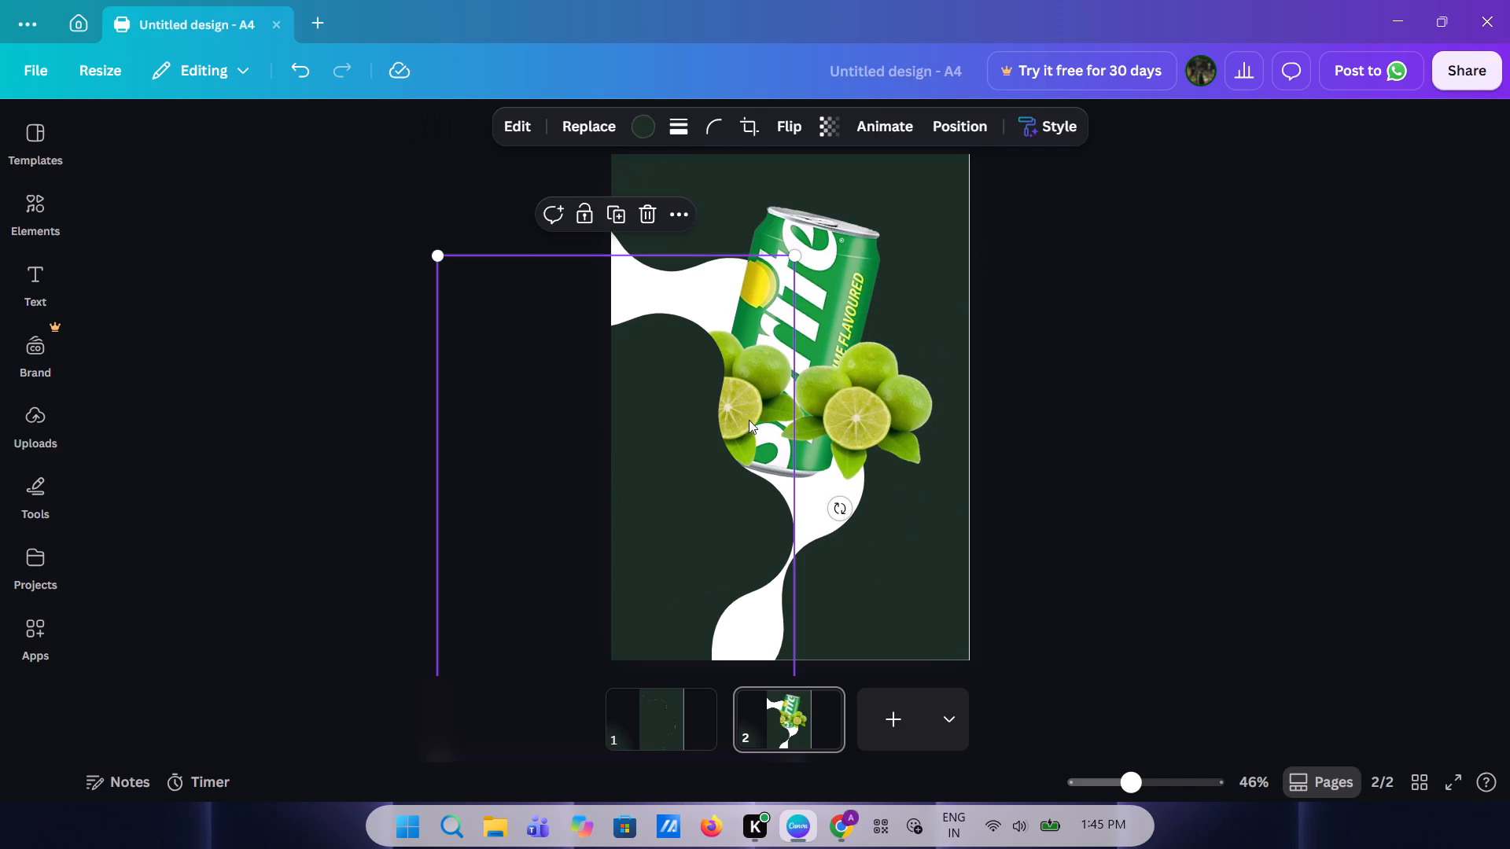
left_click(834, 438)
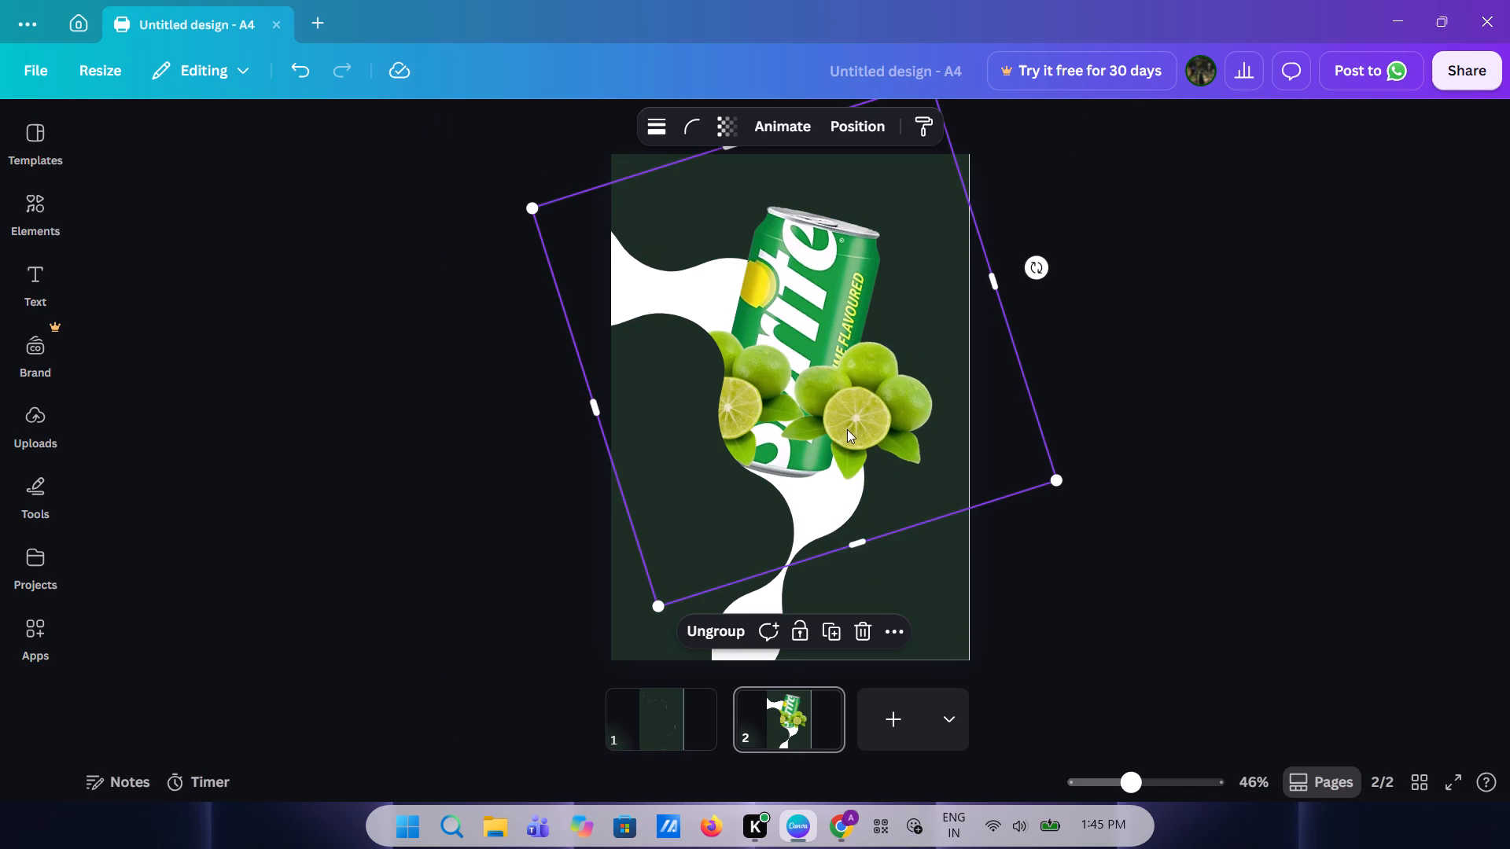
left_click(853, 421)
left_click(853, 421)
right_click(853, 421)
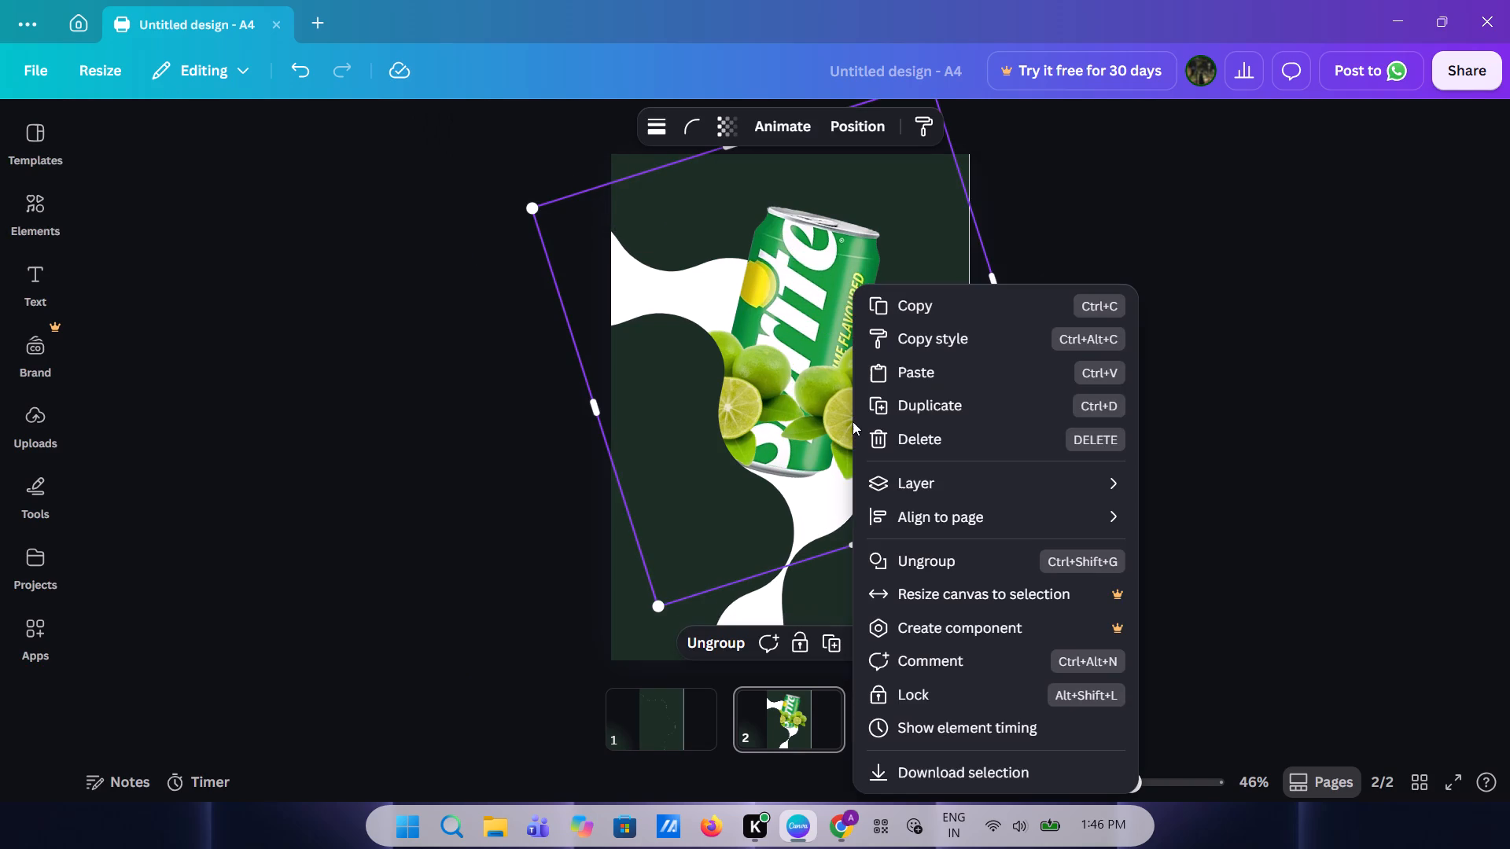
left_click(908, 479)
left_click(1016, 483)
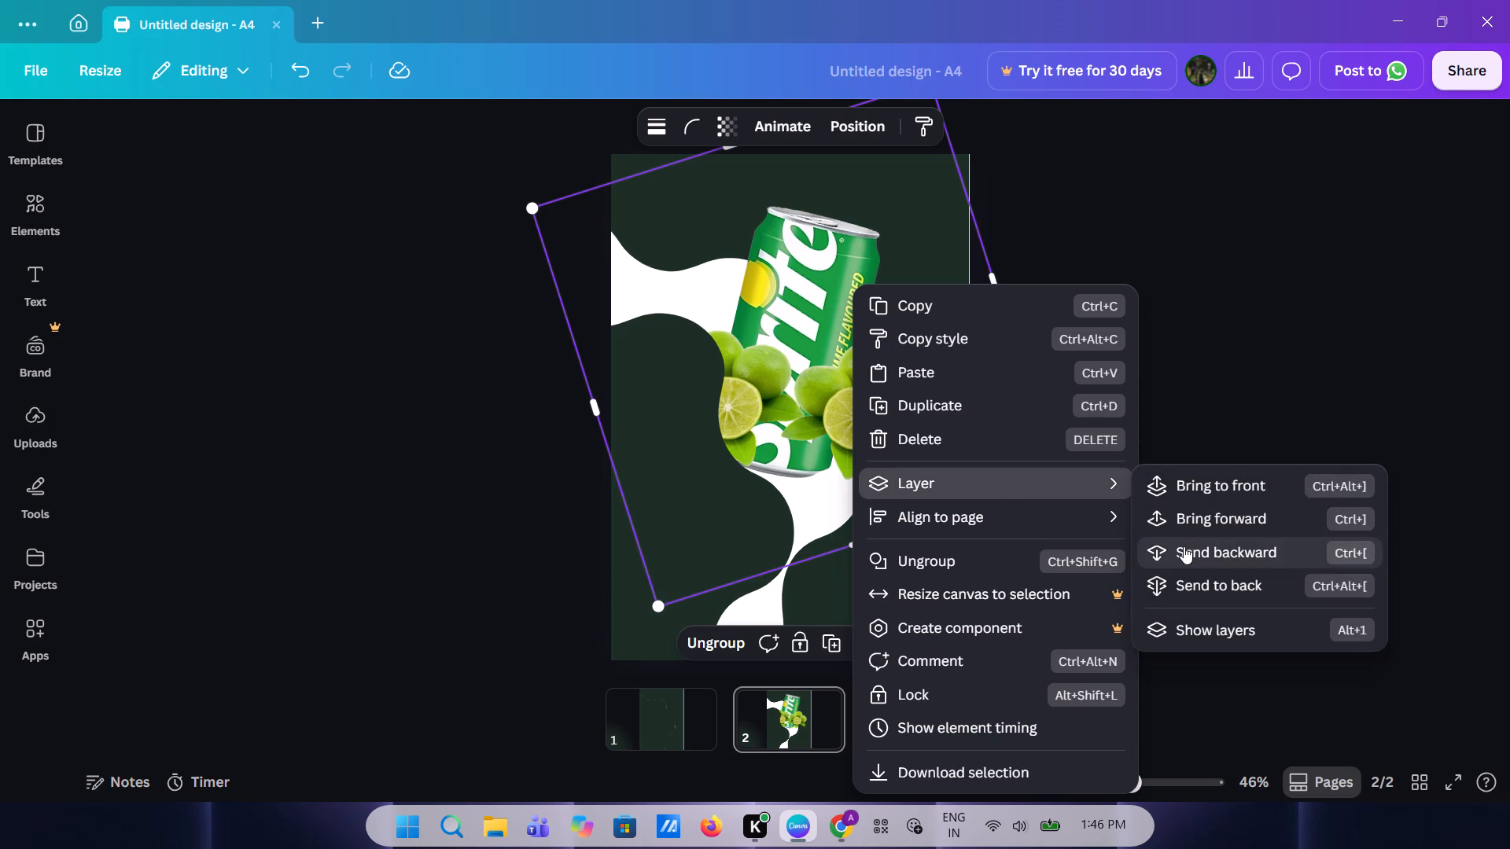
left_click(1184, 546)
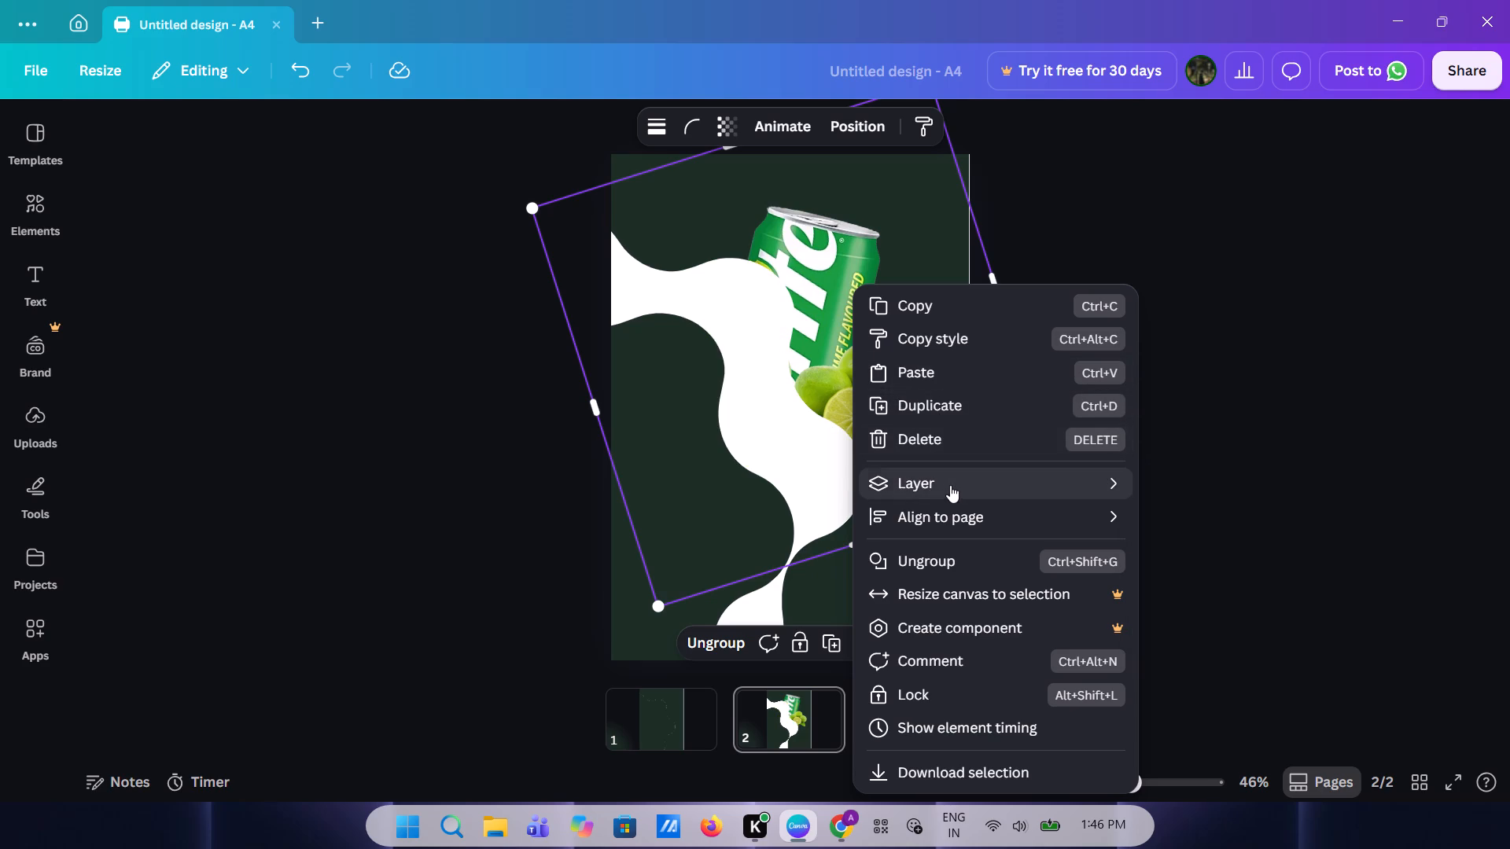
left_click(938, 484)
left_click(1202, 472)
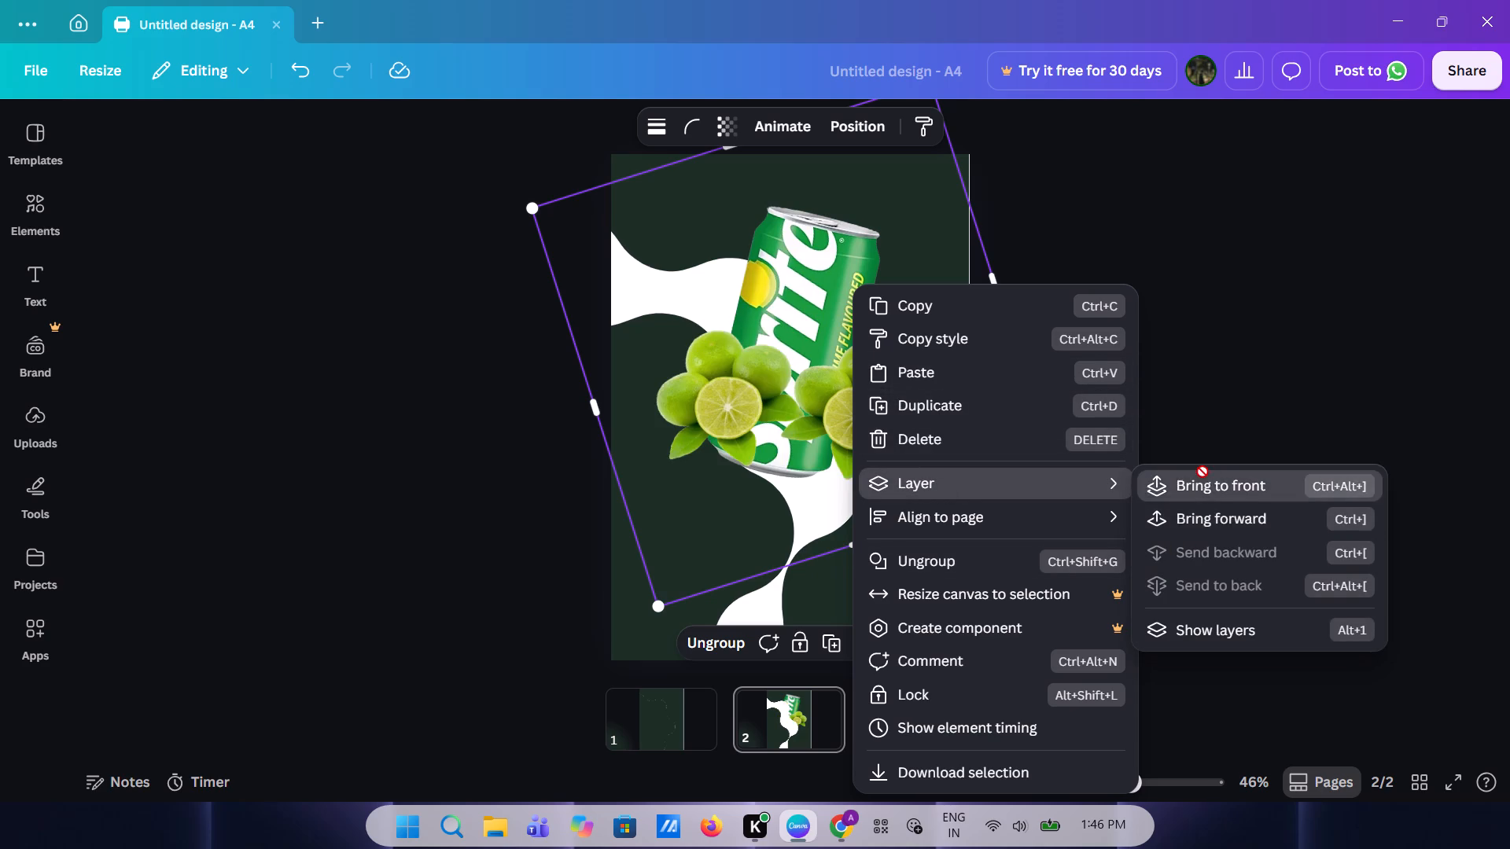
Send the lime cluster on the can's left side one layer backward within the group, behind the can.
left_click(714, 371)
double_click(714, 371)
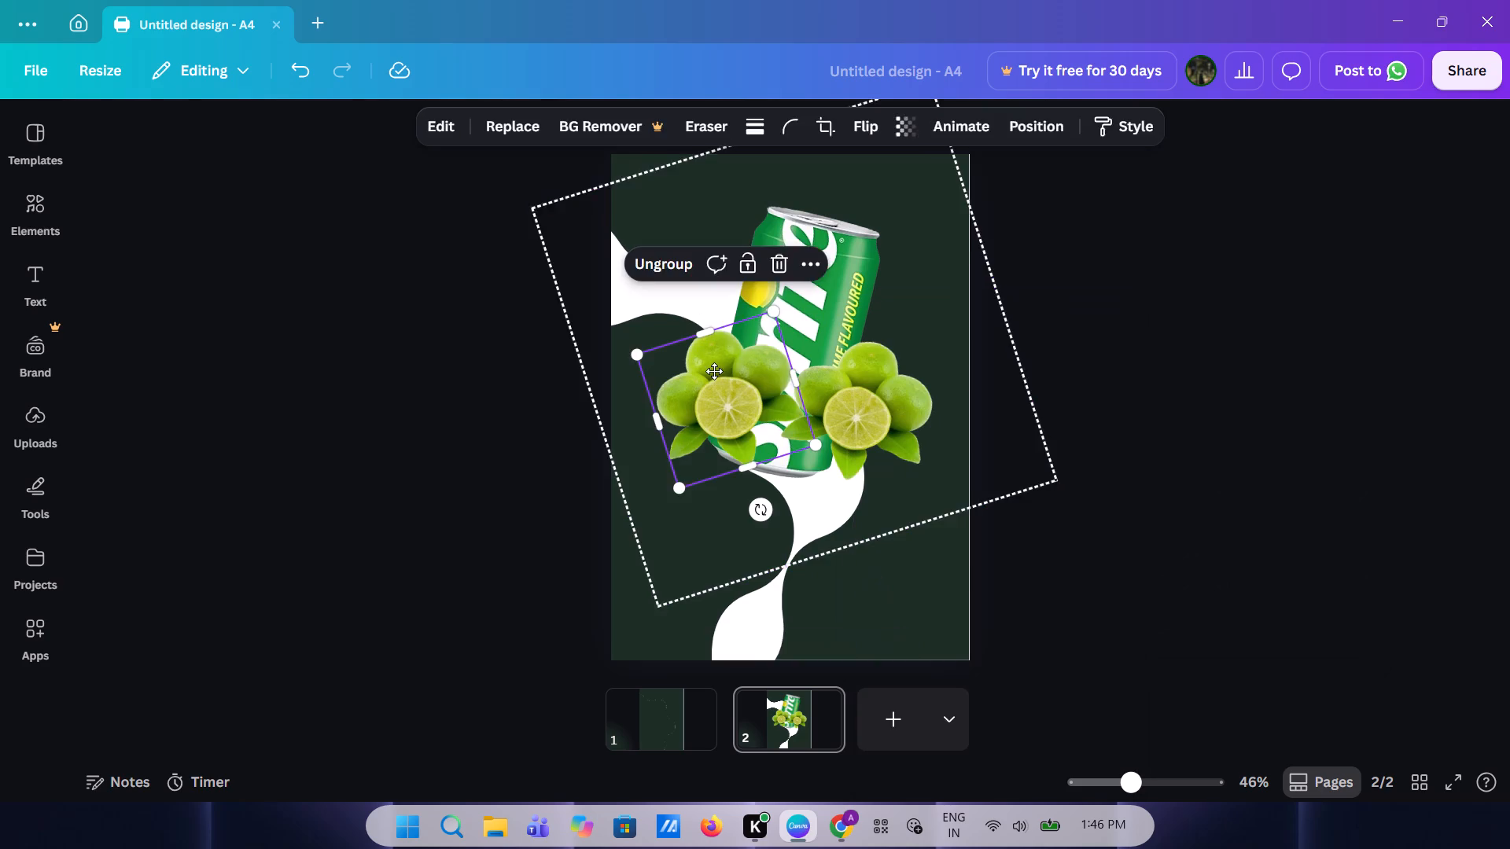
left_click(723, 415)
right_click(723, 415)
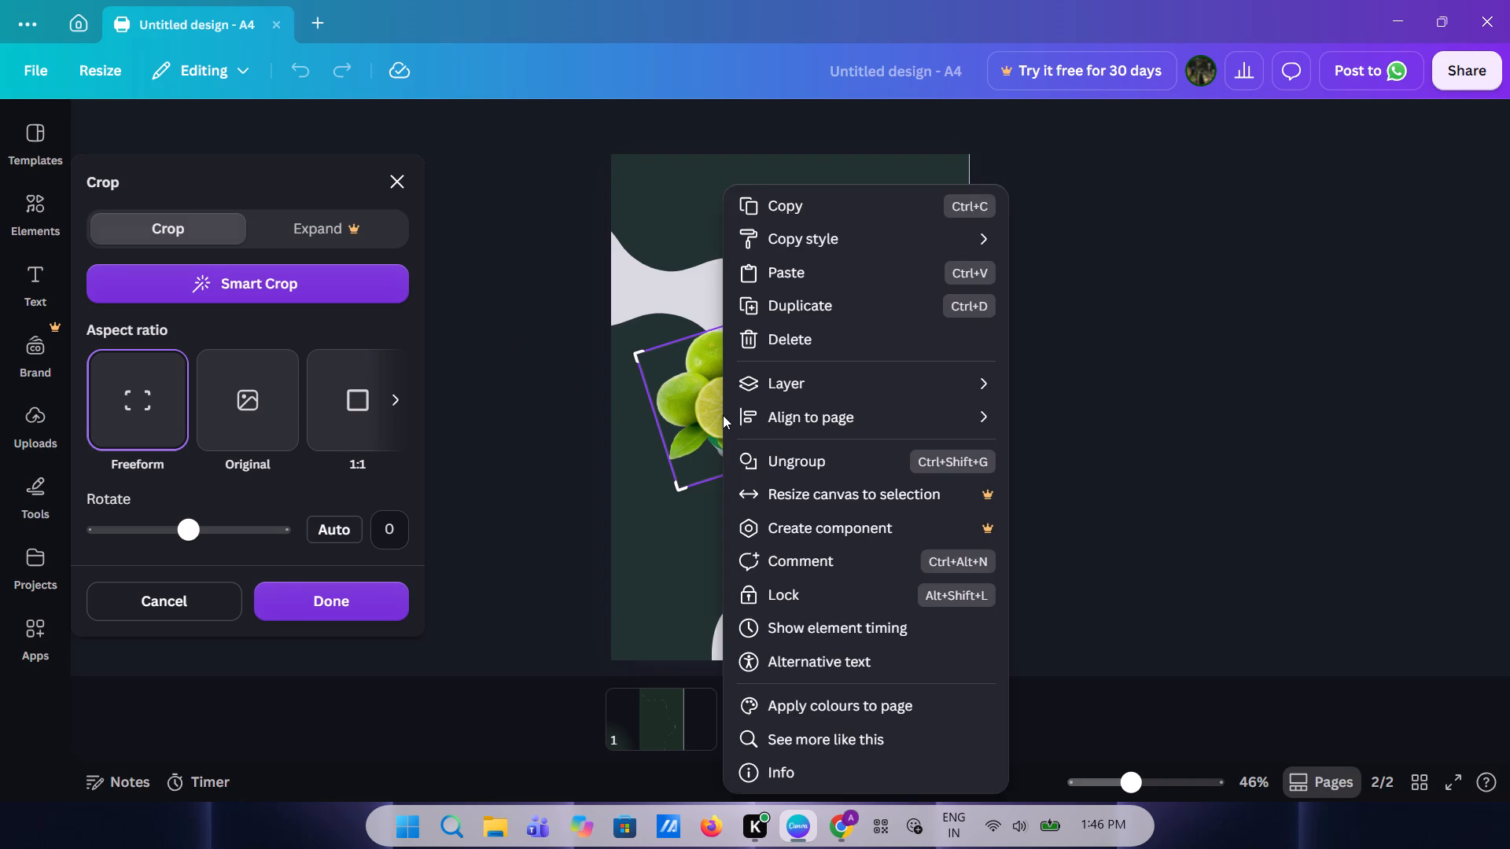
left_click(781, 385)
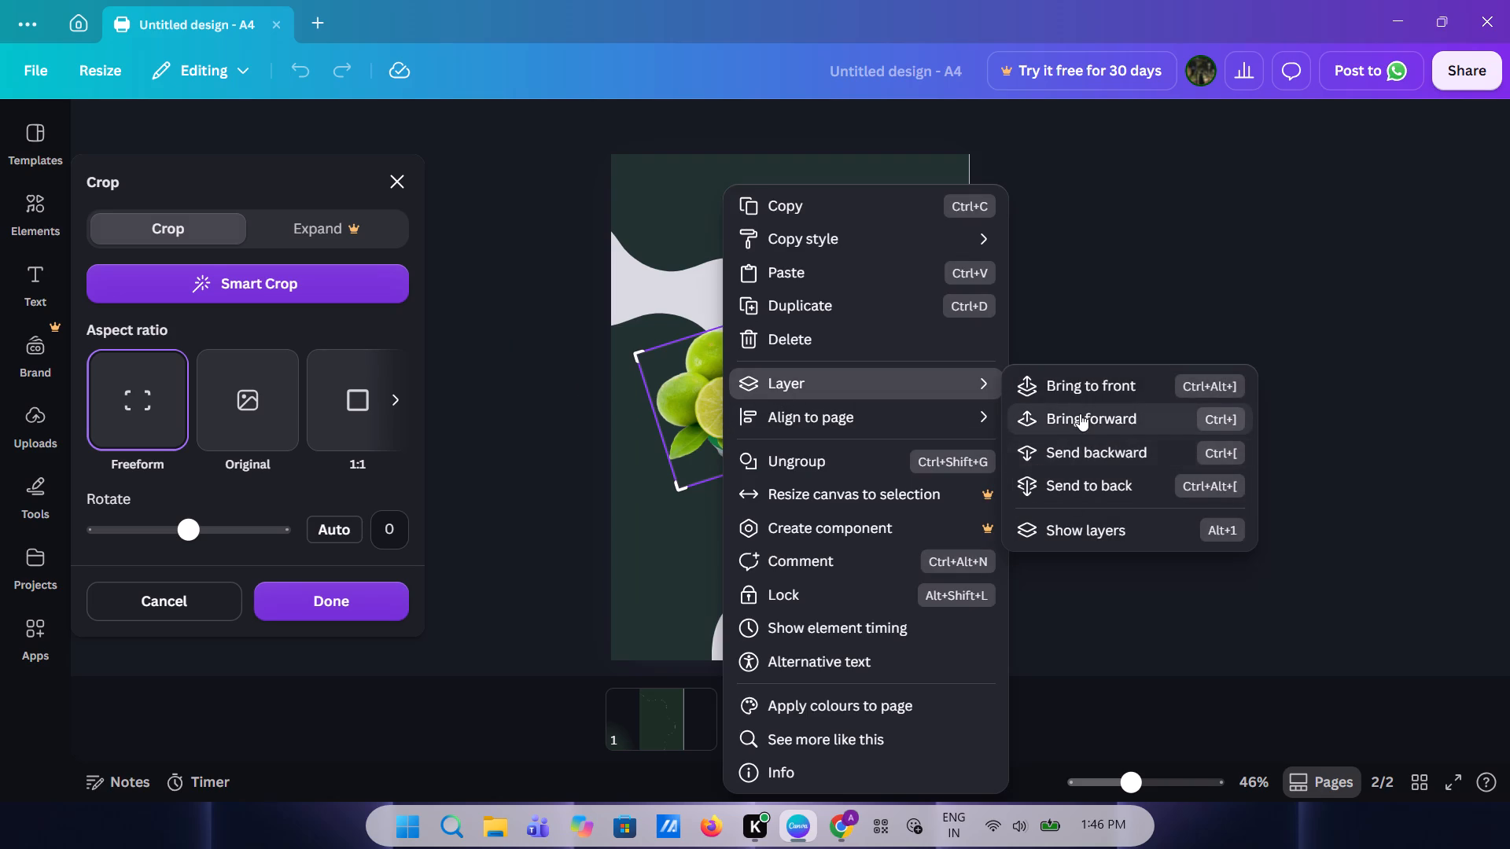
left_click(1051, 439)
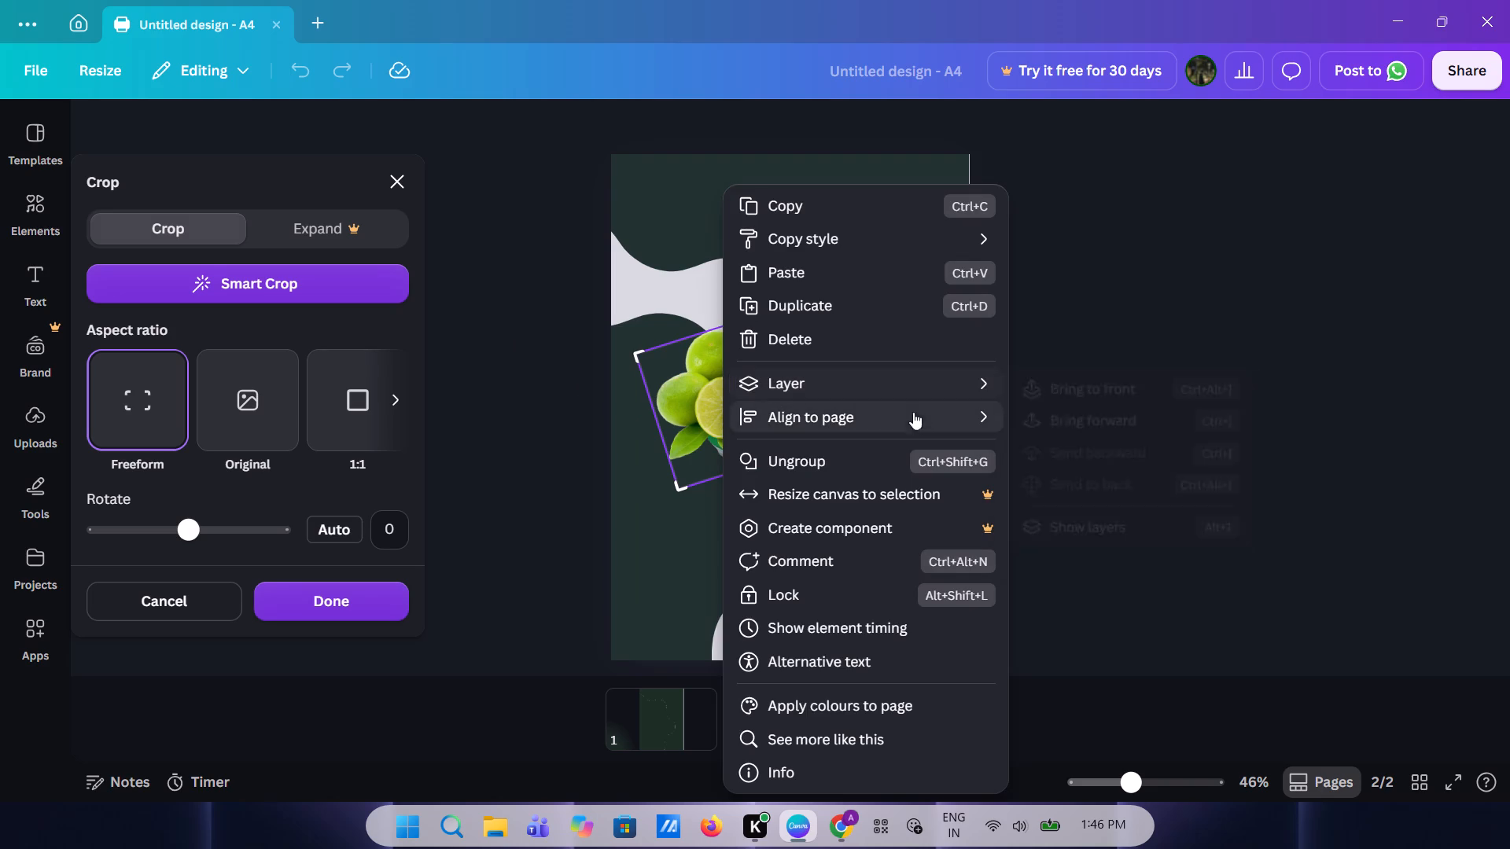
left_click(1085, 338)
left_click(739, 388)
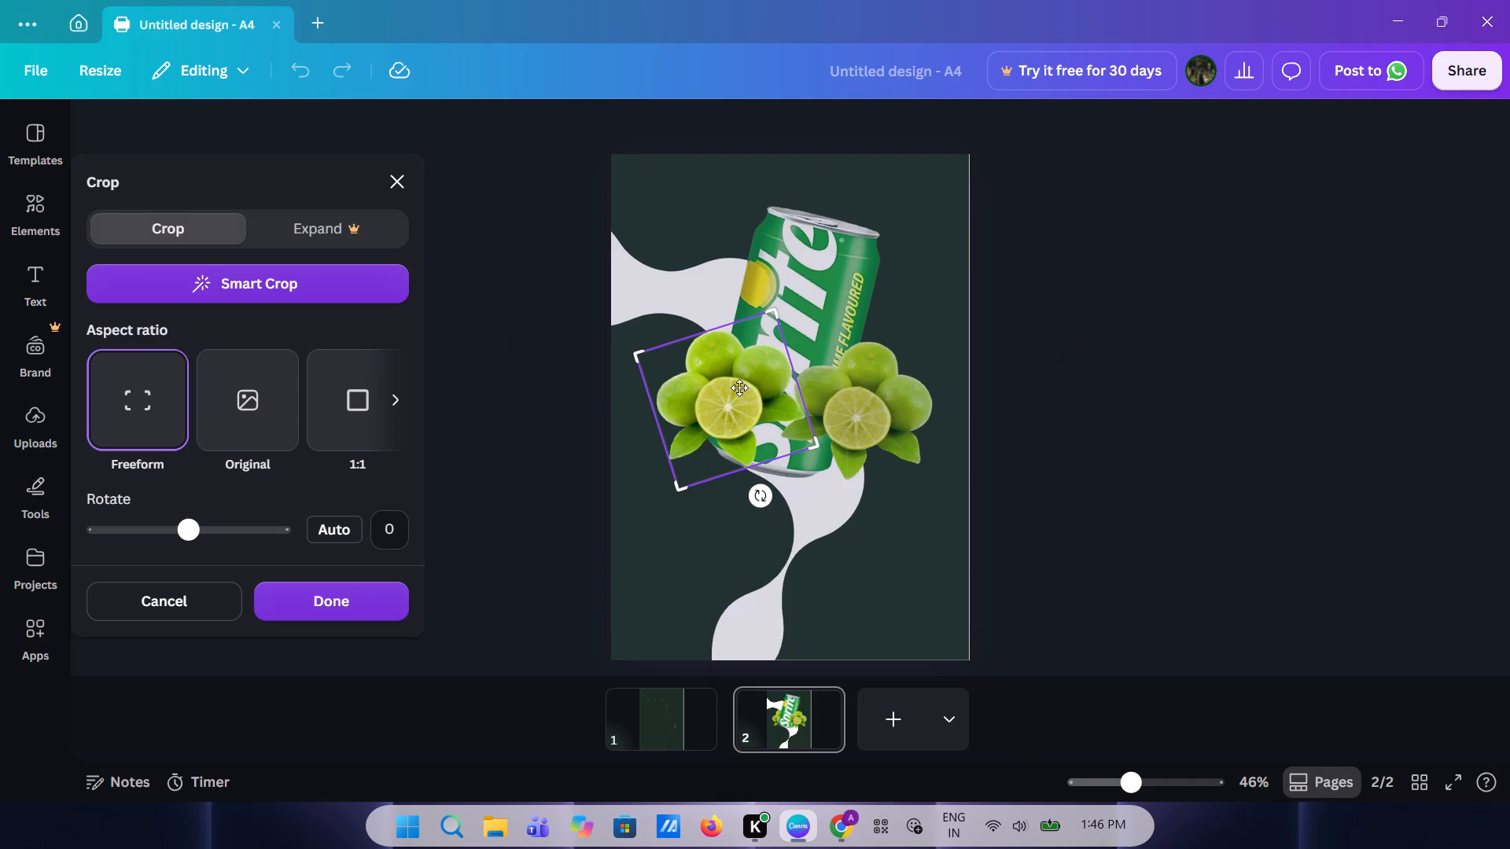
left_click(487, 386)
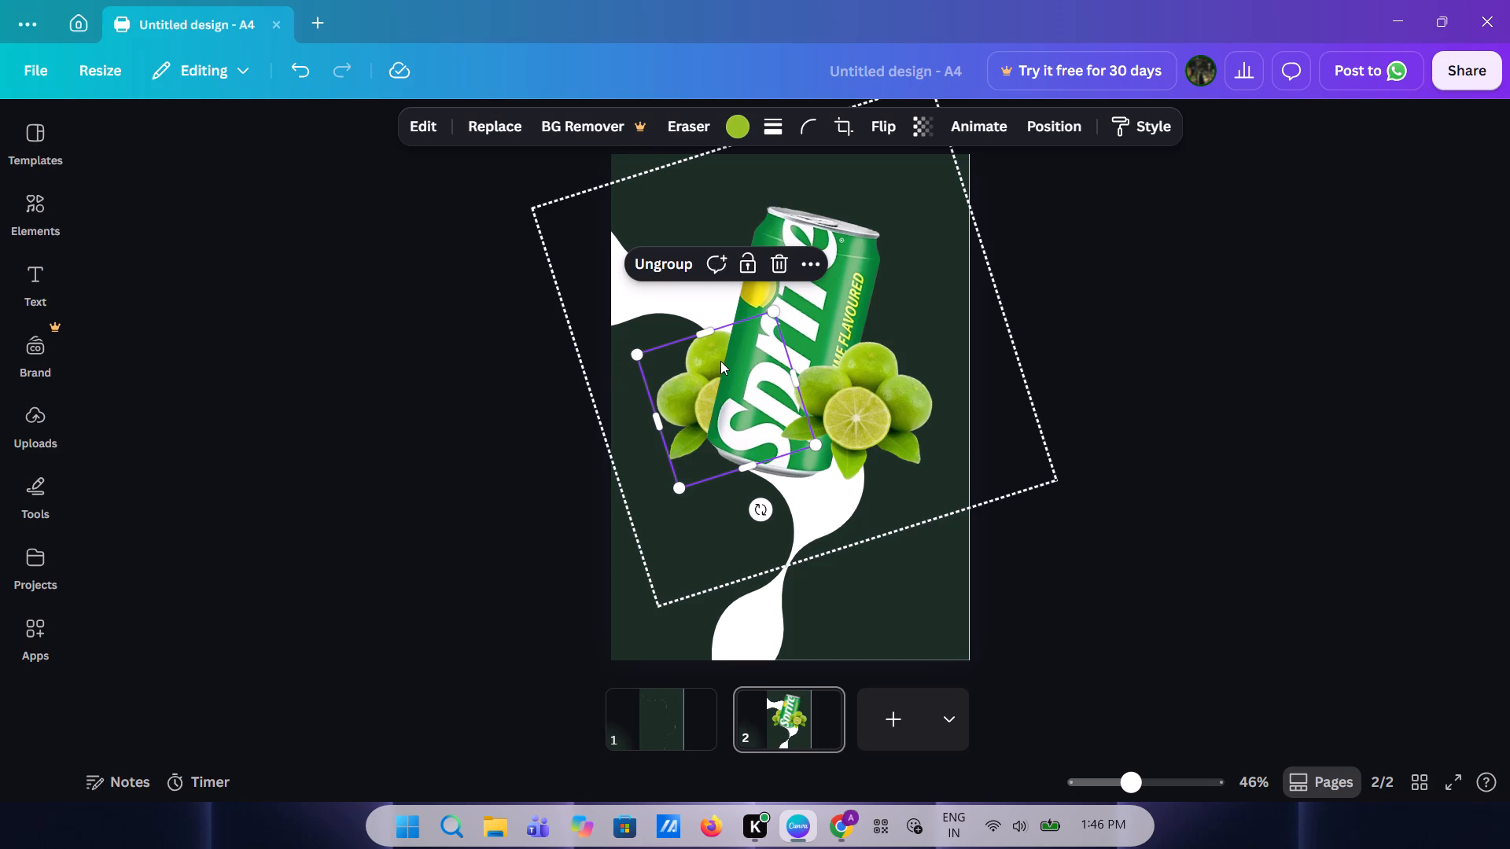
Send the lime cluster on the can's right side one layer backward within the group, behind the can.
left_click(720, 361)
left_click(729, 361)
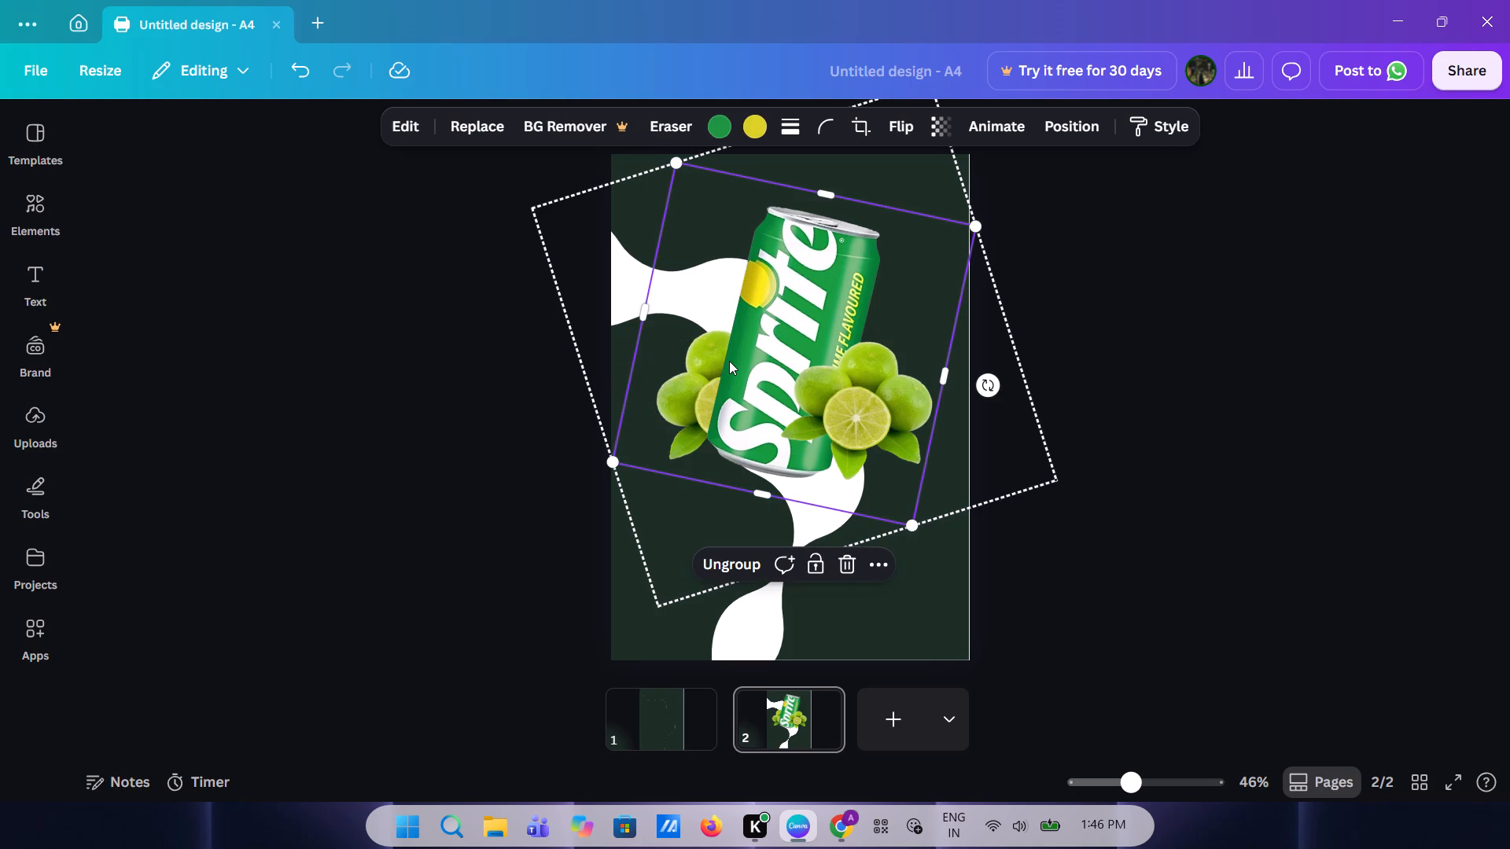
left_click(705, 375)
left_click(791, 408)
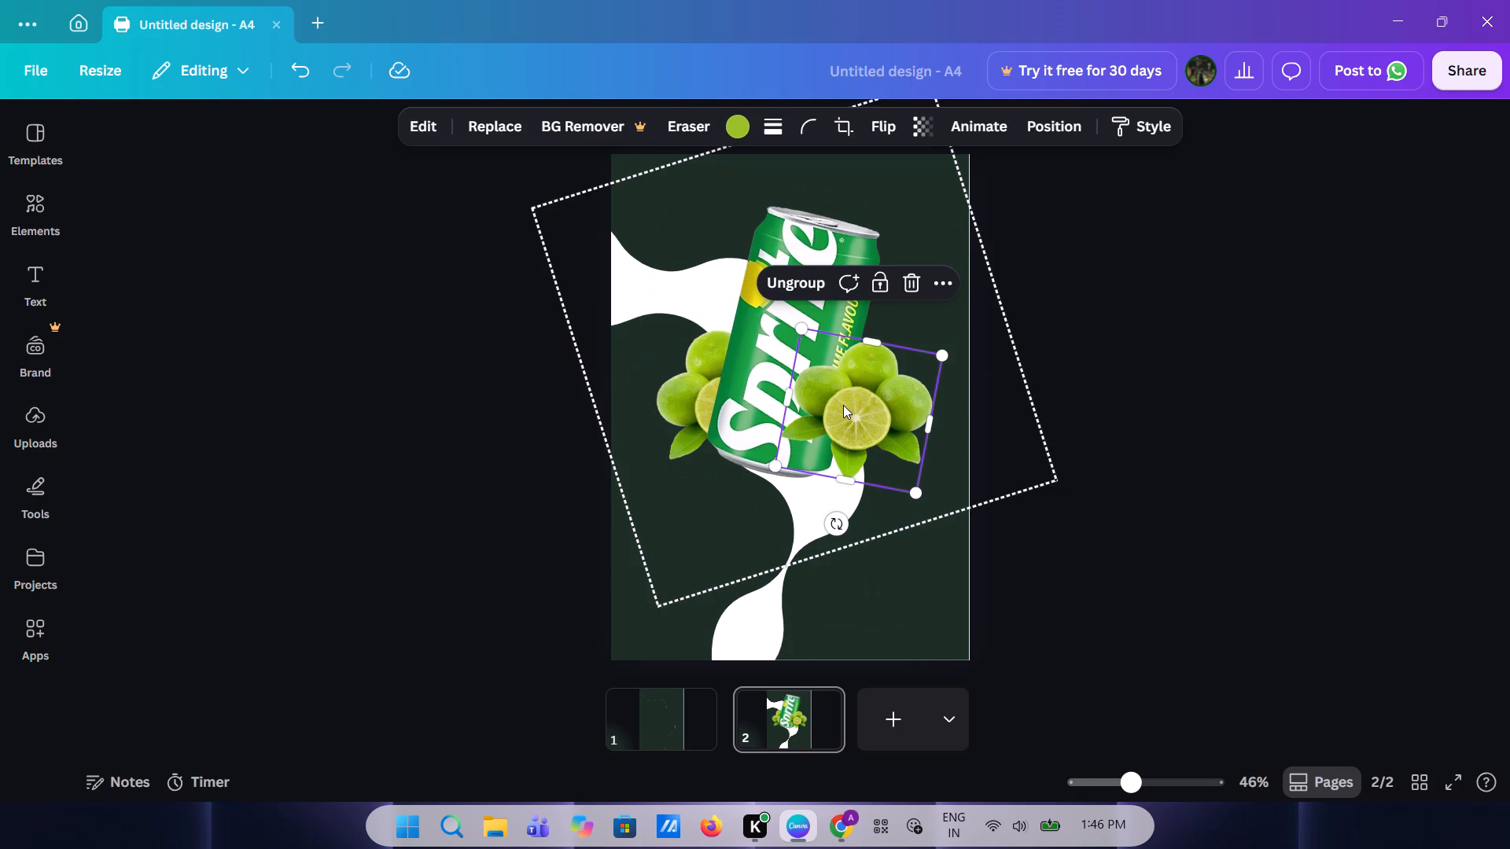
right_click(843, 405)
left_click(927, 391)
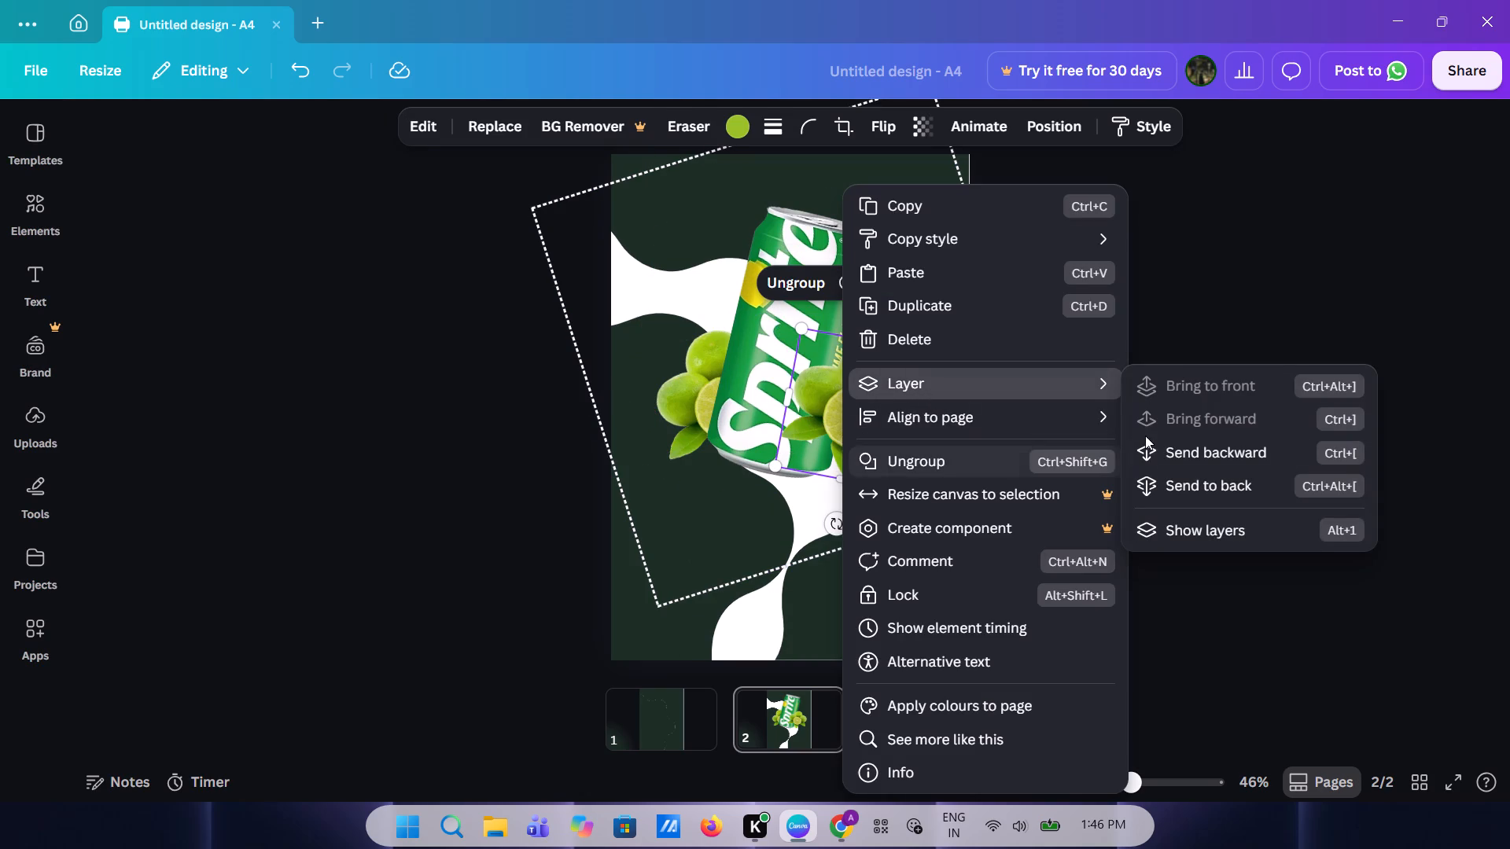
left_click(1157, 445)
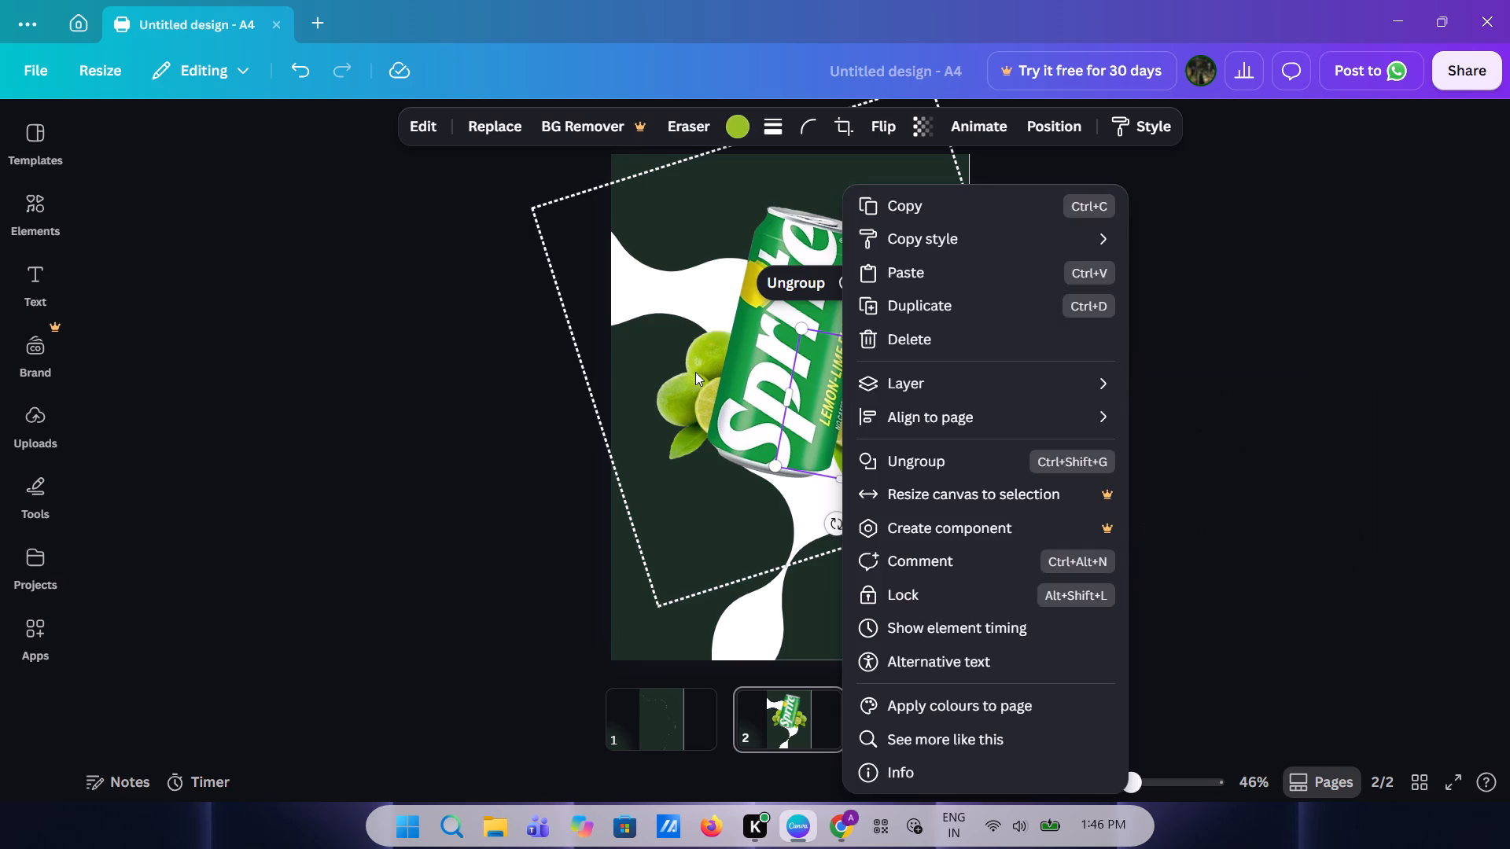
Move the can-and-limes group slightly up and to the right on page 2.
left_click(695, 372)
double_click(695, 372)
left_click(713, 411)
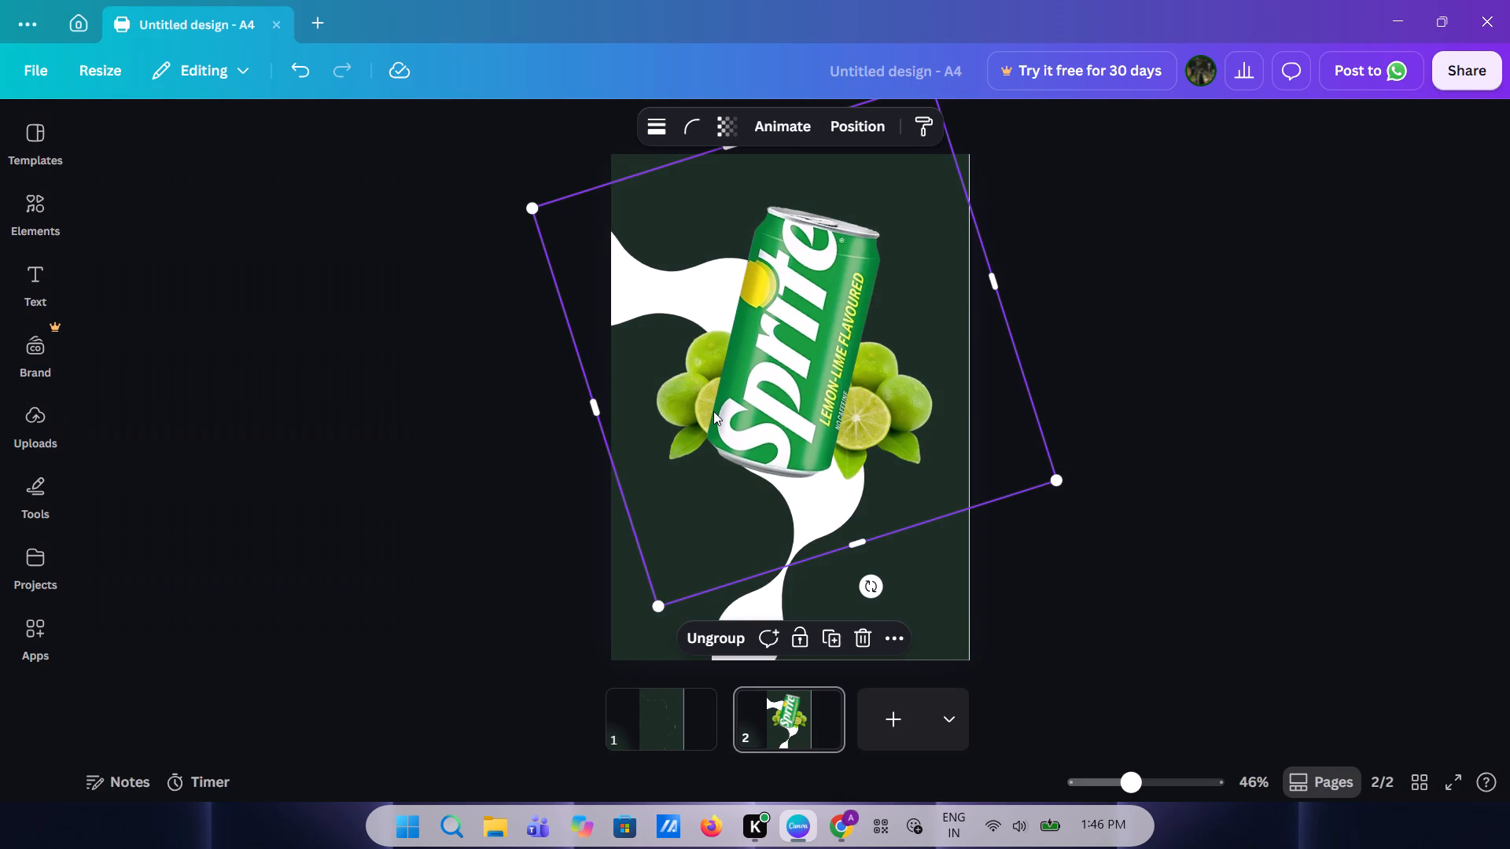
left_click_drag(799, 395, 806, 378)
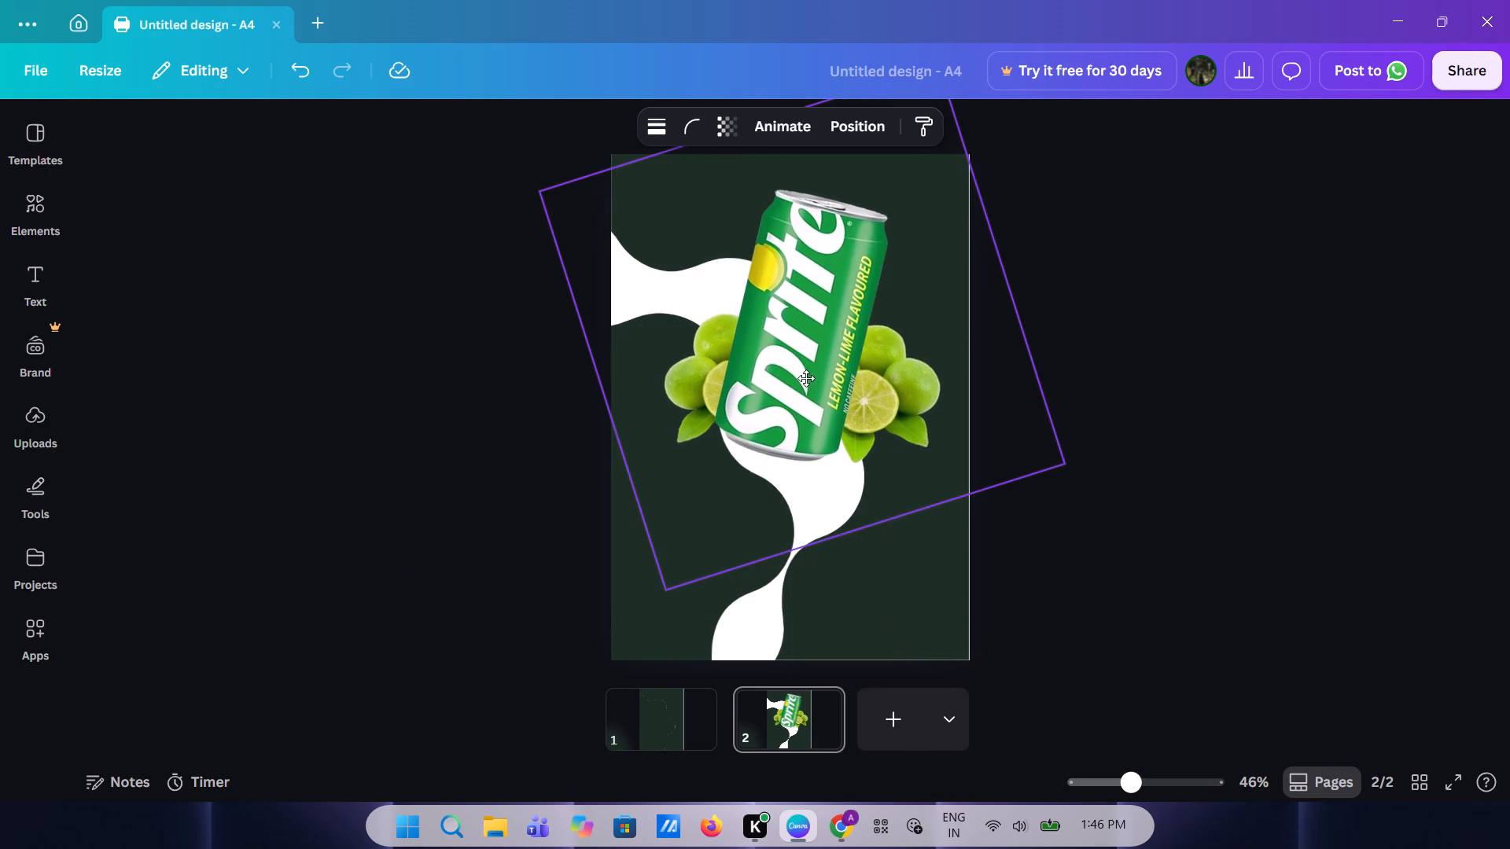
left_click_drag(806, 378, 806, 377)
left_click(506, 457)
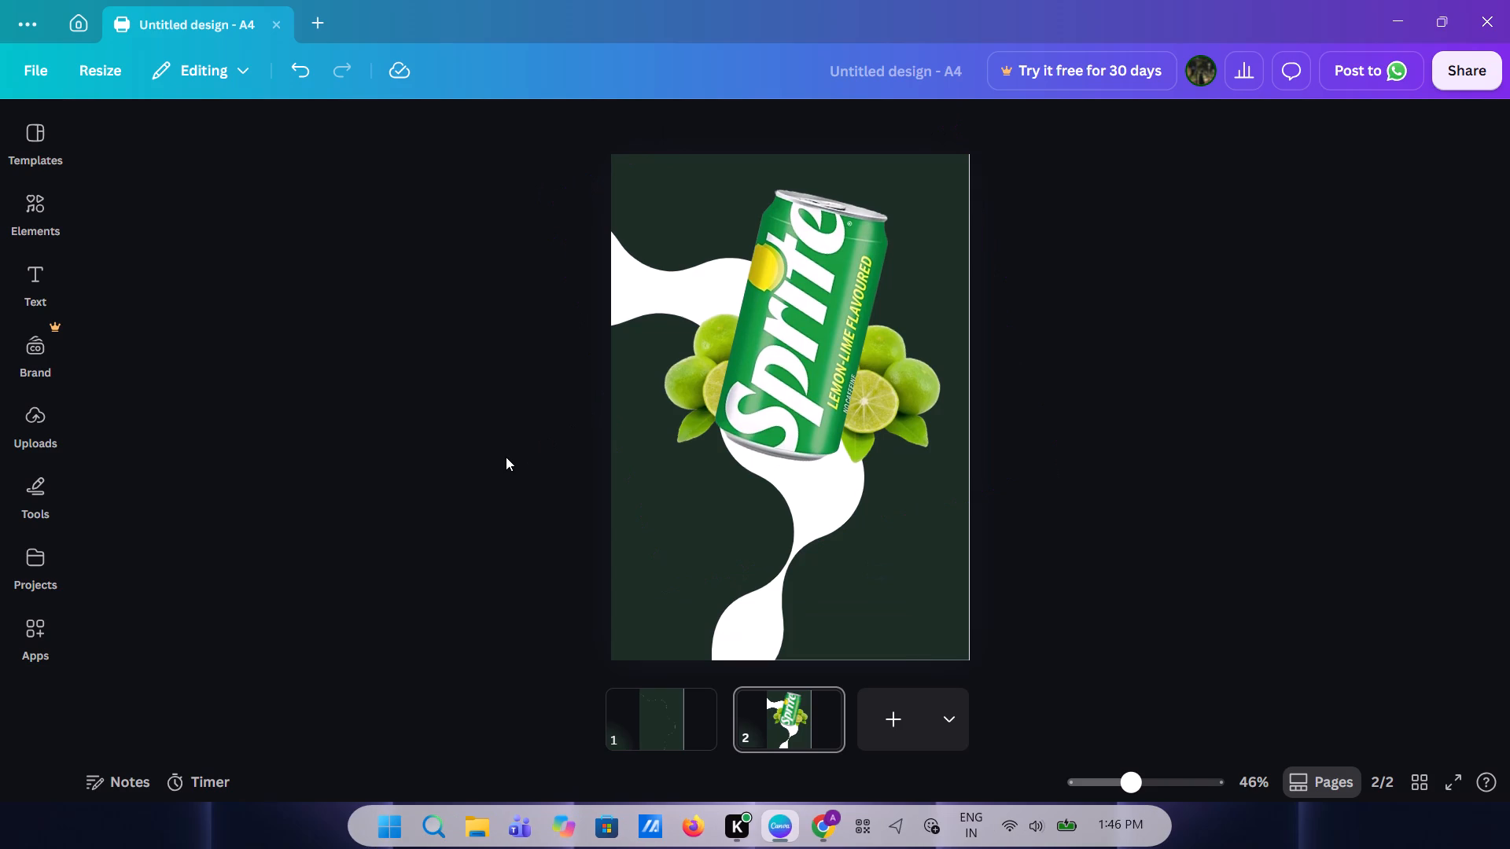
Add a Match & Move transition between pages 1 and 2 with a duration of 2.5 seconds.
left_click(723, 730)
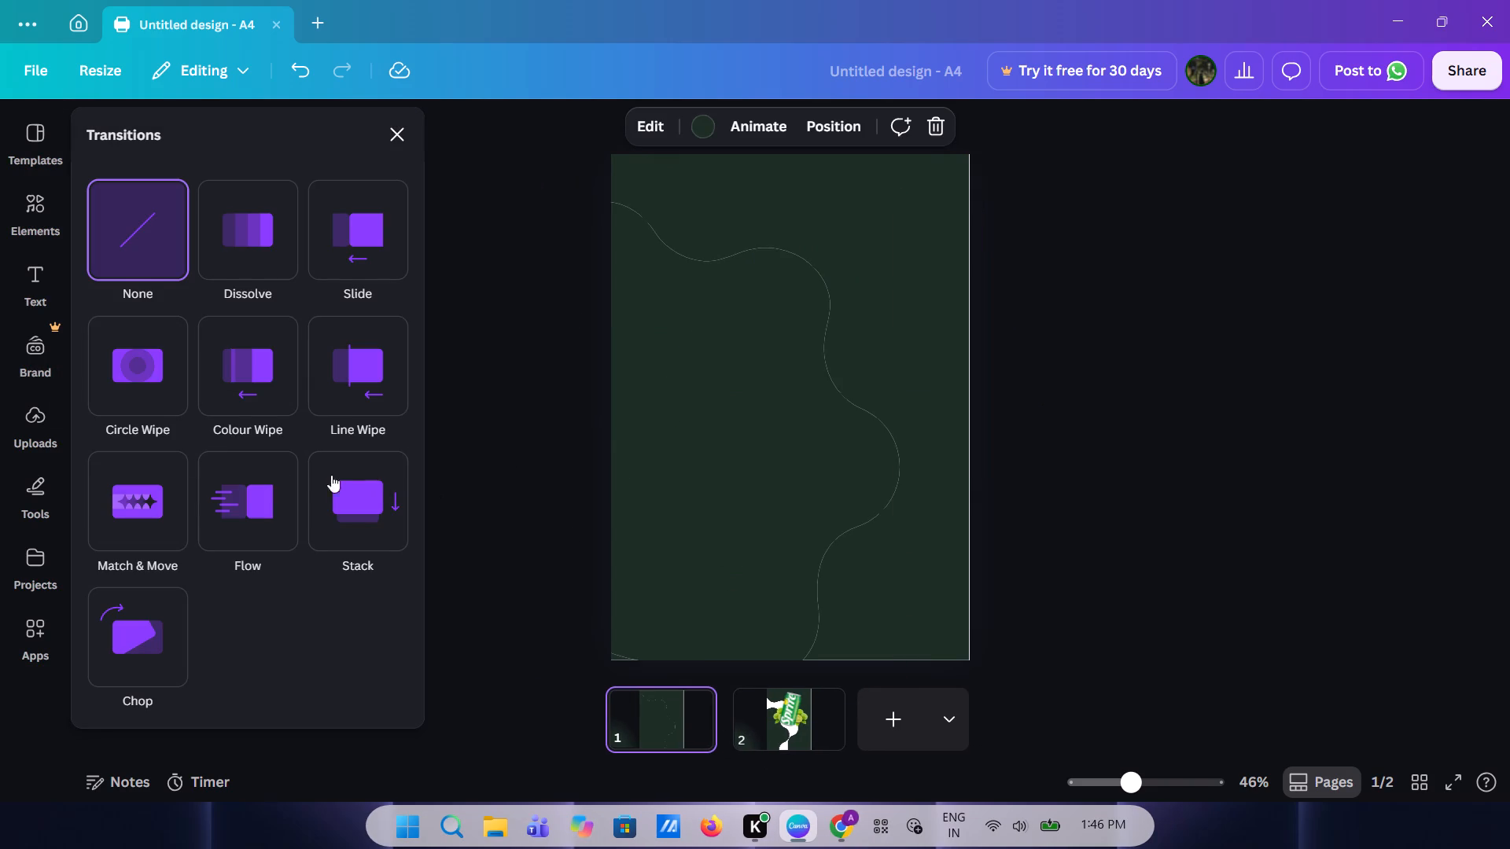
left_click(175, 492)
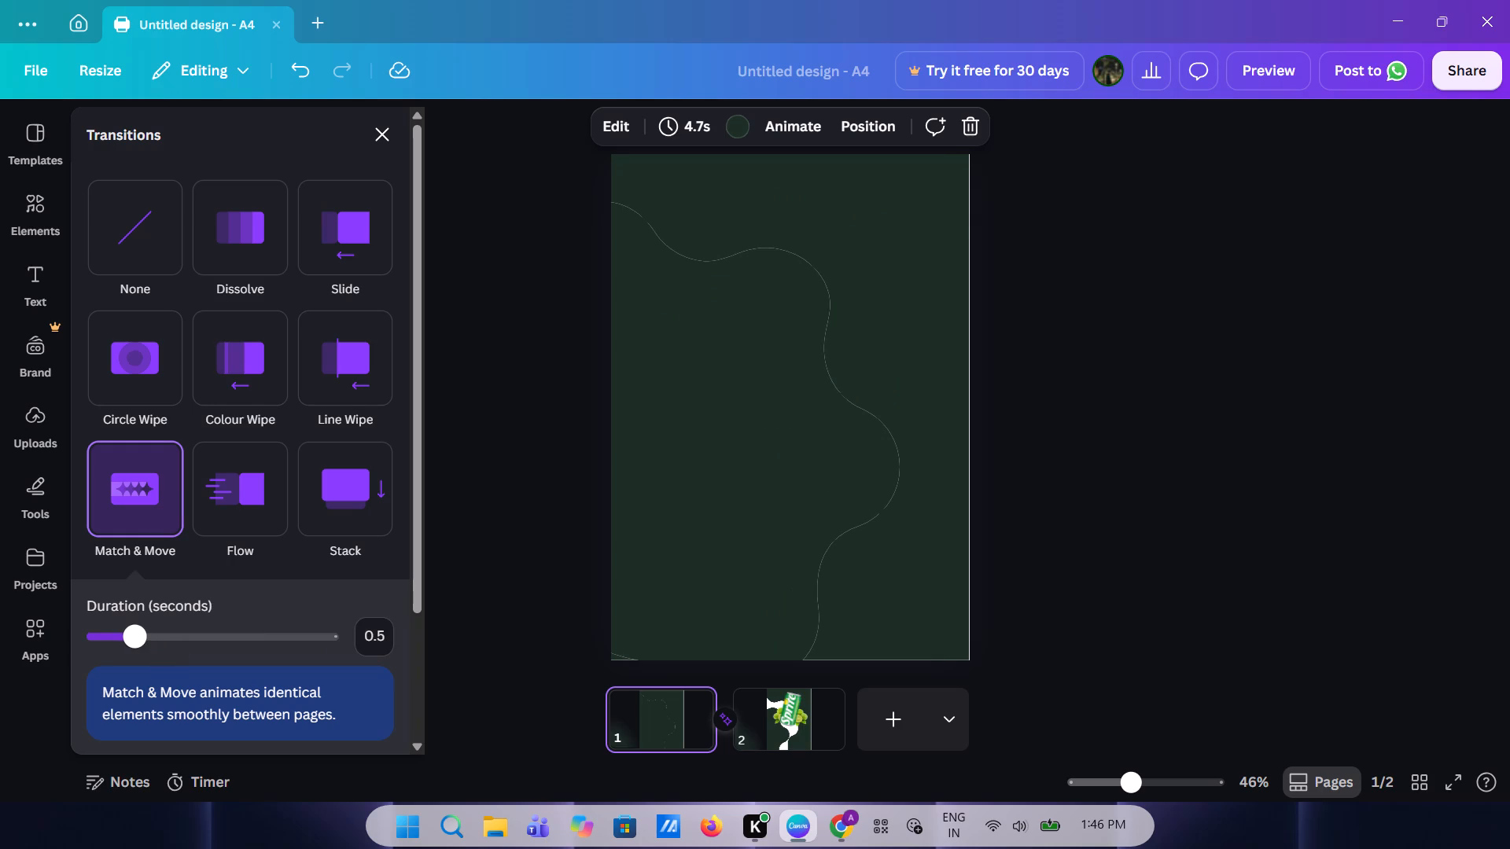
left_click_drag(137, 641, 411, 652)
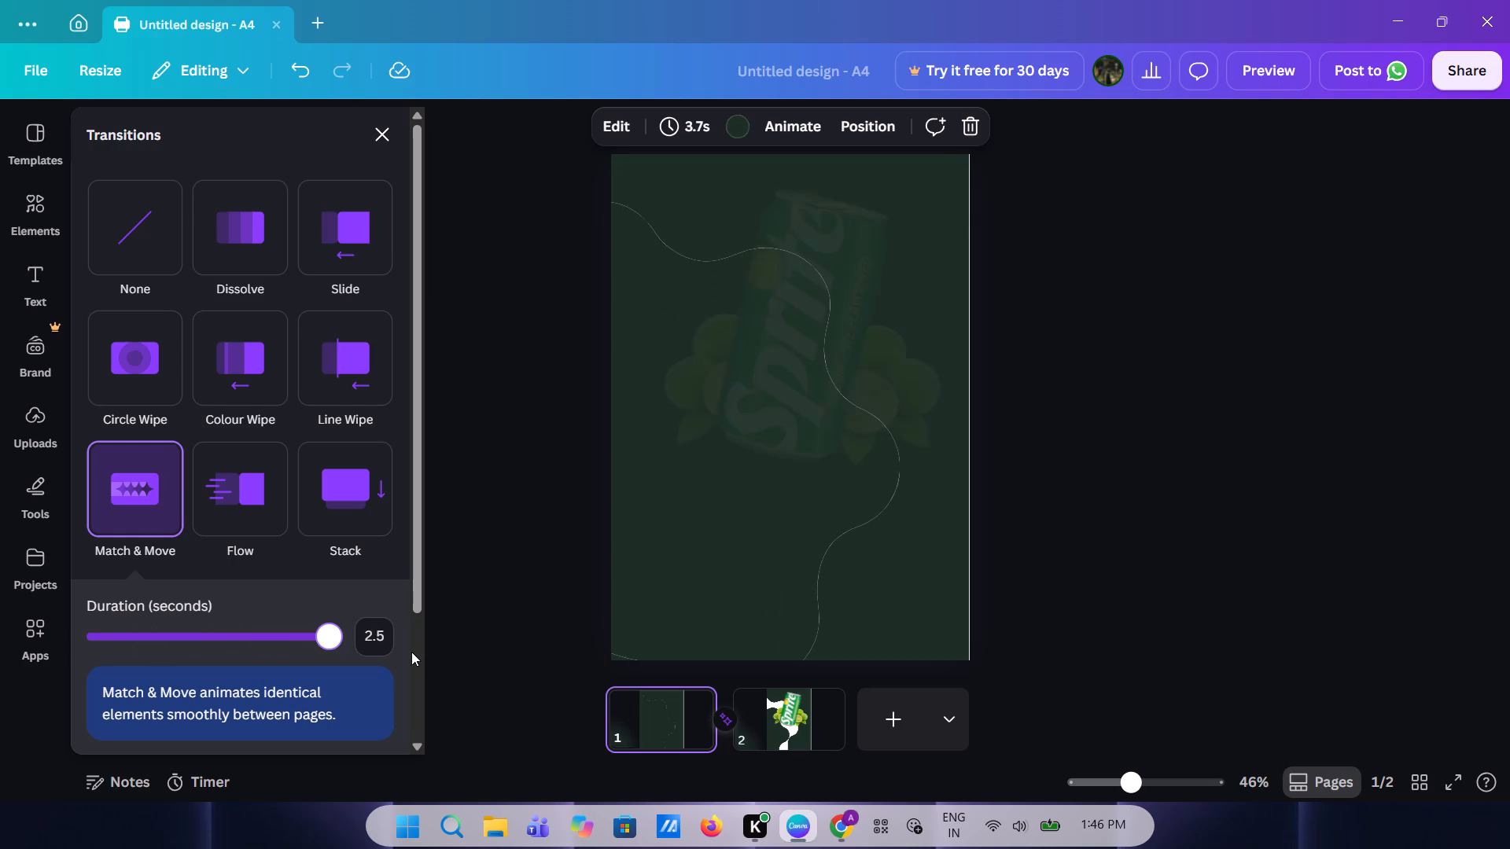
left_click(1033, 229)
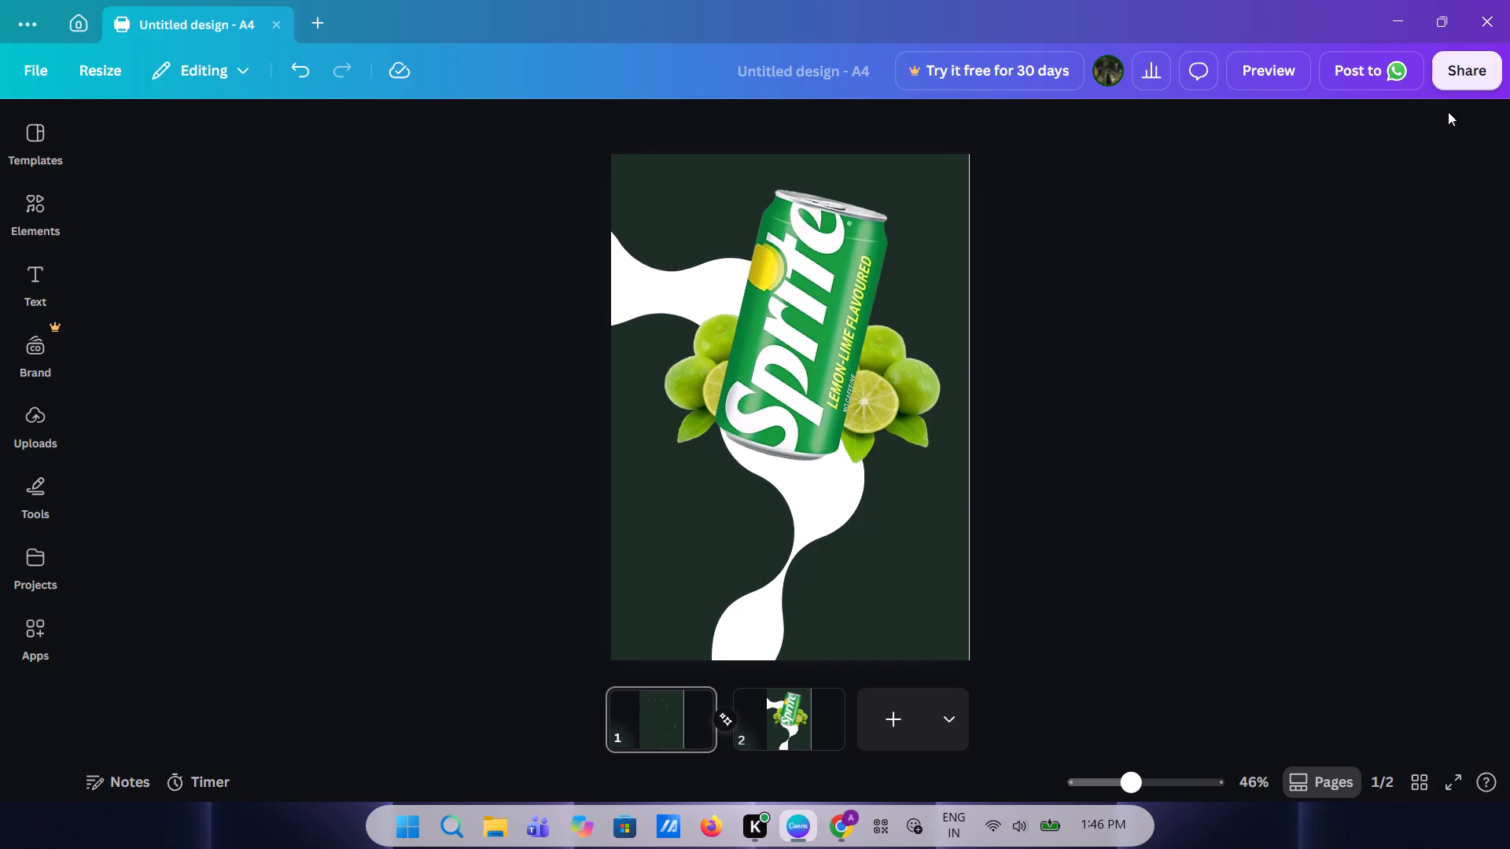
Present the design with Autoplay to watch the page transition, and exit the presentation.
left_click(1470, 72)
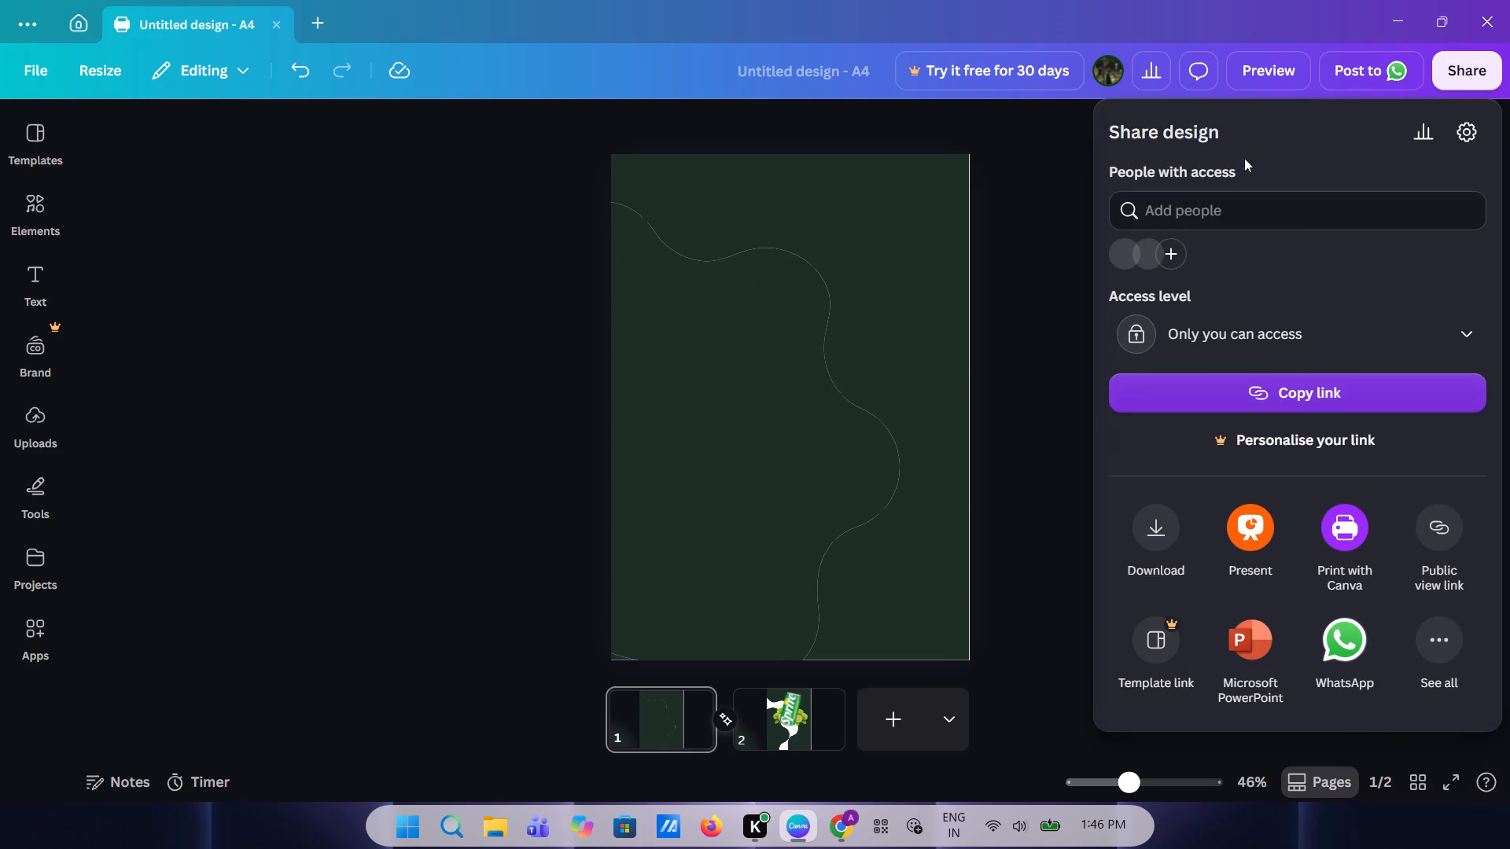
left_click(1255, 496)
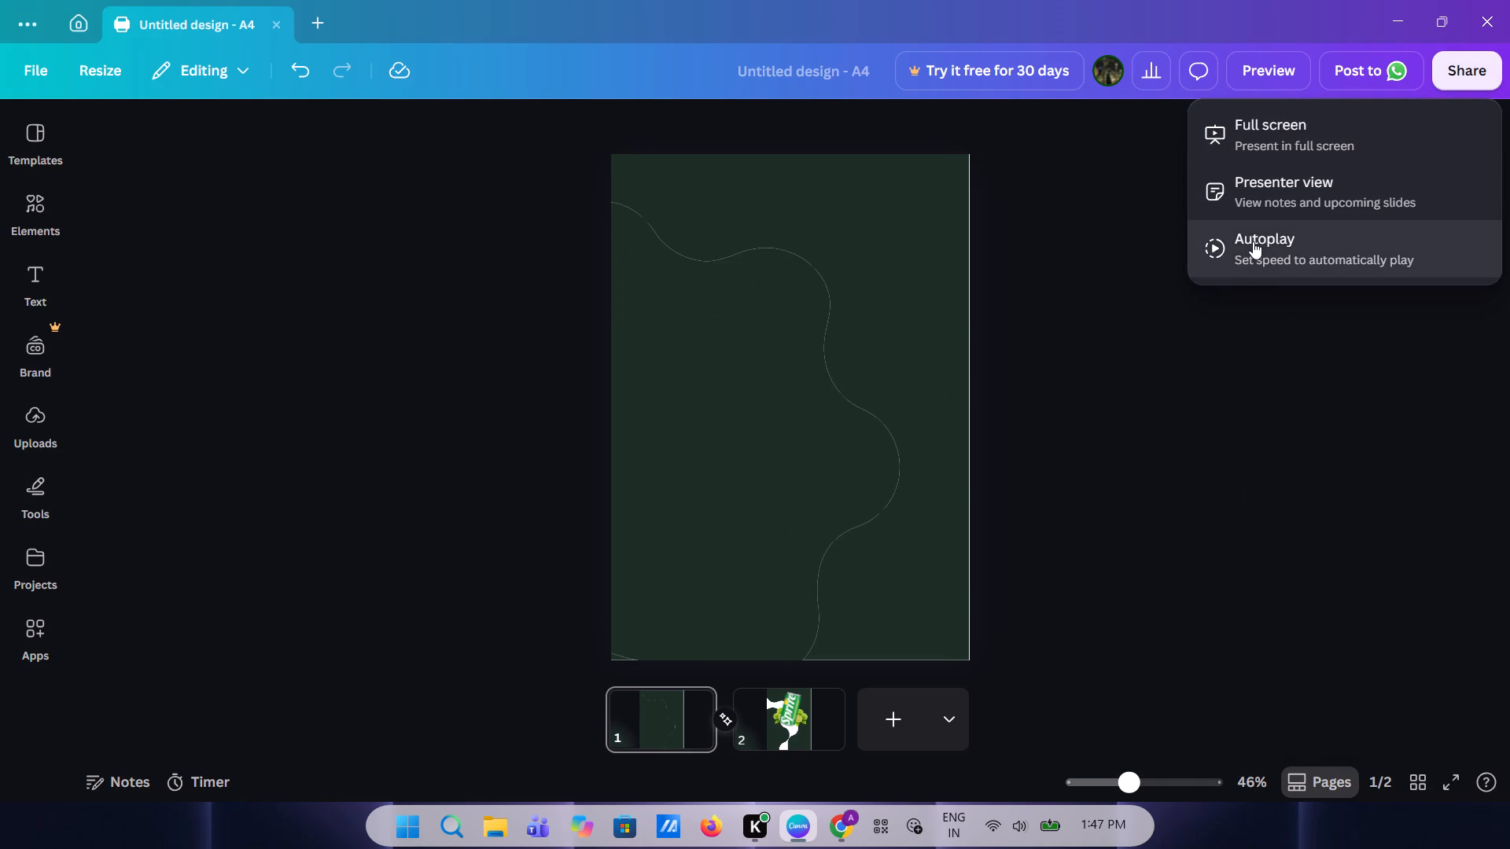
left_click(1253, 241)
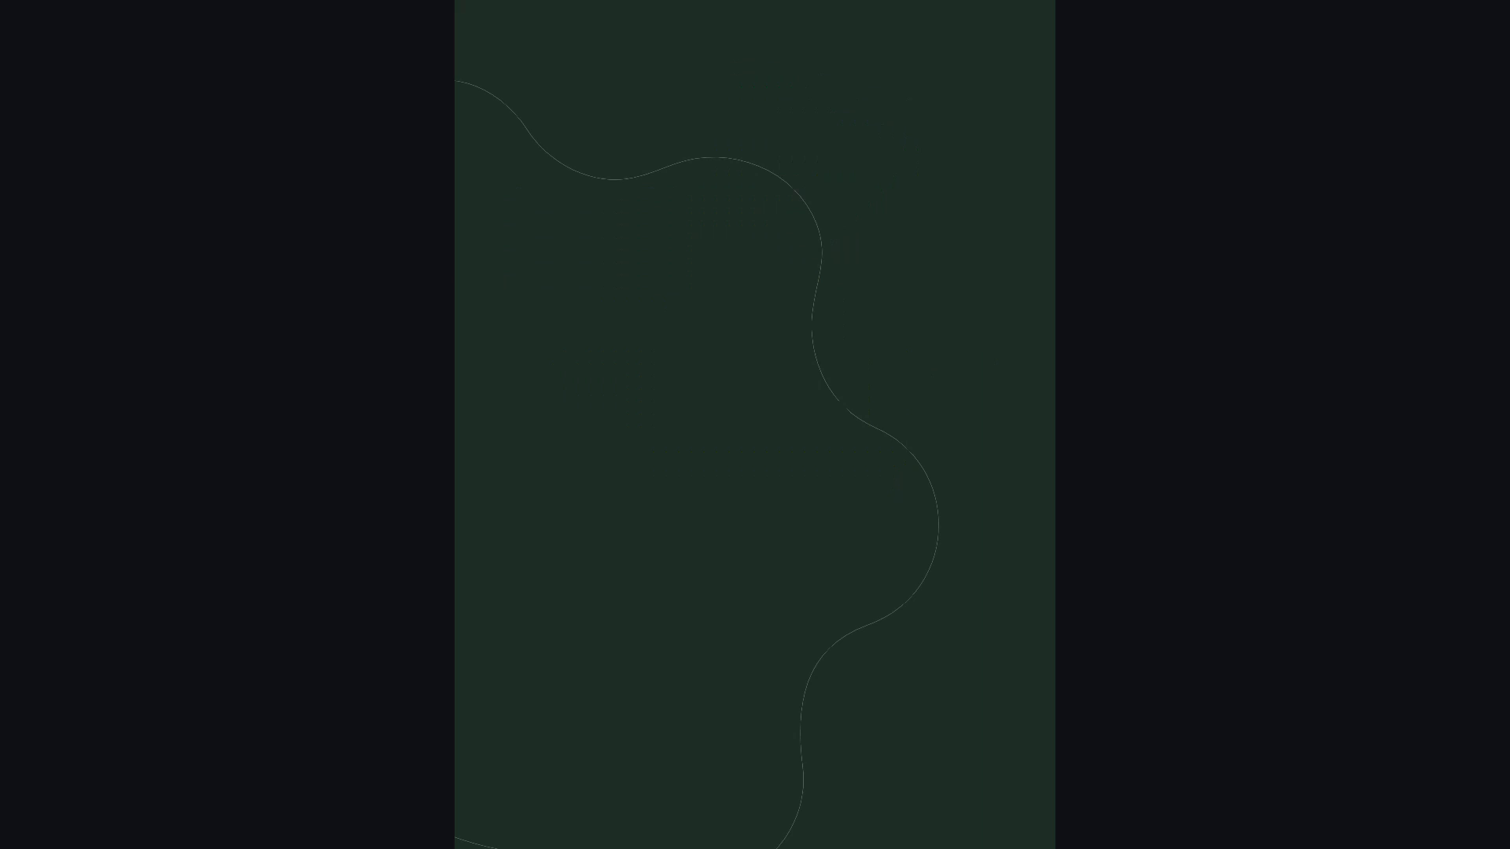
double_click(1079, 35)
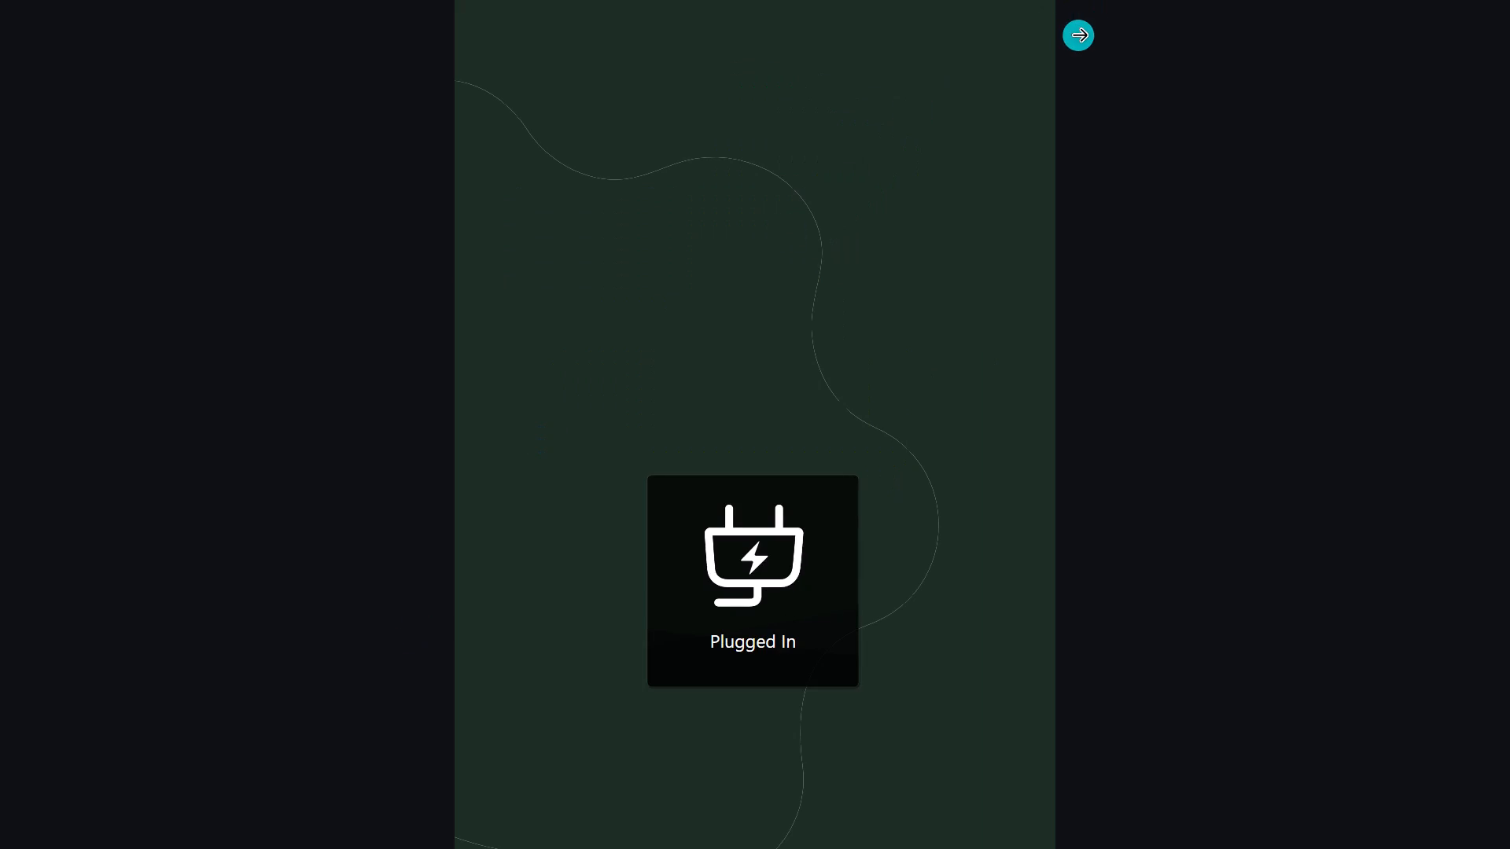
key("Escape")
key("Escape")
key("Escape")
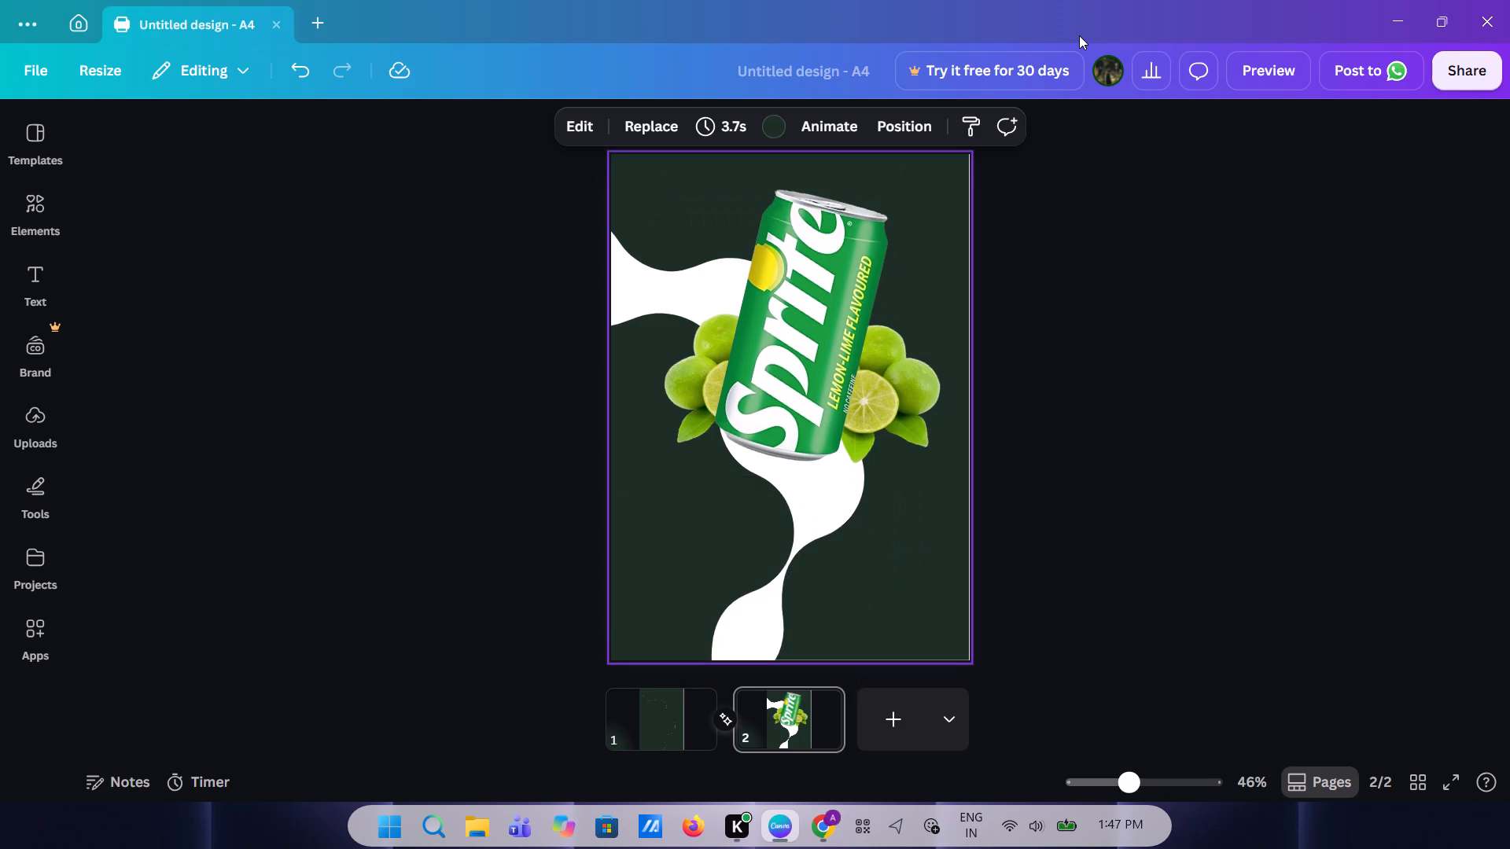
Close the Canva window.
left_click(1490, 26)
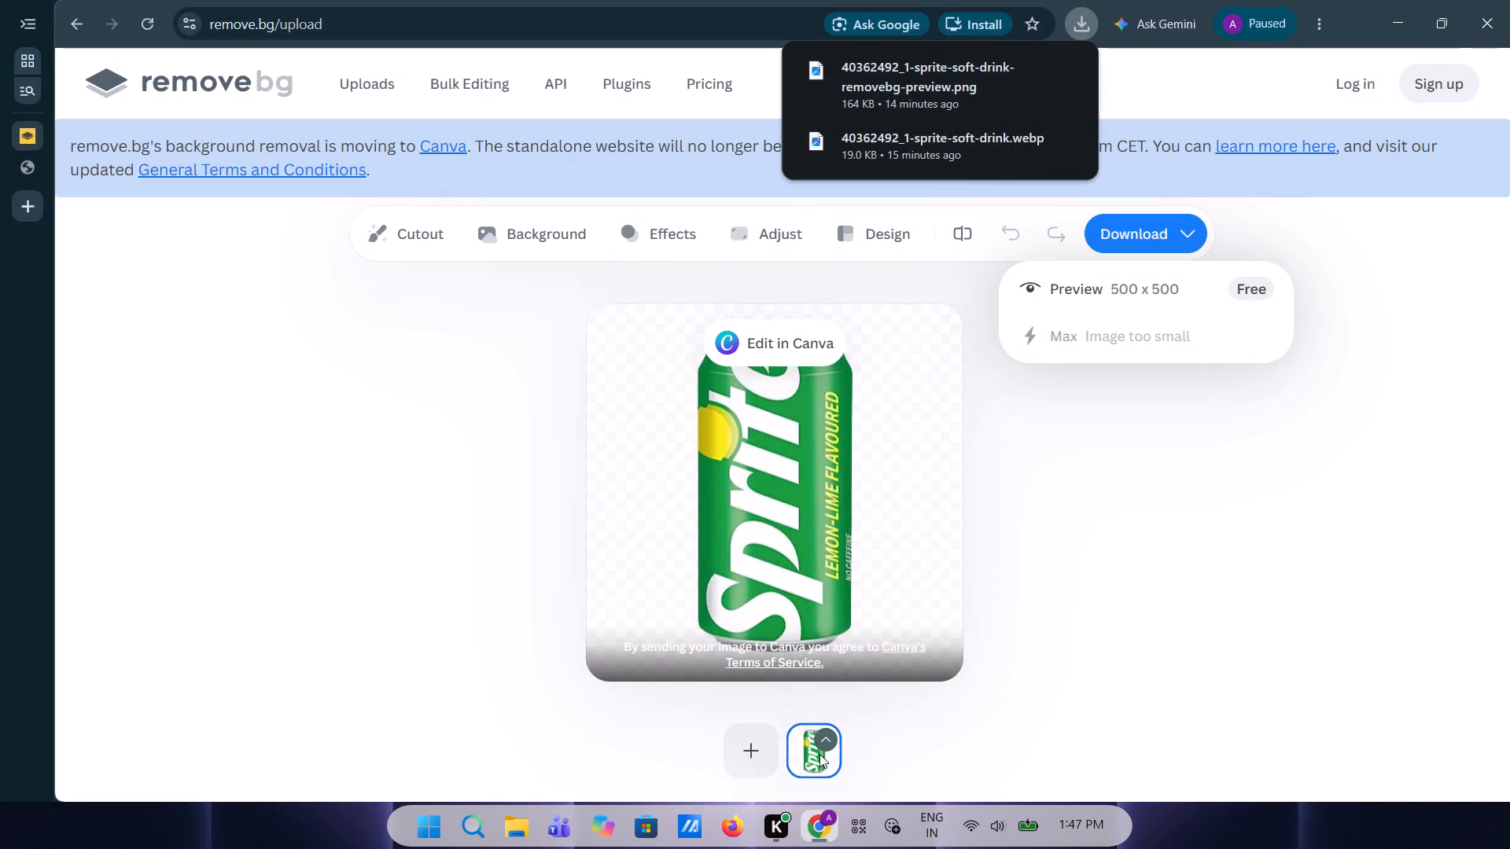